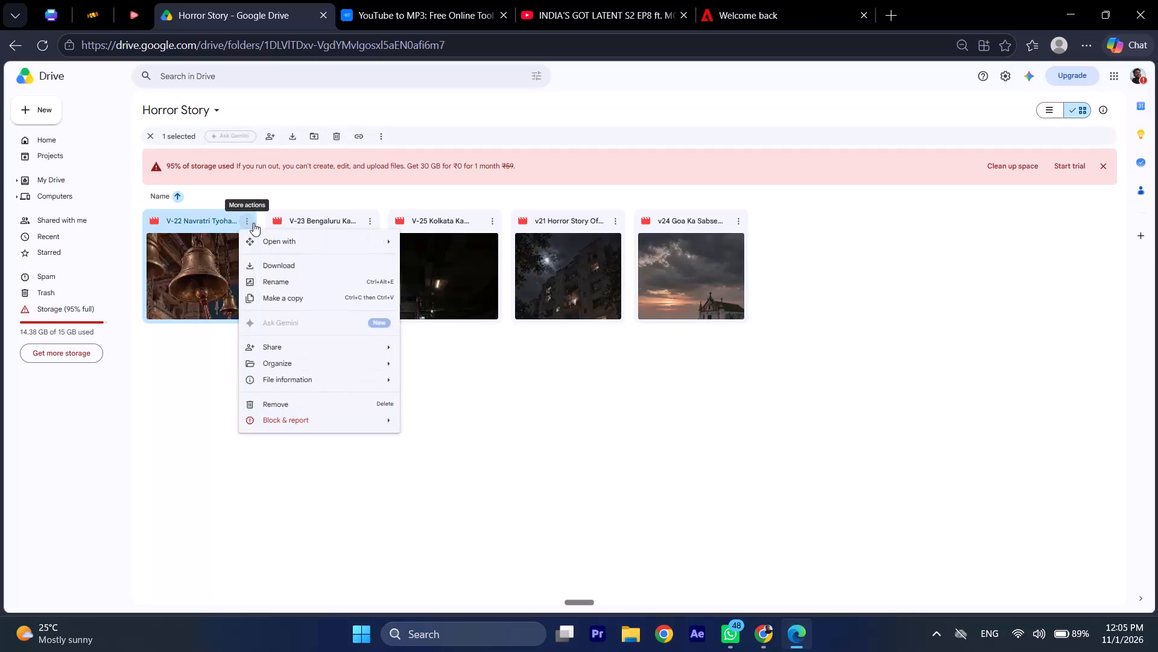
Download the V-22 Navratri and V-25 Kolkata videos from the Horror Story folder.
{"action": "left_click", "coordinate": [279, 263]}
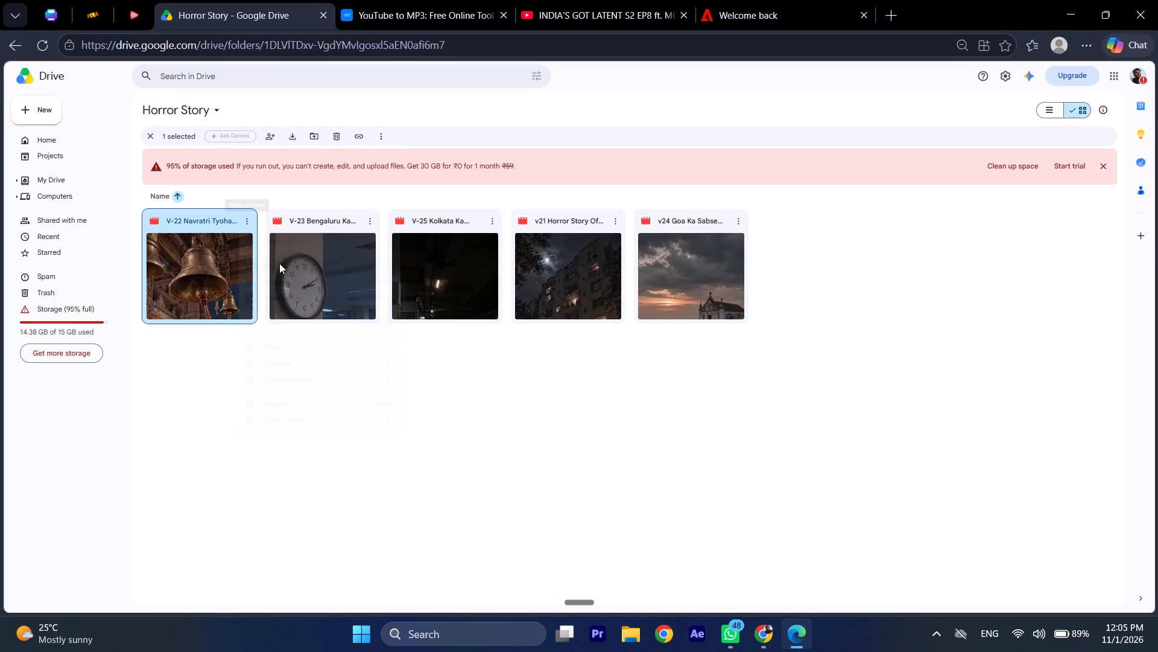
{"action": "left_click", "coordinate": [493, 223]}
{"action": "left_click", "coordinate": [527, 263]}
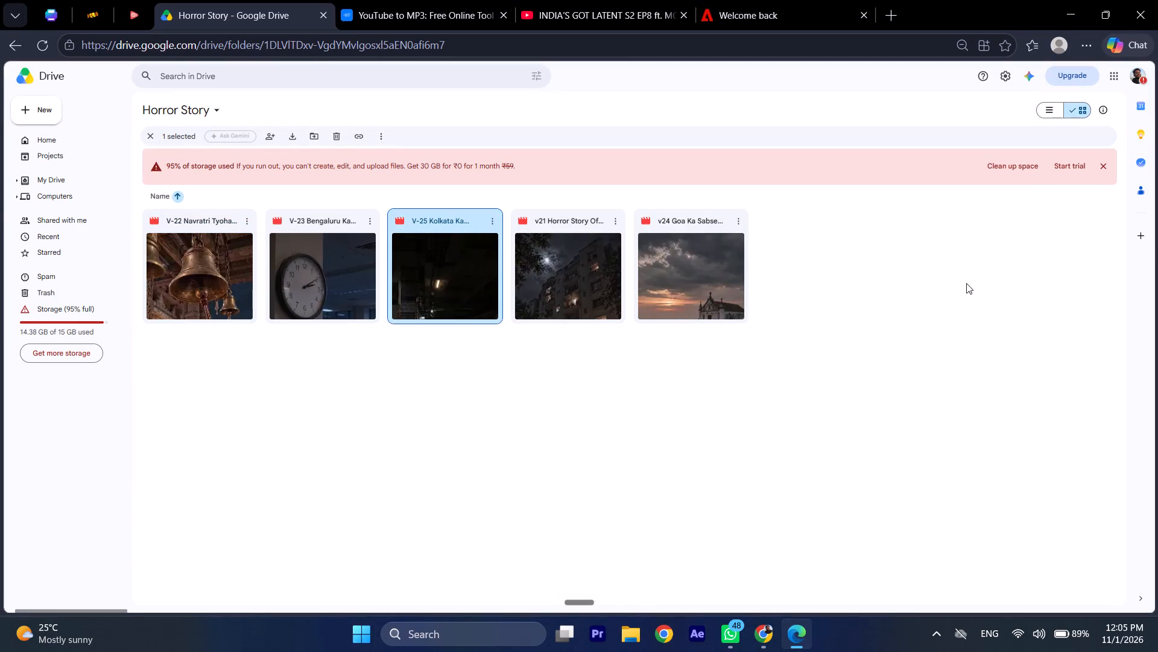
Launch Premiere Pro and open the recent project anurag, closing the VLC windows playing the V-25 and V-22 videos.
{"action": "left_click", "coordinate": [596, 638]}
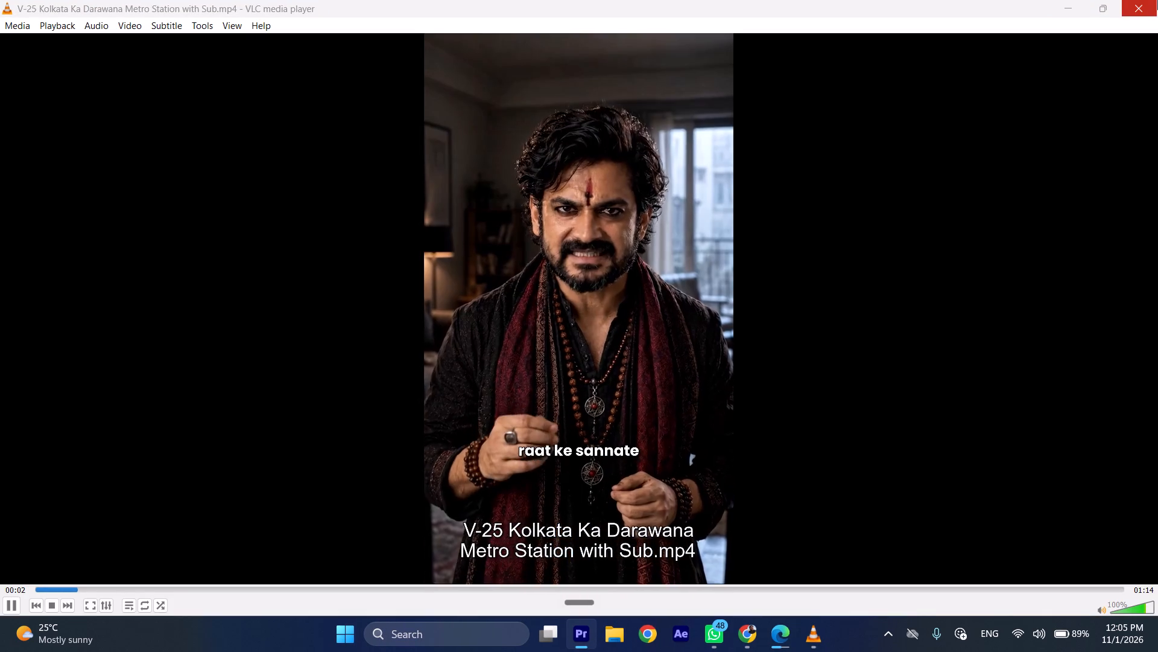
{"action": "left_click", "coordinate": [1157, 0]}
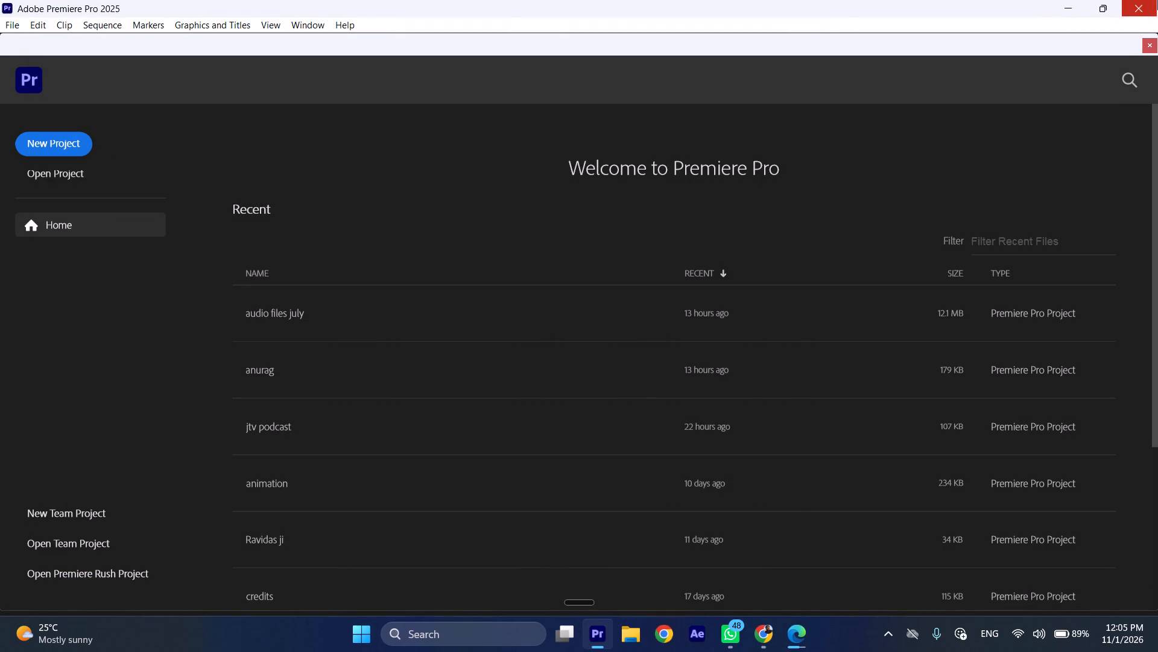
{"action": "left_click", "coordinate": [356, 383]}
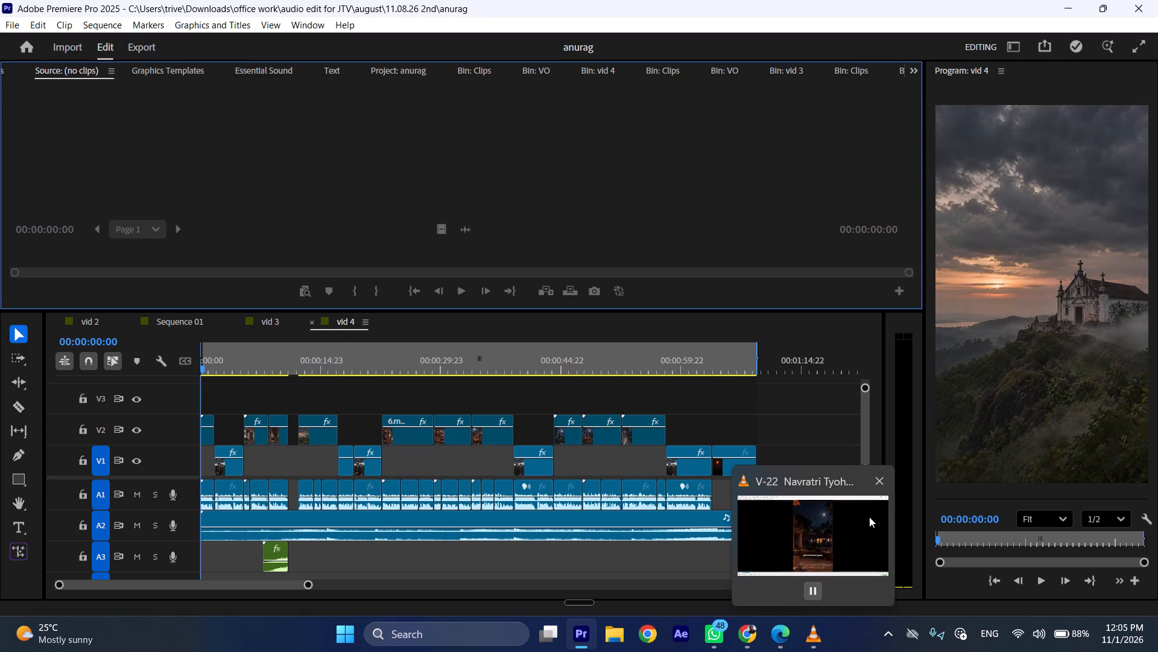
{"action": "left_click", "coordinate": [872, 484]}
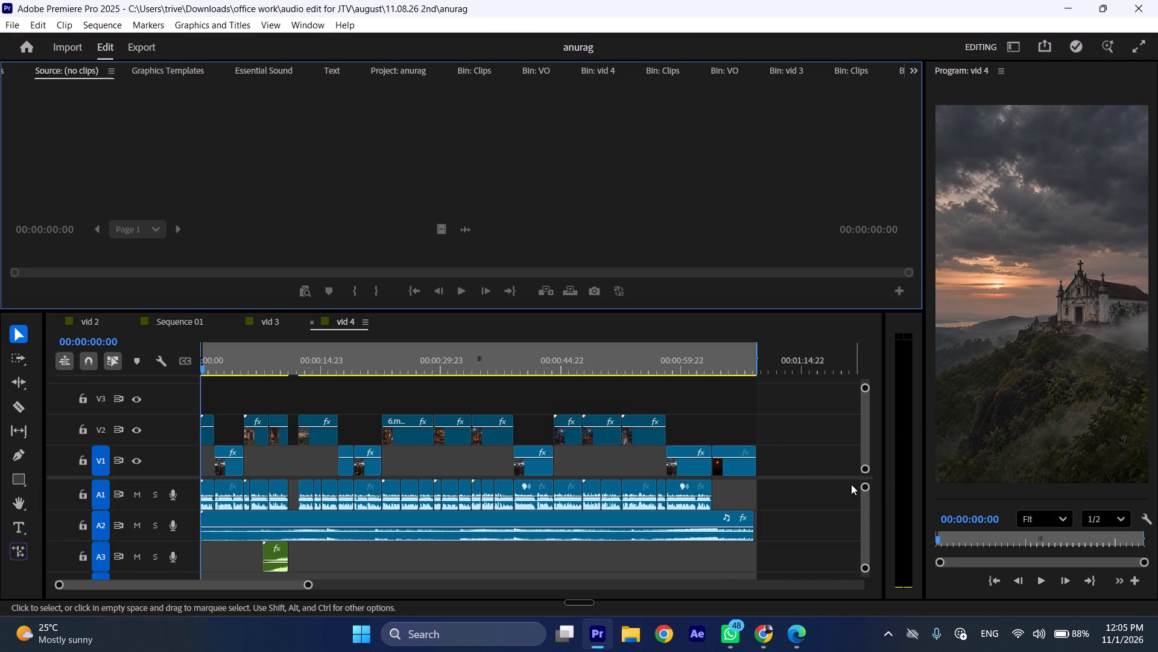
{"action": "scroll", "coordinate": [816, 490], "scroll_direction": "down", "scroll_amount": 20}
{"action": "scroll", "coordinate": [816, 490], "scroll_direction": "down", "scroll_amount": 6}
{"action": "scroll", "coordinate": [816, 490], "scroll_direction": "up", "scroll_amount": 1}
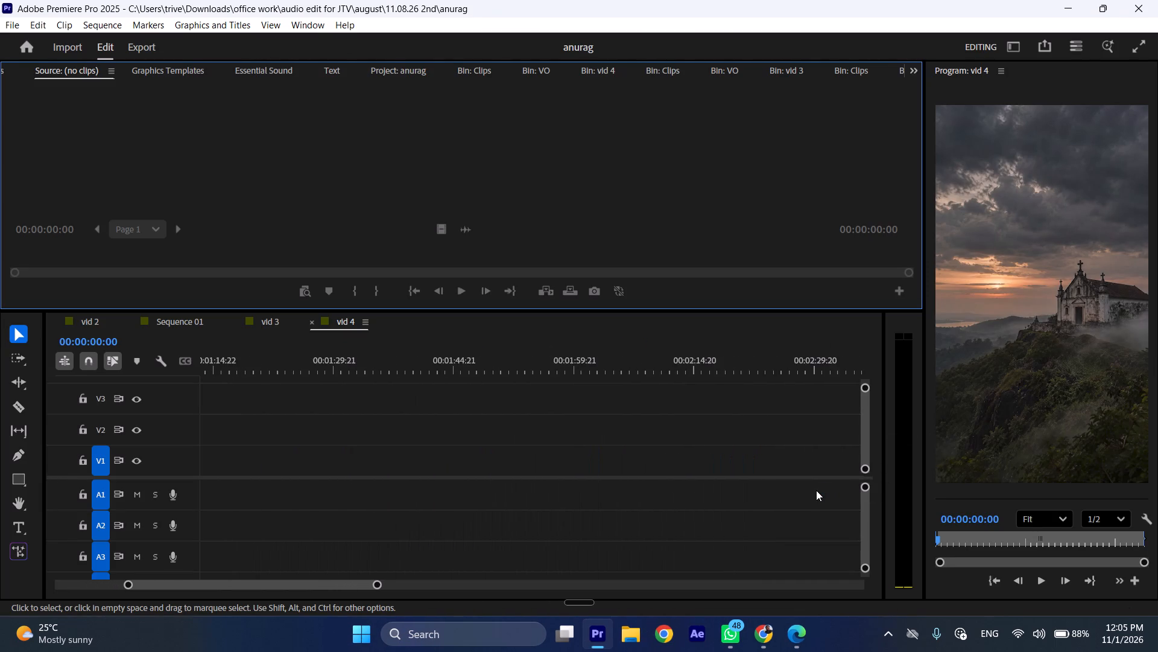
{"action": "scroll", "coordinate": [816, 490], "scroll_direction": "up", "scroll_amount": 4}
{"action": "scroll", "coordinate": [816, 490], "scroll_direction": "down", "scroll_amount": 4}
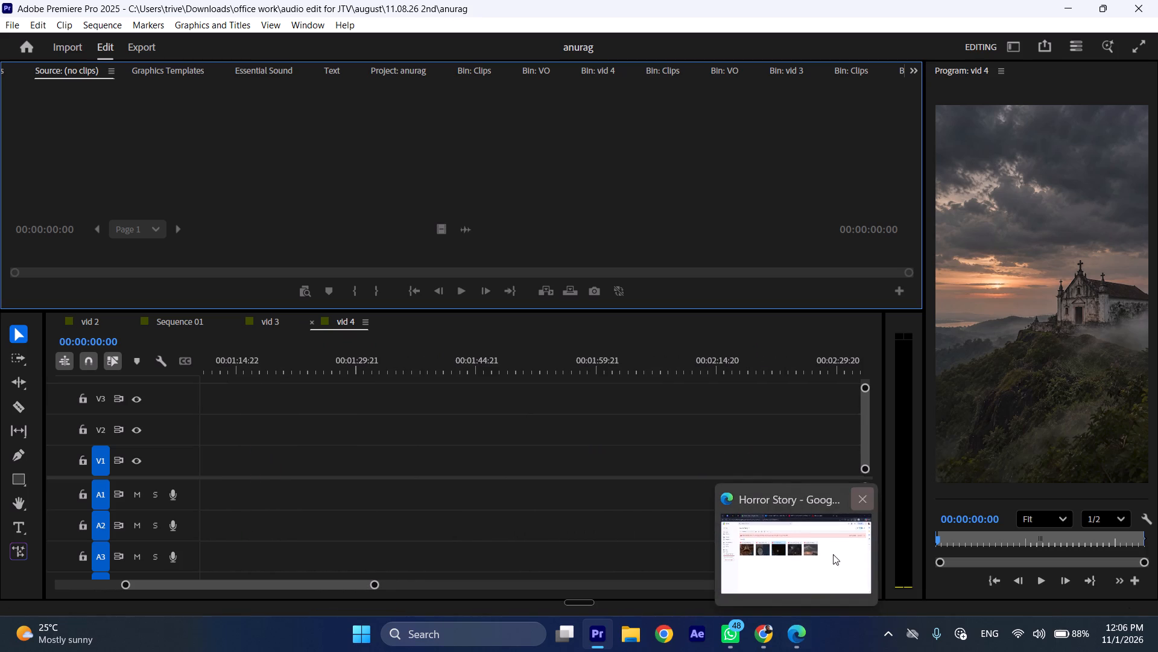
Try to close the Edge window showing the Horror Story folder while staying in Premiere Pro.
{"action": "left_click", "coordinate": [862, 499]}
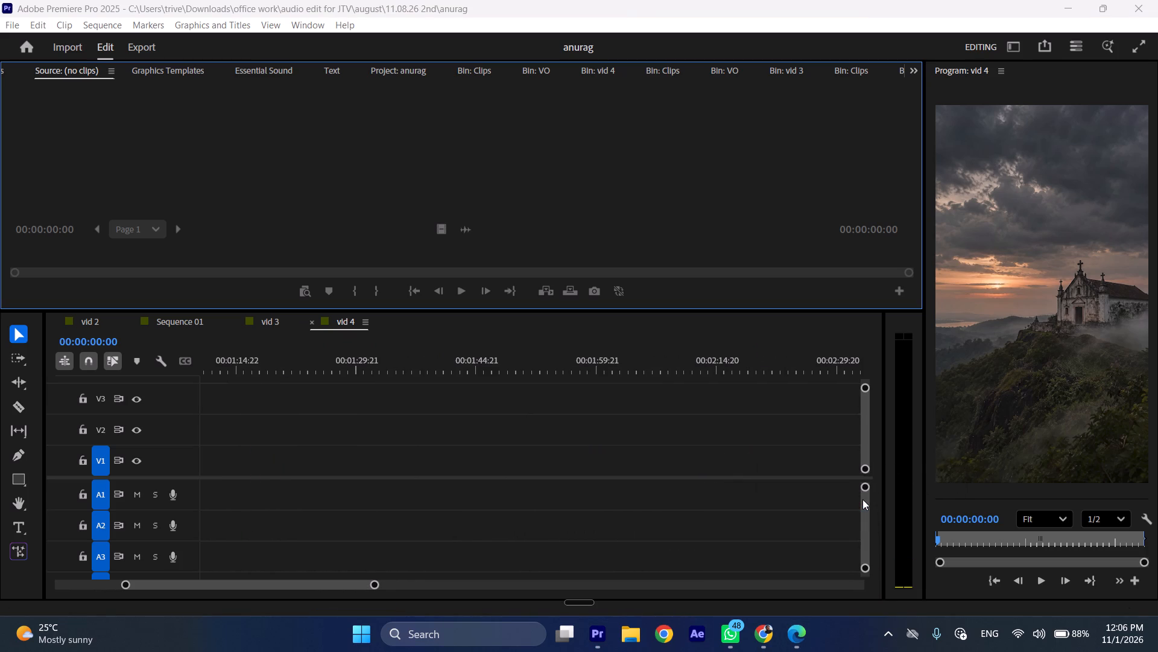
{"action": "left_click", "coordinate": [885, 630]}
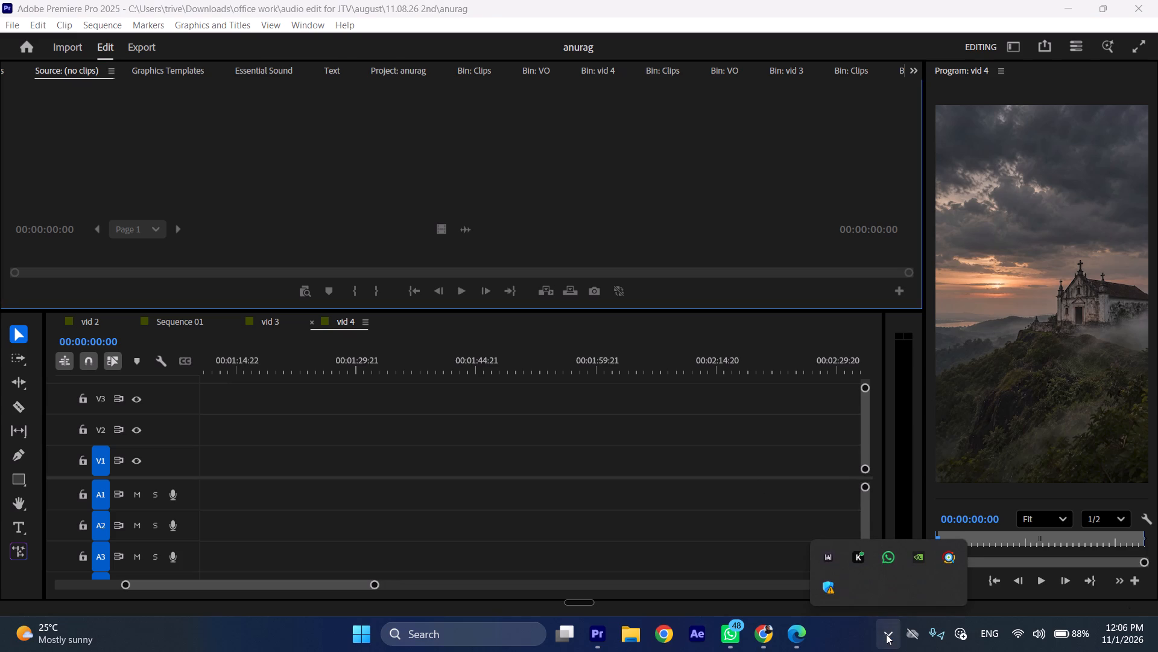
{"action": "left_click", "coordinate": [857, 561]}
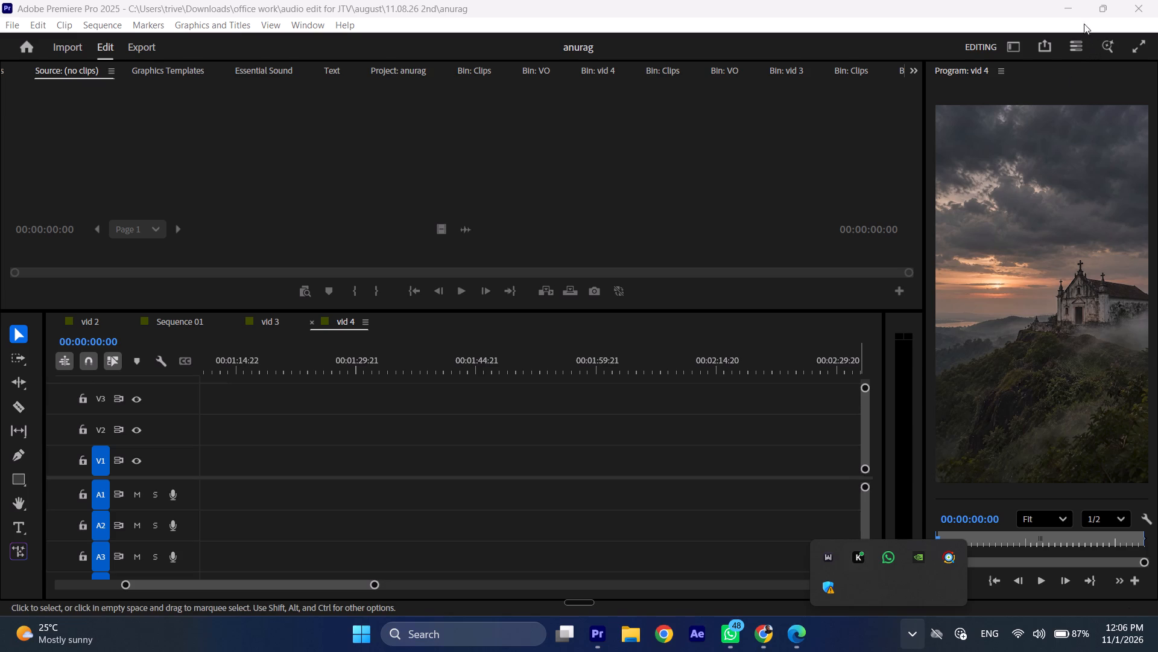
Minimize Premiere Pro, dismiss the browser's downloads list and close the Edge window with the Horror Story folder.
{"action": "left_click", "coordinate": [1069, 7]}
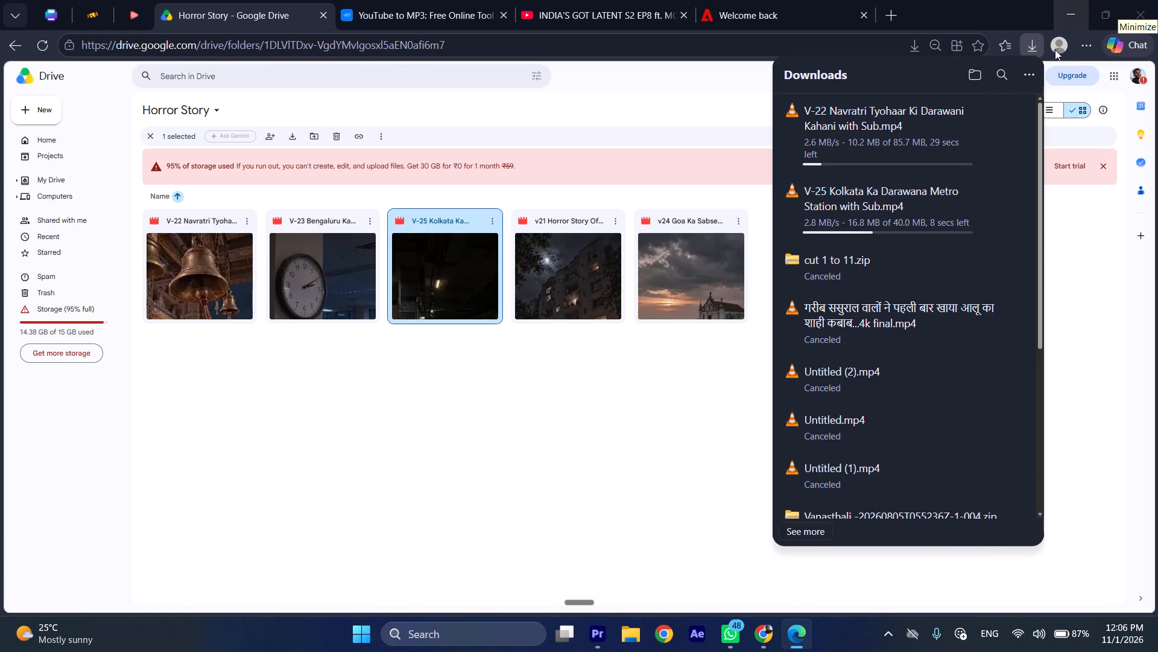
{"action": "left_click", "coordinate": [1033, 50]}
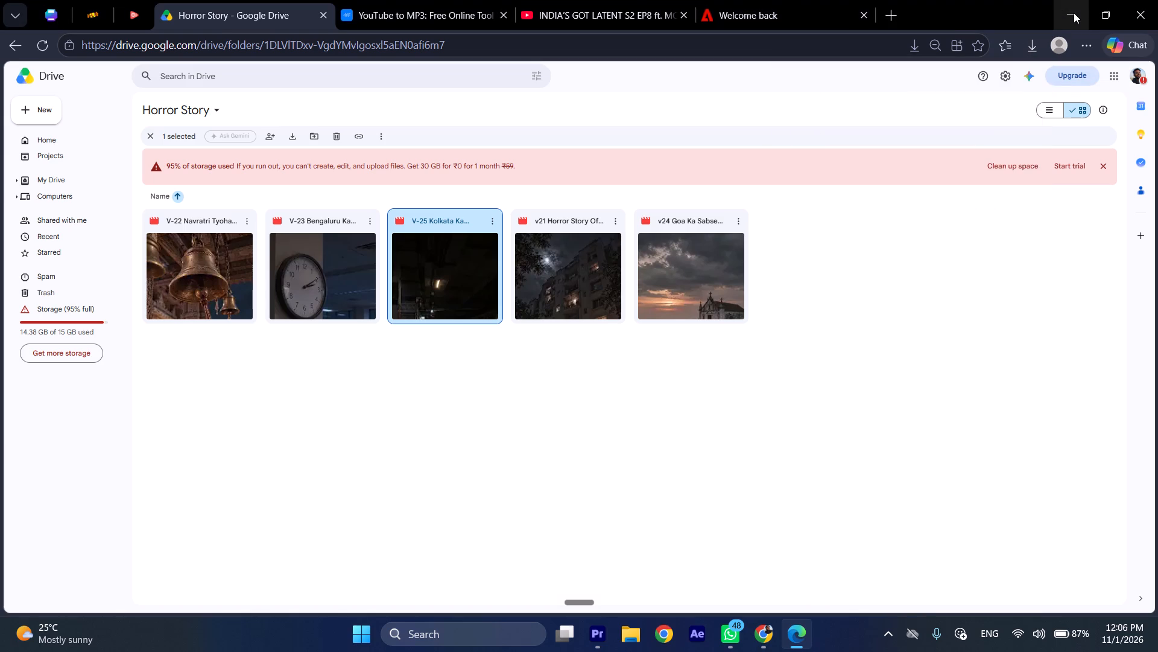
{"action": "left_click", "coordinate": [1141, 13]}
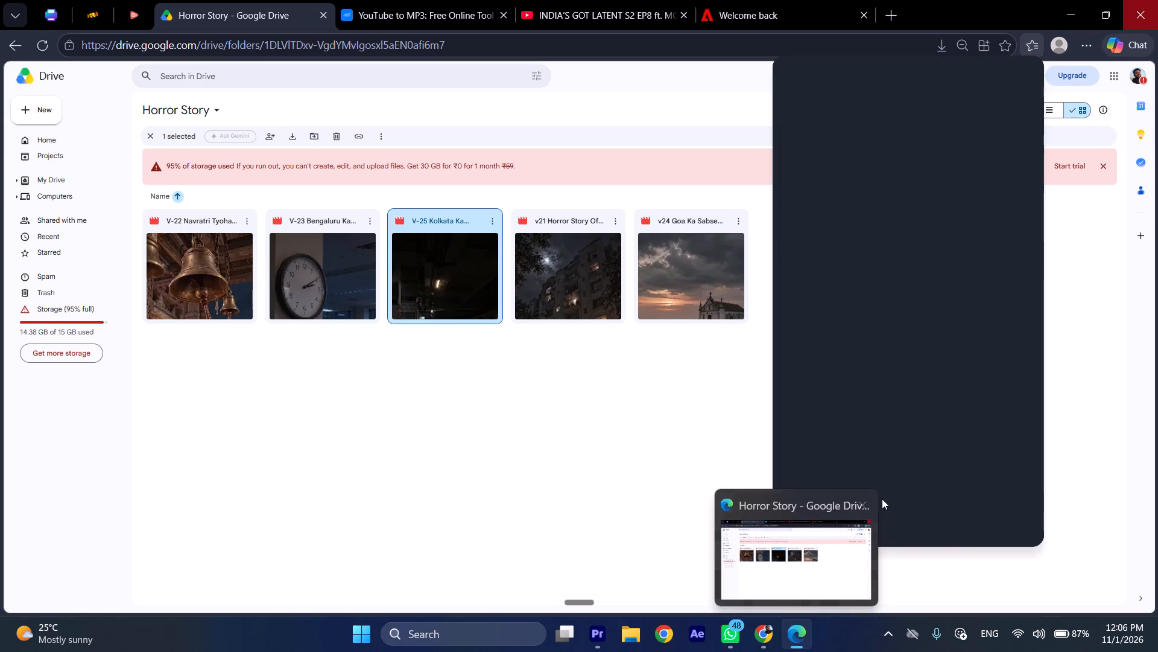
{"action": "left_click", "coordinate": [862, 505]}
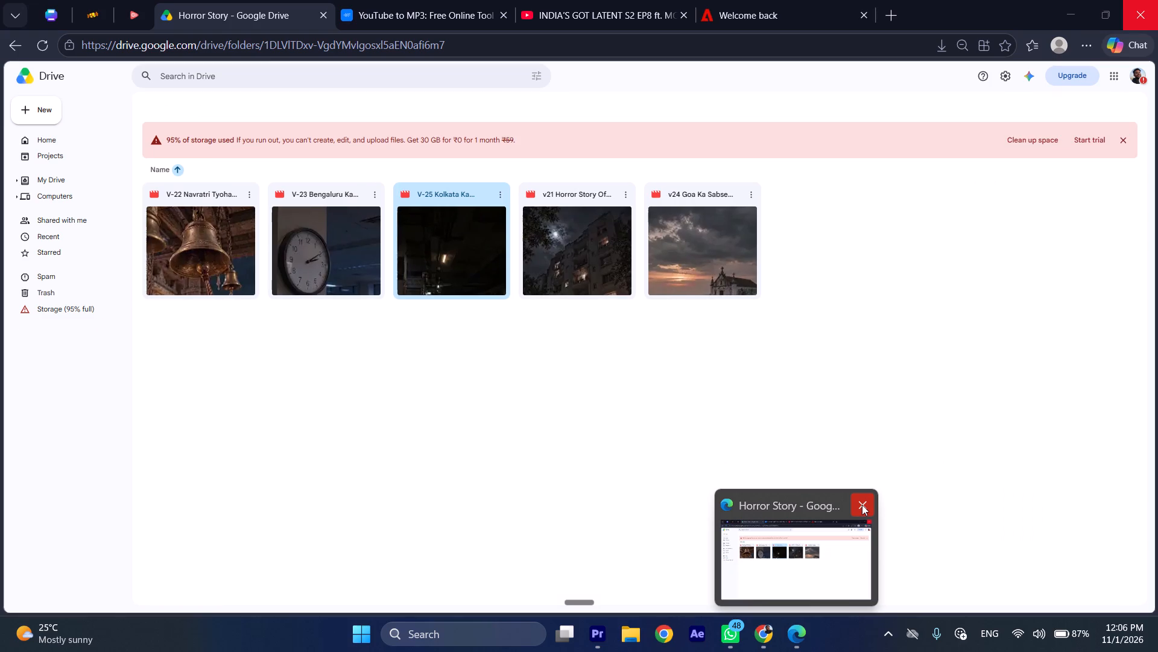
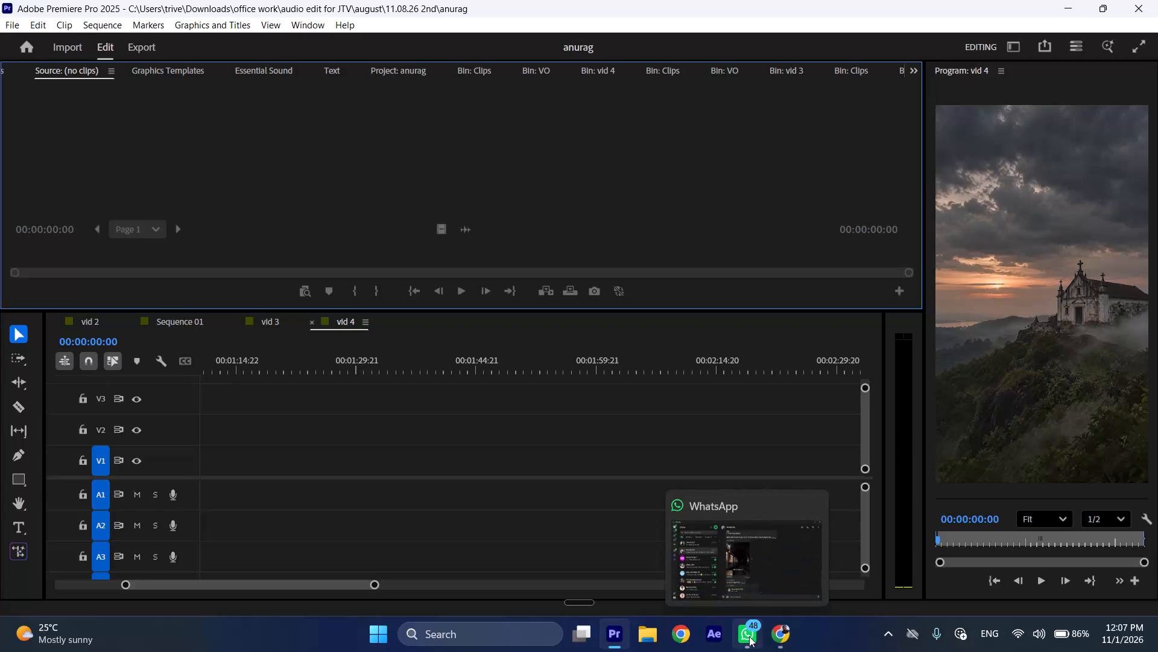
Add the V-22 Navratri, V-25 Kolkata and Gurukool CTA videos from Downloads to the vid 4 sequence on V1, after the existing clips.
{"action": "left_click", "coordinate": [652, 636]}
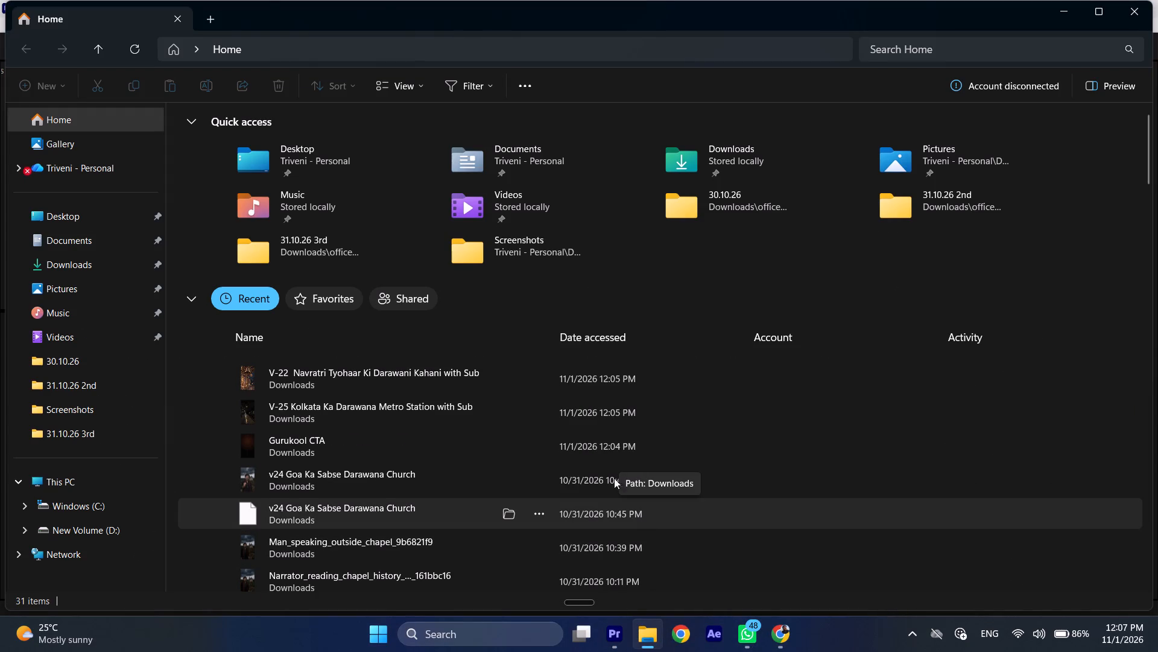
{"action": "left_click", "coordinate": [68, 266]}
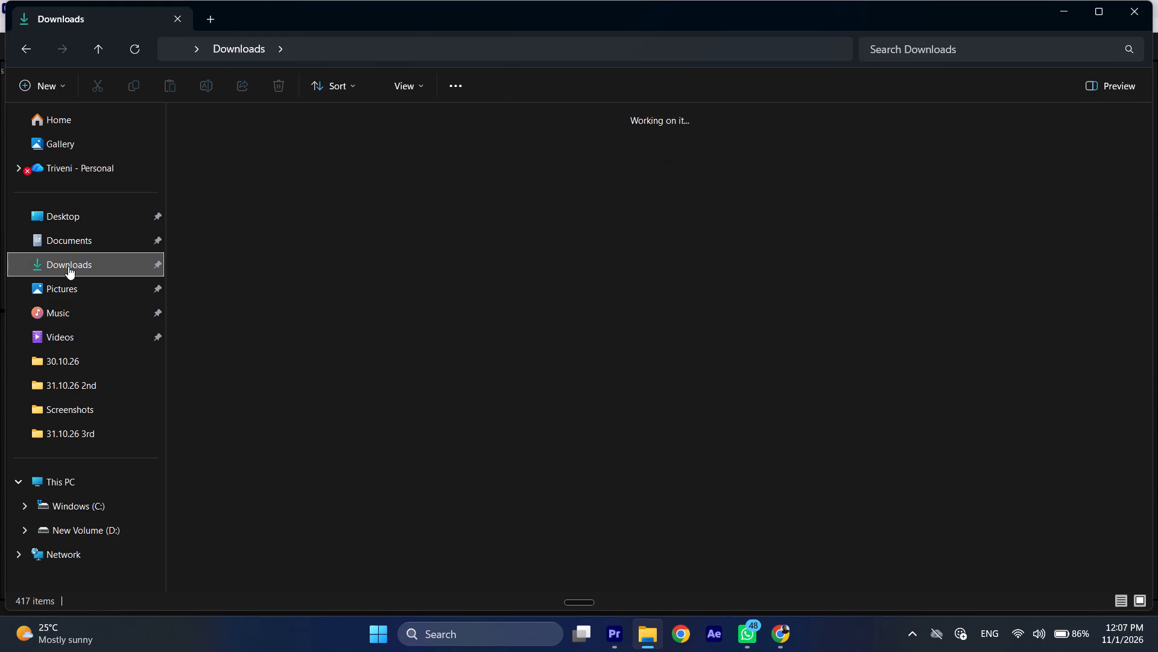
{"action": "scroll", "coordinate": [316, 254], "scroll_direction": "up", "scroll_amount": 3}
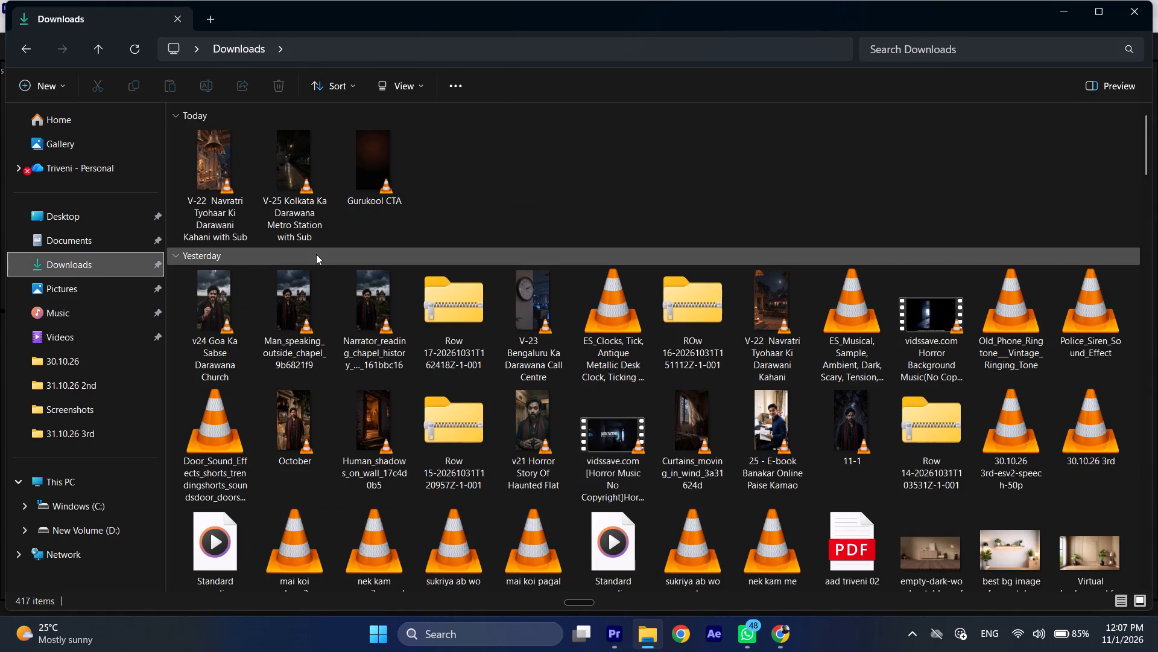
{"action": "left_click_drag", "start_coordinate": [447, 170], "coordinate": [225, 167]}
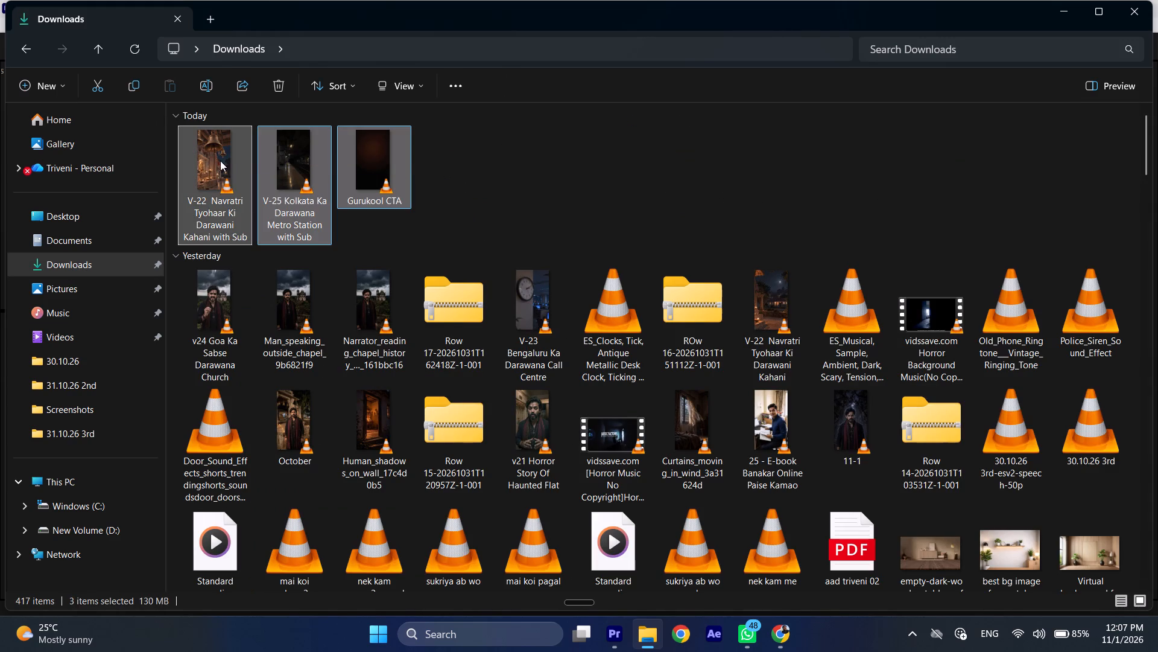
{"action": "left_click_drag", "start_coordinate": [213, 161], "coordinate": [618, 641]}
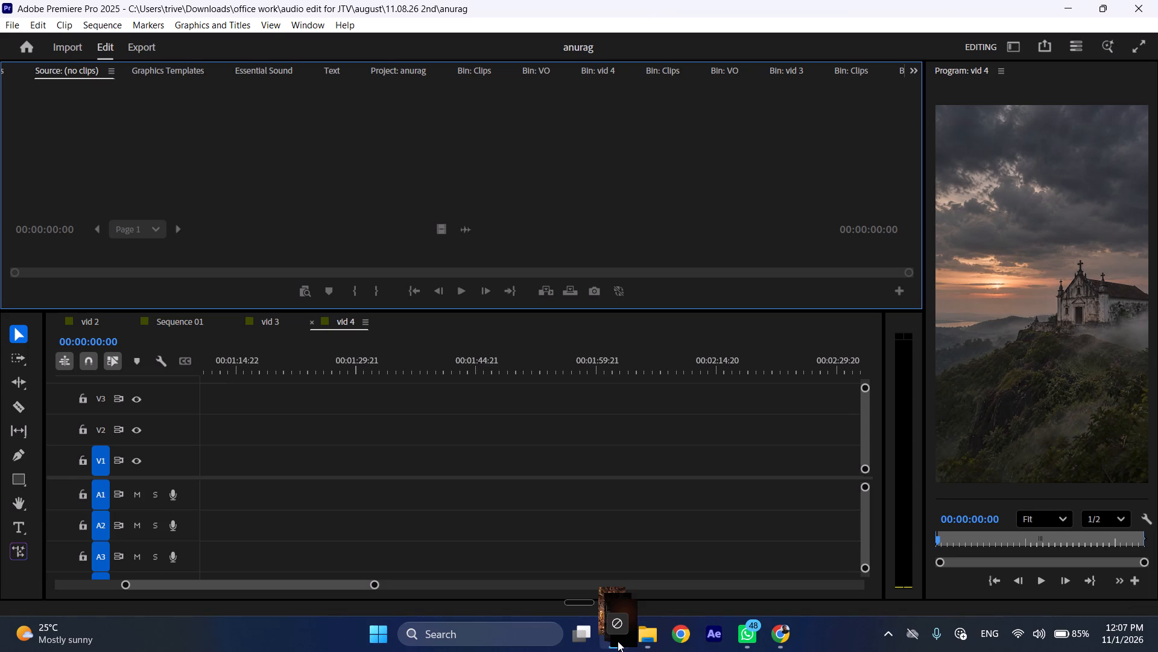
{"action": "left_click_drag", "start_coordinate": [618, 641], "coordinate": [373, 460]}
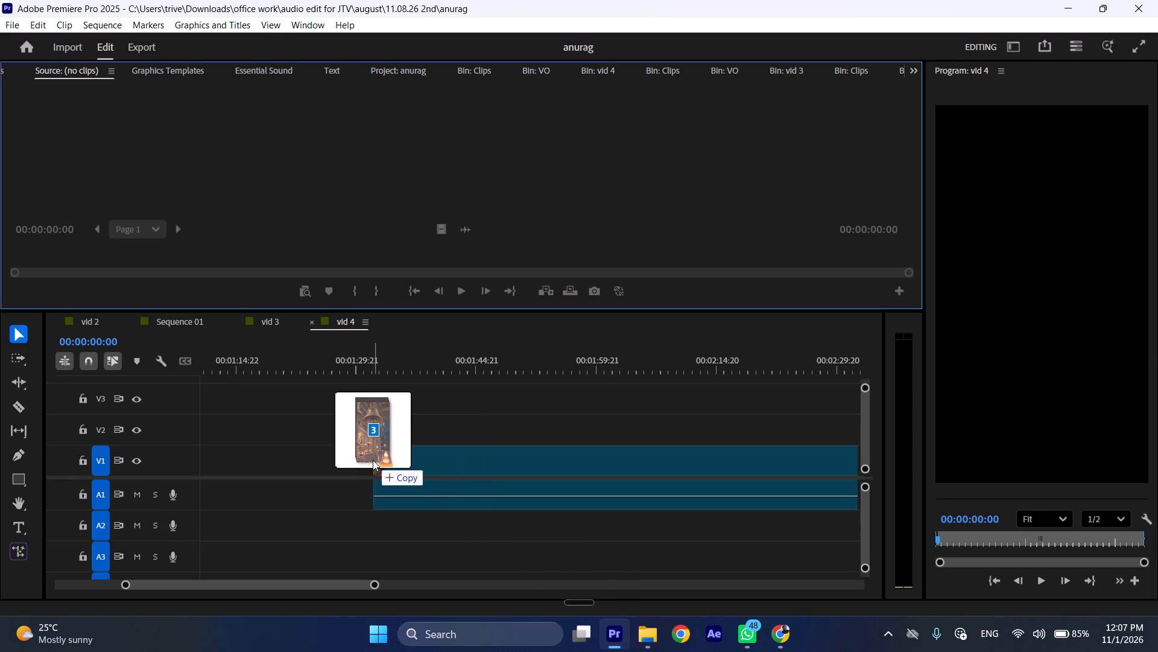
{"action": "left_click_drag", "start_coordinate": [373, 460], "coordinate": [344, 459]}
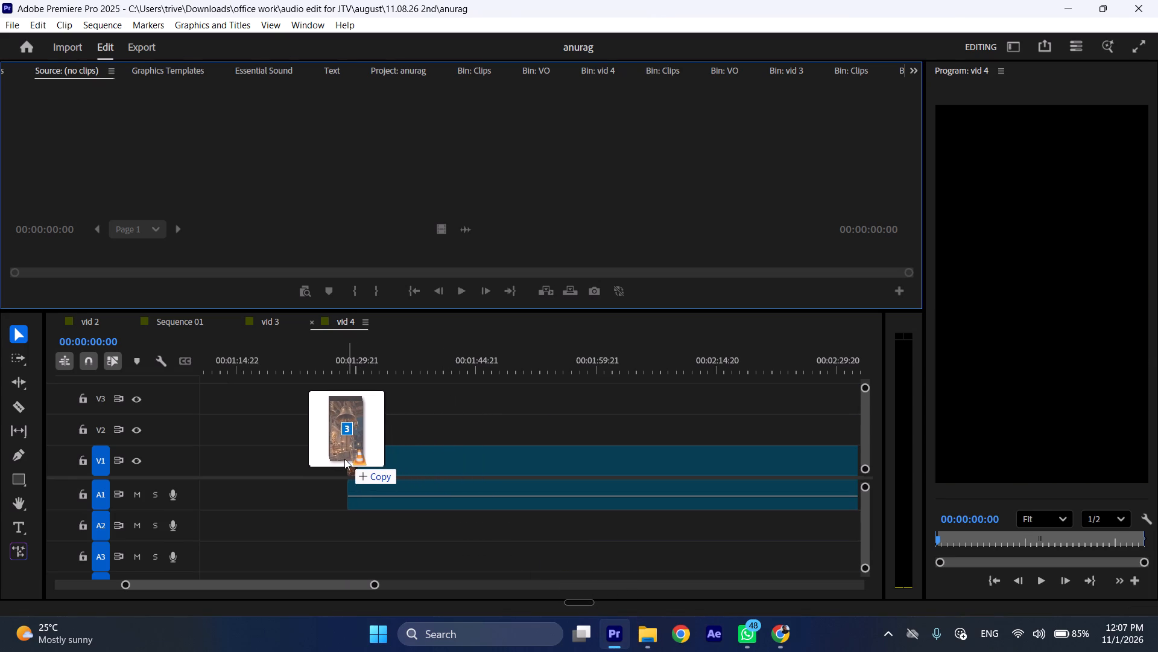
{"action": "left_click_drag", "start_coordinate": [344, 459], "coordinate": [318, 459]}
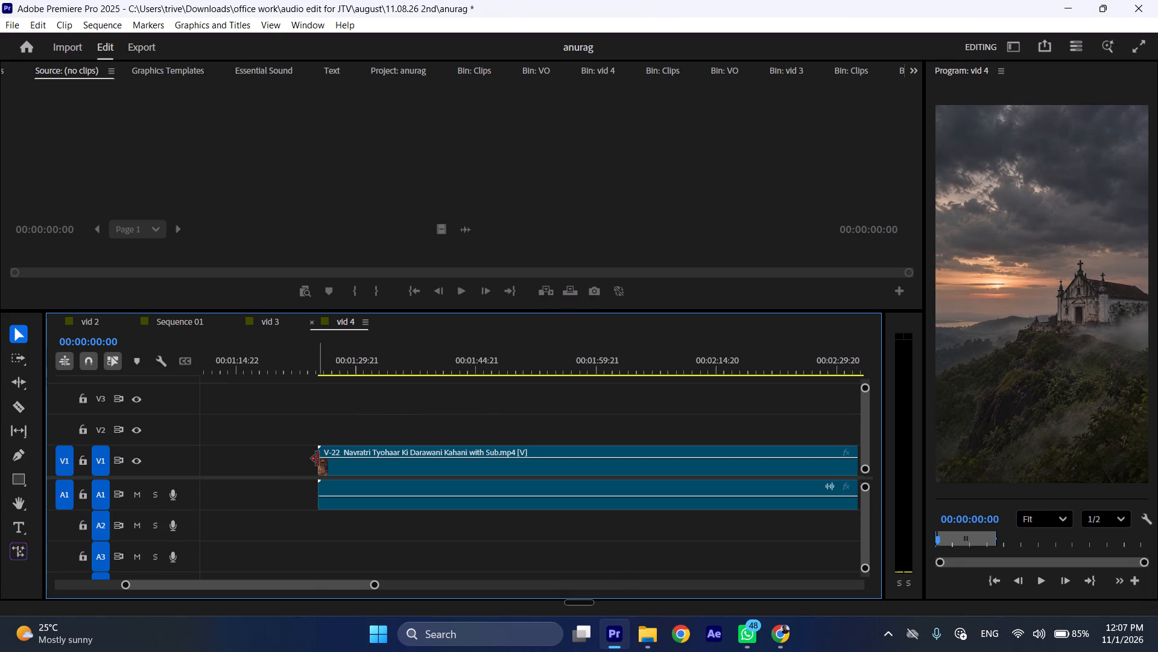
Move the Gurukool CTA clip about 45 seconds later and shift the V-25 Kolkata clip later, leaving a gap after the V-22 clip.
{"action": "left_click_drag", "start_coordinate": [337, 583], "coordinate": [358, 583]}
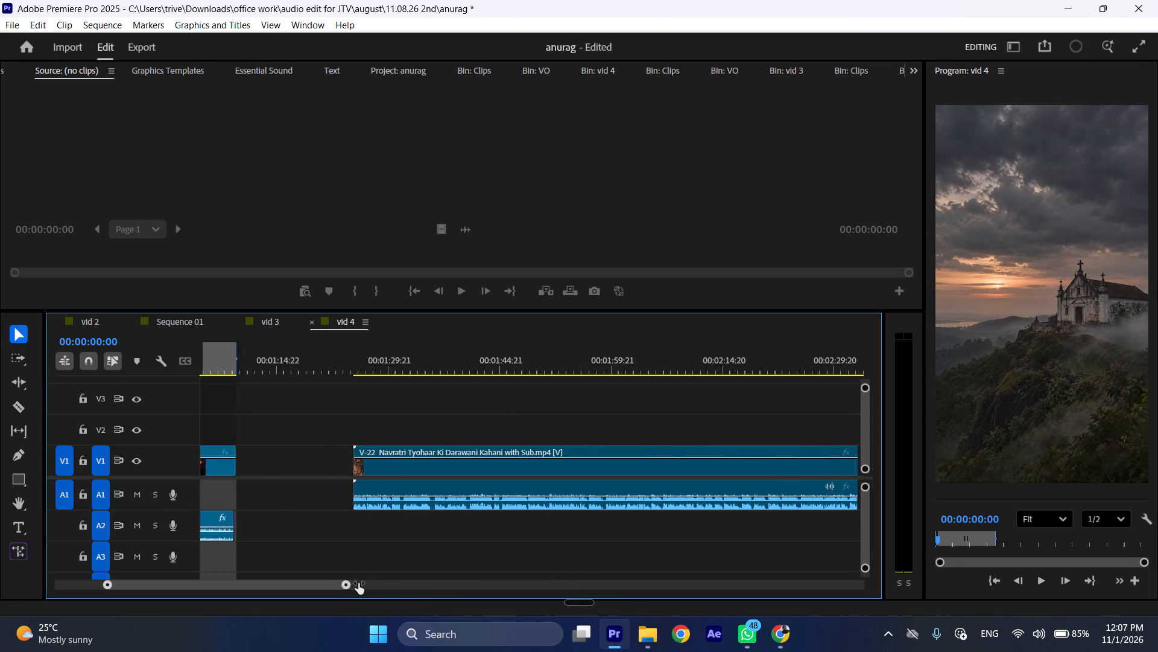
{"action": "left_click_drag", "start_coordinate": [358, 583], "coordinate": [518, 579]}
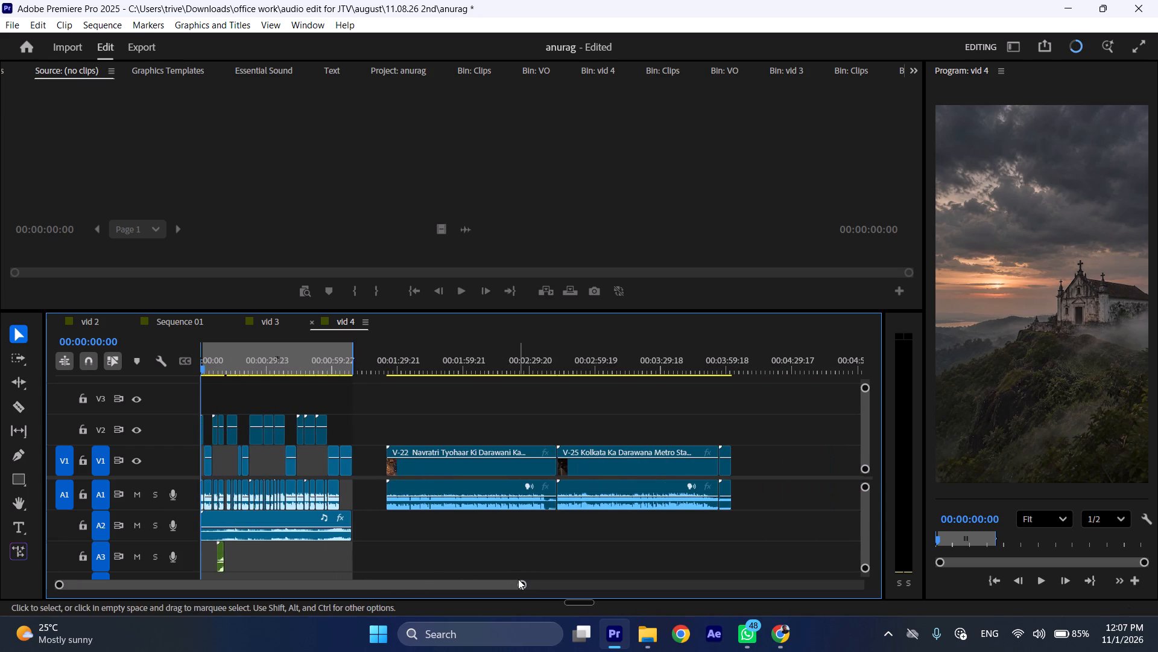
{"action": "scroll", "coordinate": [513, 547], "scroll_direction": "down", "scroll_amount": 5}
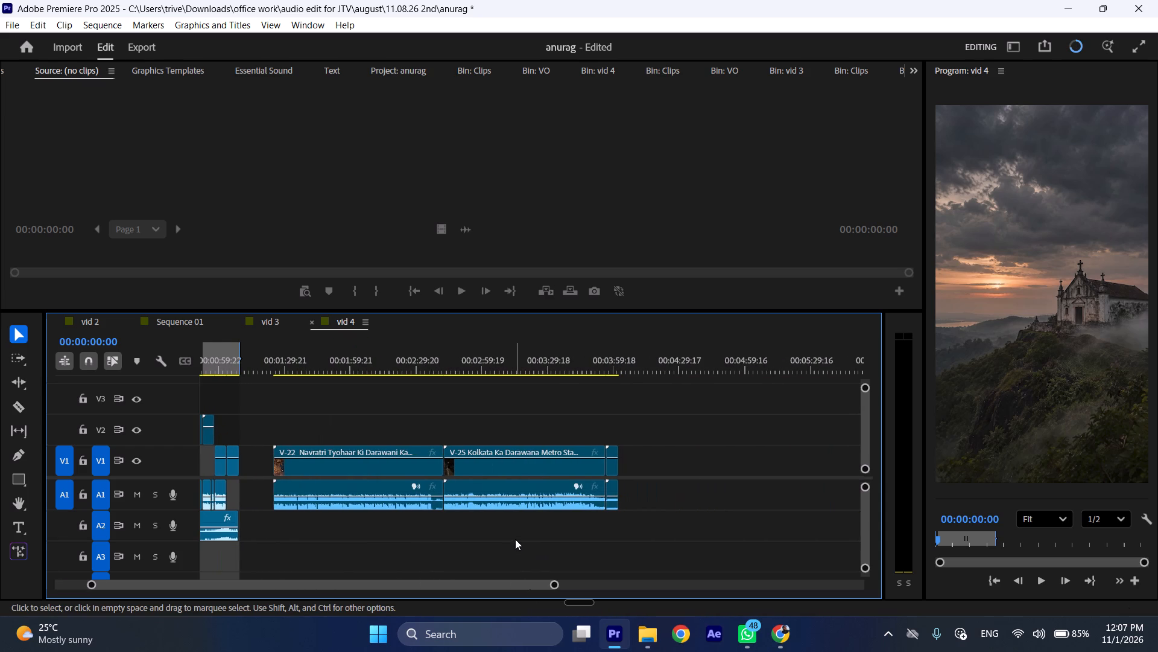
{"action": "left_click_drag", "start_coordinate": [612, 489], "coordinate": [712, 498]}
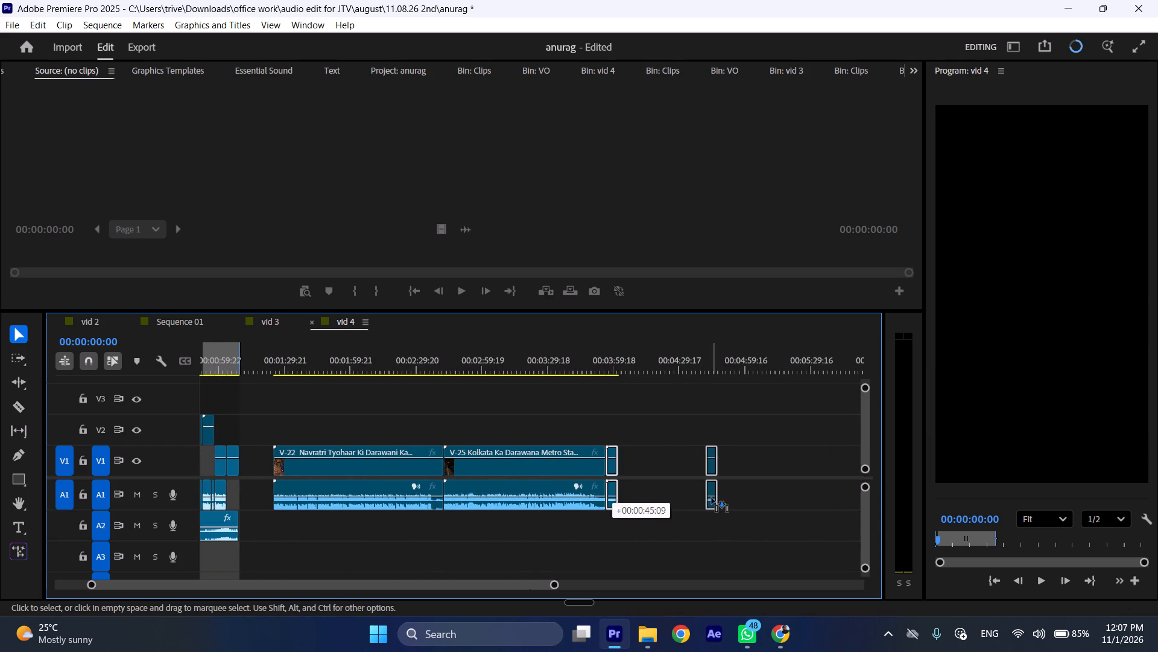
{"action": "left_click_drag", "start_coordinate": [712, 498], "coordinate": [713, 497]}
{"action": "left_click_drag", "start_coordinate": [547, 468], "coordinate": [584, 464]}
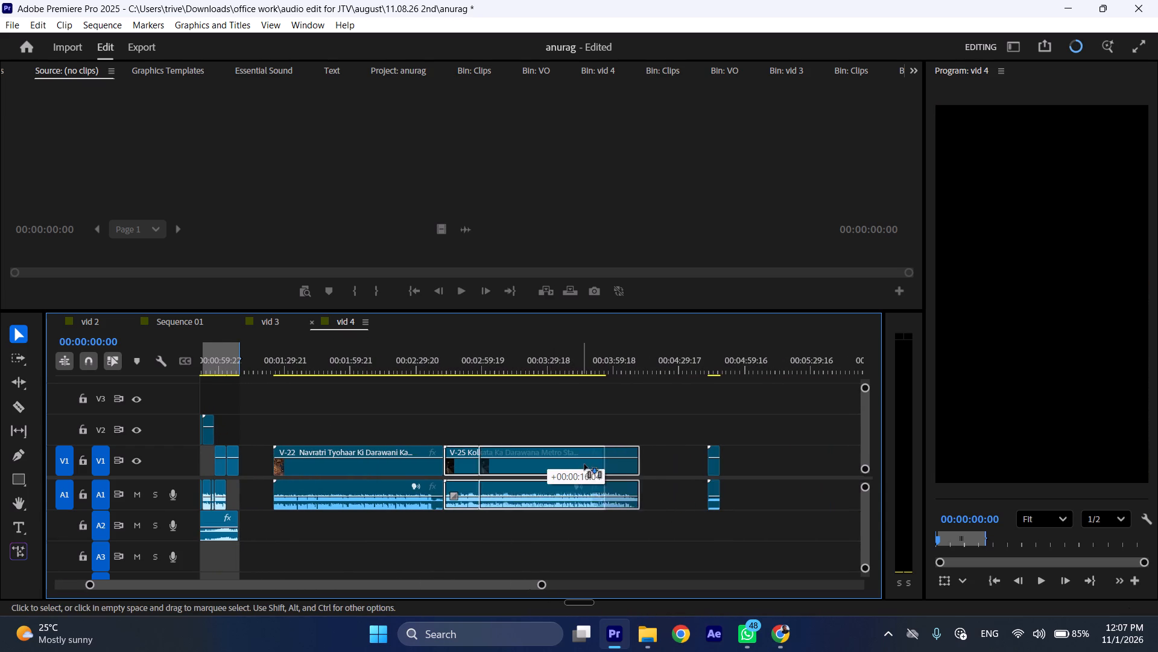
{"action": "left_click_drag", "start_coordinate": [584, 464], "coordinate": [619, 458]}
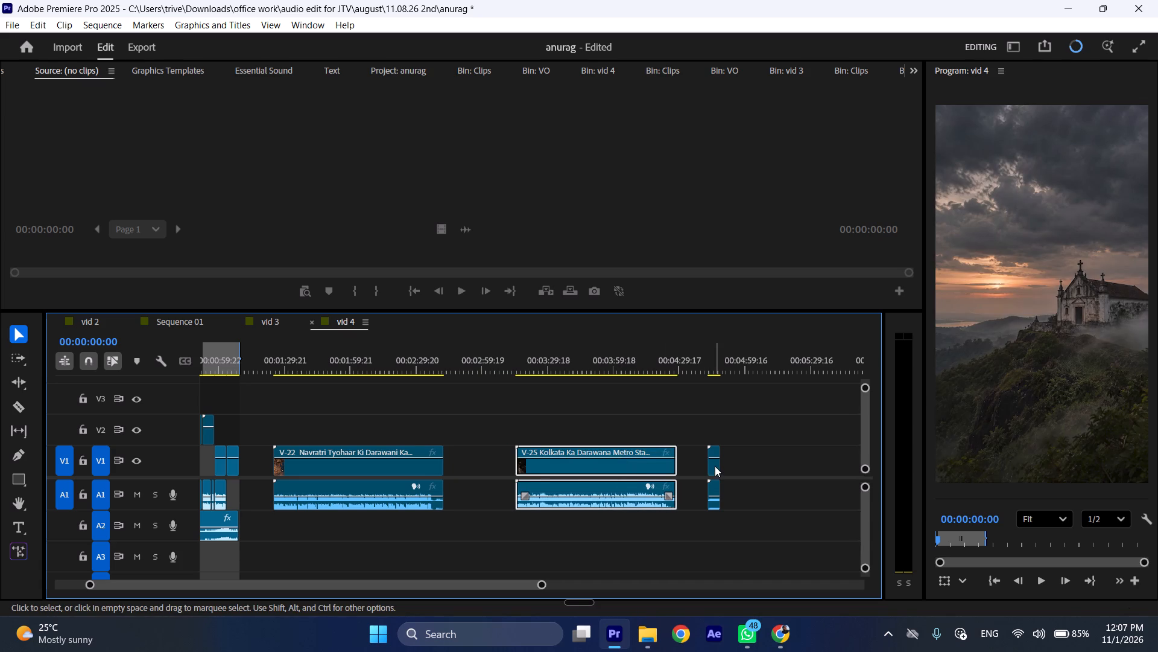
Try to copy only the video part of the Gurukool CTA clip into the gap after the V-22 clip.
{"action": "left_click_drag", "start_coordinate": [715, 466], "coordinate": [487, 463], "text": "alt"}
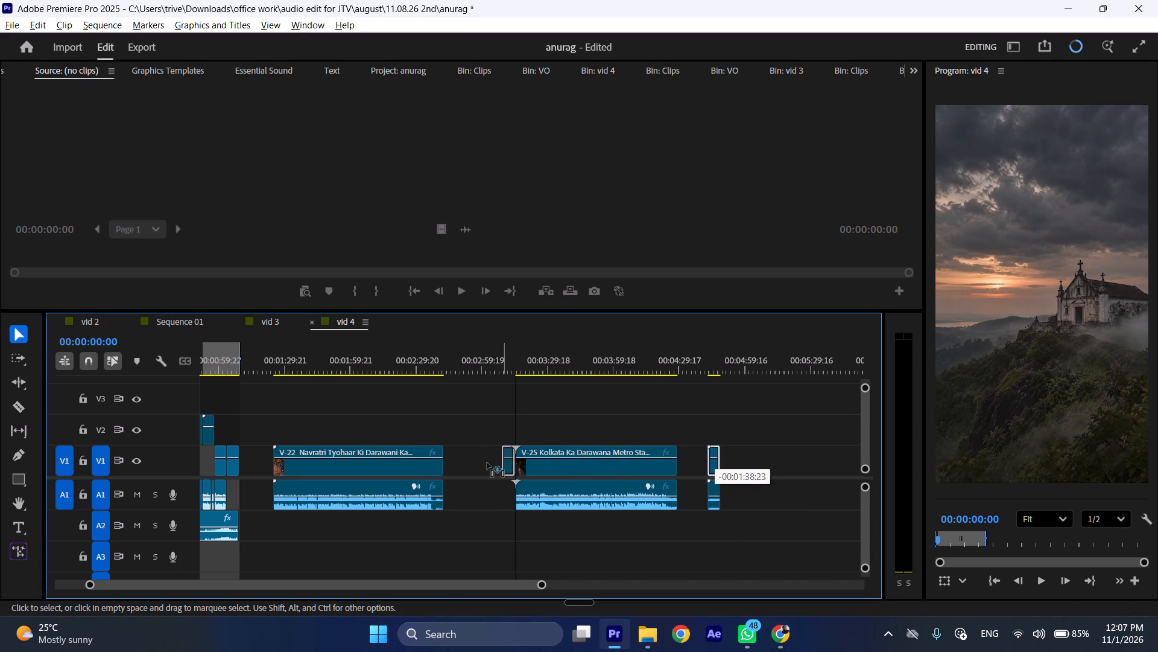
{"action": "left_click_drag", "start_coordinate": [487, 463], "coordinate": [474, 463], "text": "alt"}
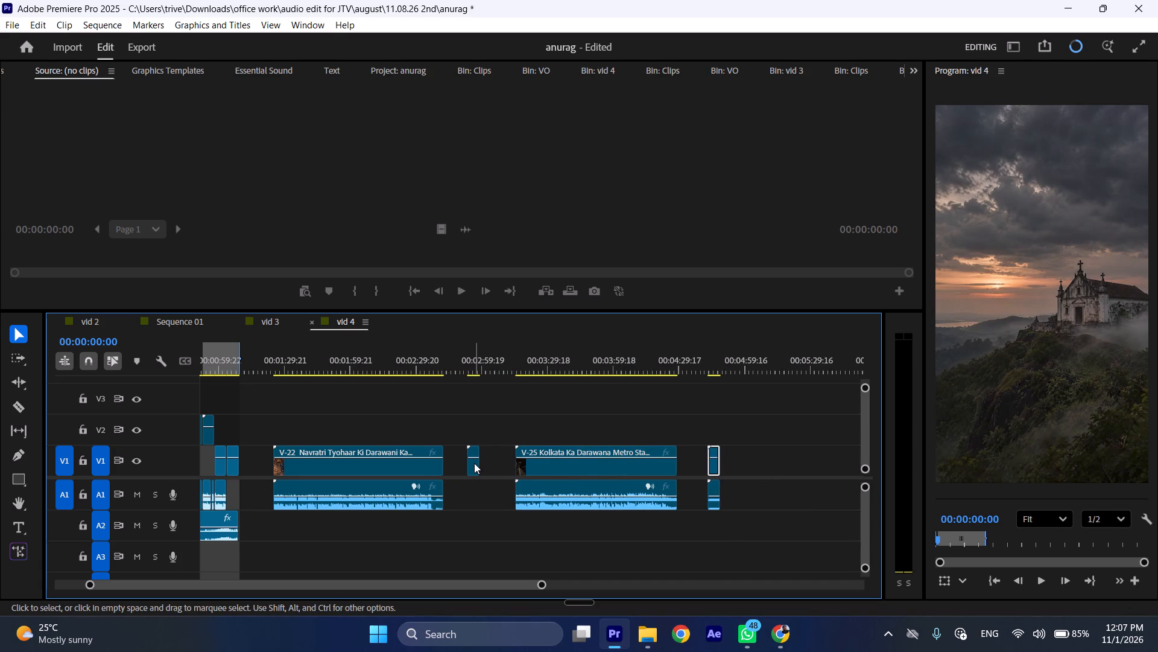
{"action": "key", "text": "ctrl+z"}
Copy the Gurukool CTA clip with its audio directly onto the end of the V-22 Navratri clip.
{"action": "left_click_drag", "start_coordinate": [746, 427], "coordinate": [716, 487]}
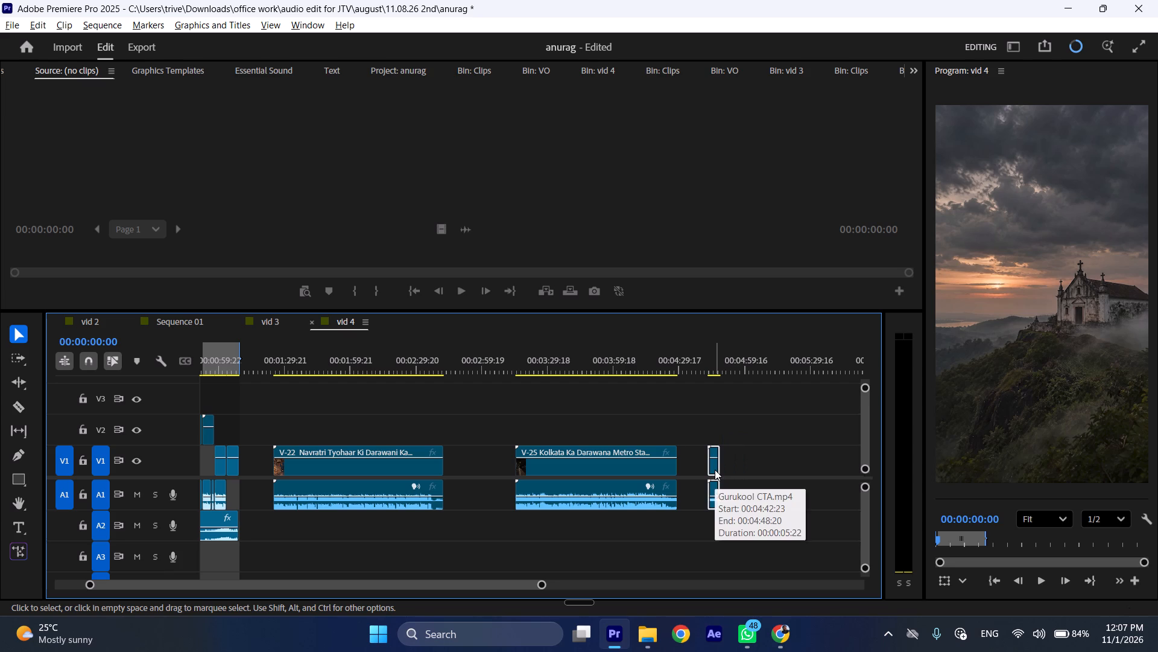
{"action": "left_click_drag", "start_coordinate": [715, 470], "coordinate": [452, 481], "text": "alt"}
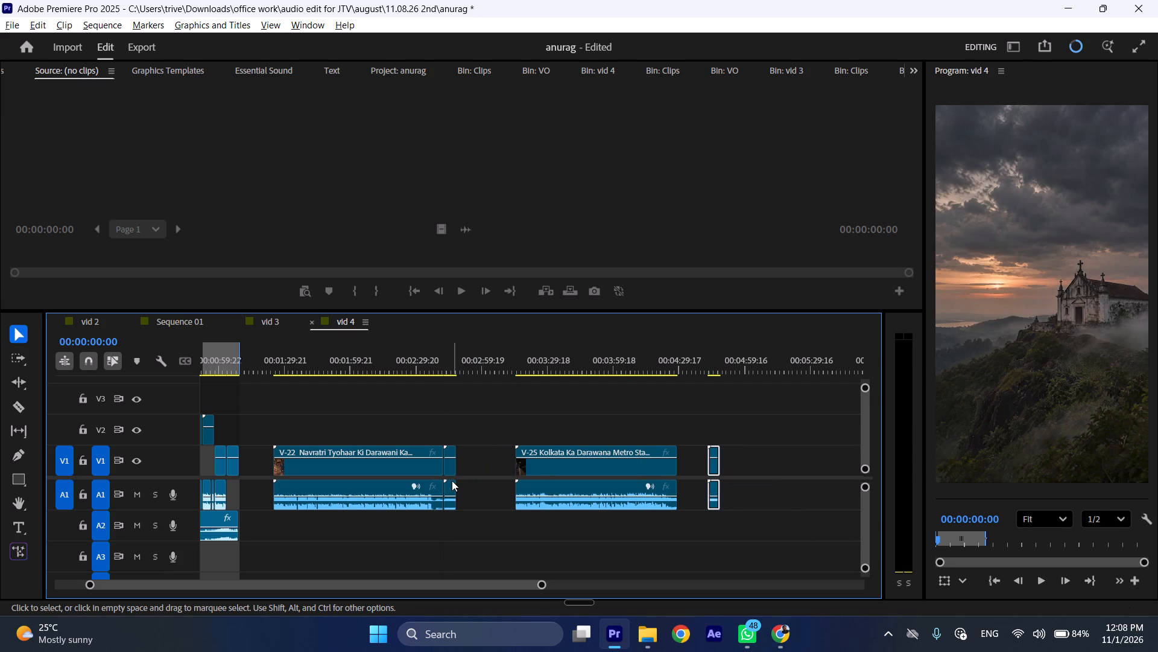
Ripple delete the gap between the V-25 Kolkata clip and the Gurukool CTA clip, and play the start of the CTA.
{"action": "left_click", "coordinate": [695, 462]}
{"action": "right_click", "coordinate": [695, 462]}
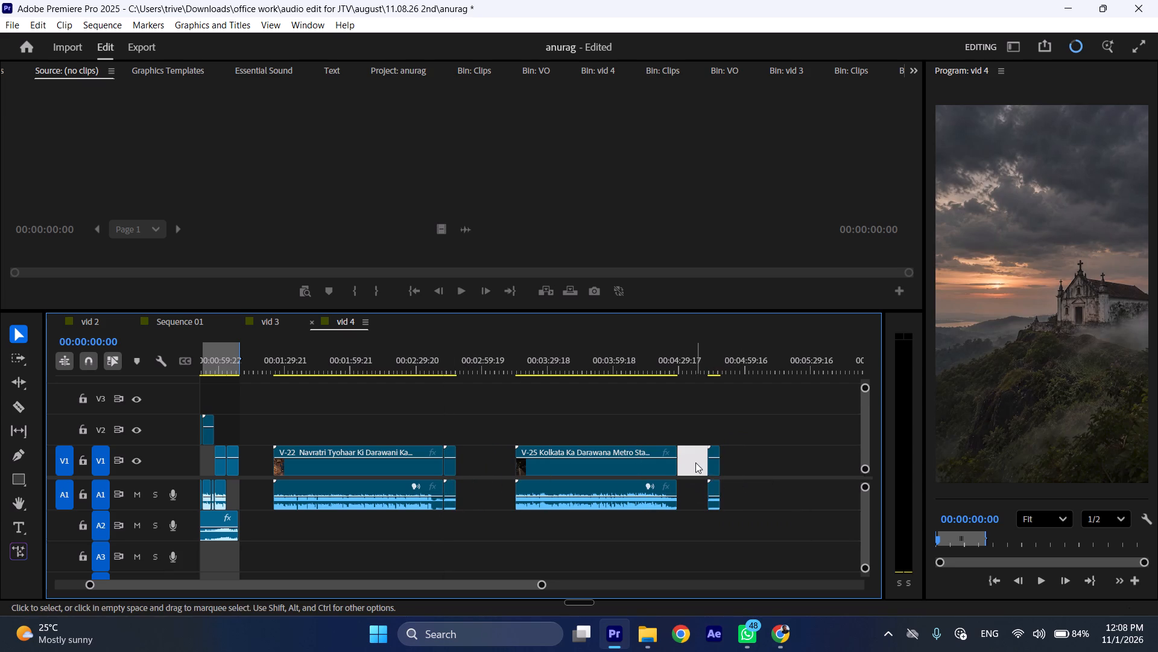
{"action": "left_click", "coordinate": [703, 478]}
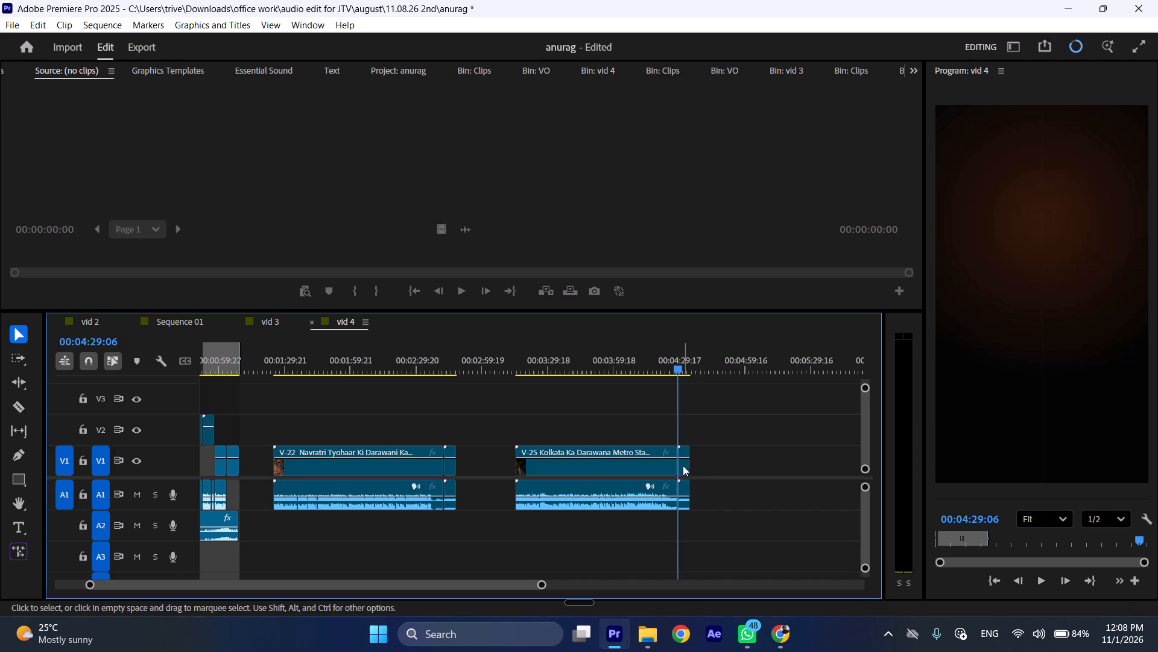
{"action": "key", "text": "space"}
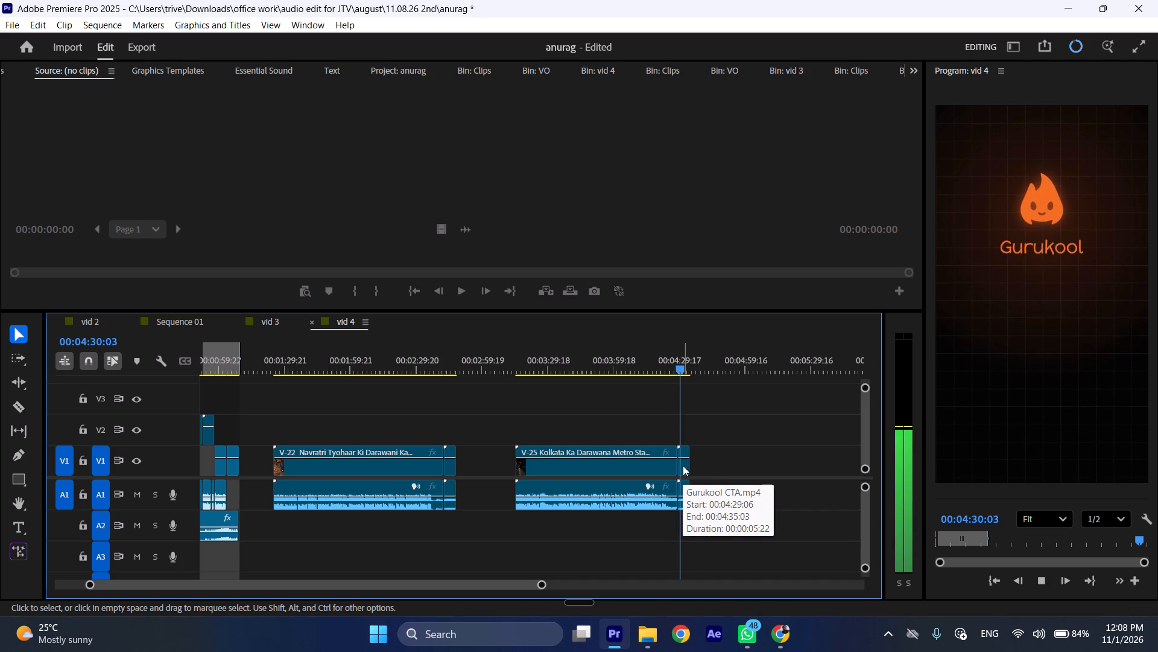
{"action": "key", "text": "space"}
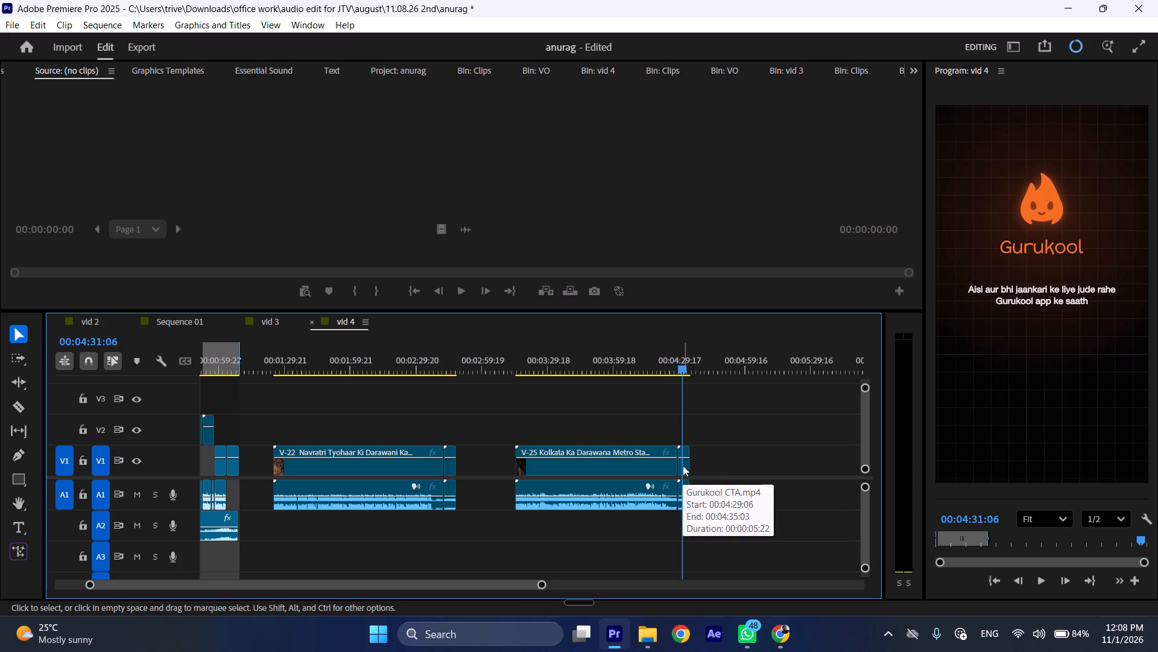
Cut the V-25 Kolkata clip at 00:04:23:16, before its built-in download ending, and ripple delete the remainder up to the Gurukool CTA clip.
{"action": "scroll", "coordinate": [684, 465], "scroll_direction": "up", "scroll_amount": 2}
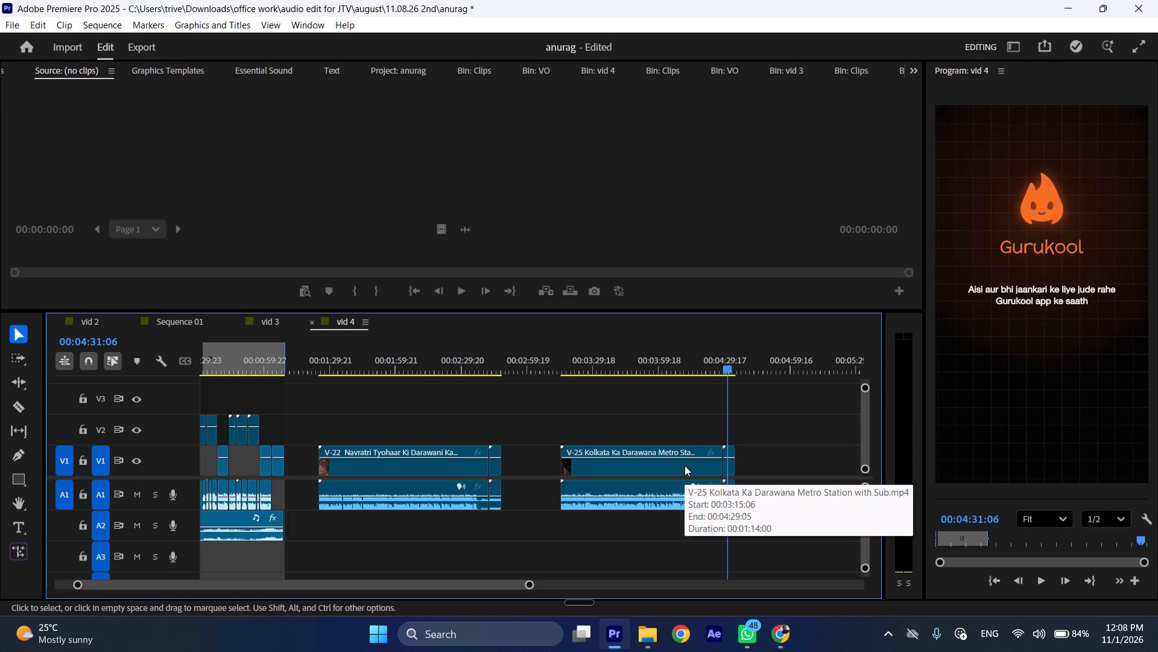
{"action": "left_click", "coordinate": [721, 368]}
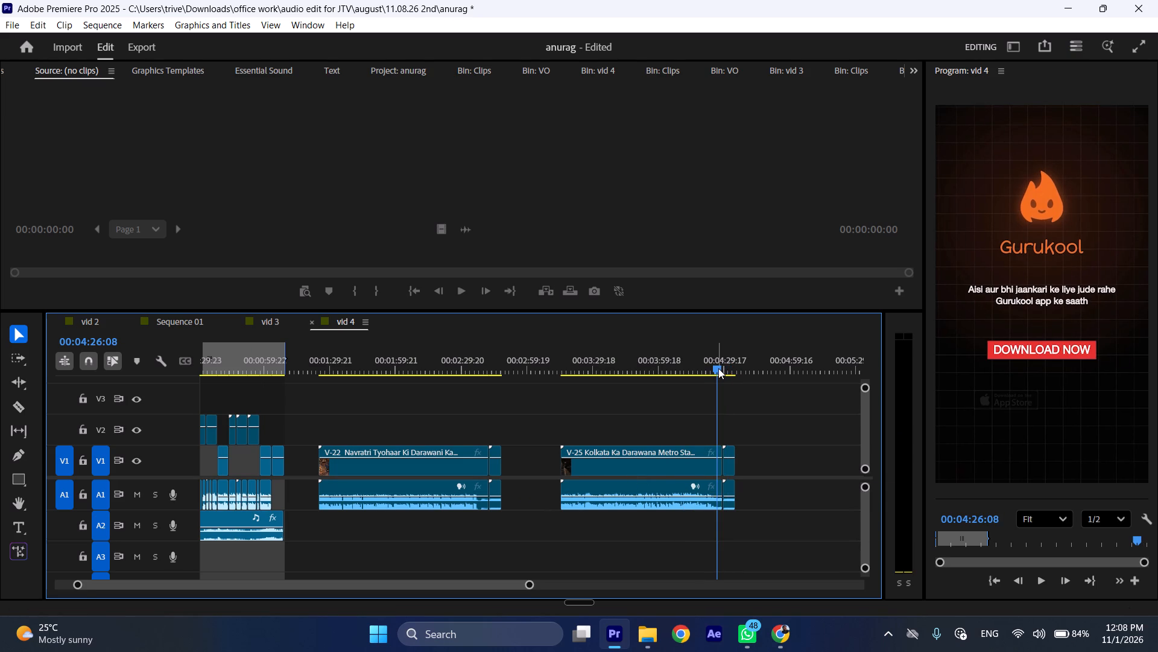
{"action": "key", "text": "ctrl+shift+c"}
{"action": "key", "text": "ctrl+shift+c"}
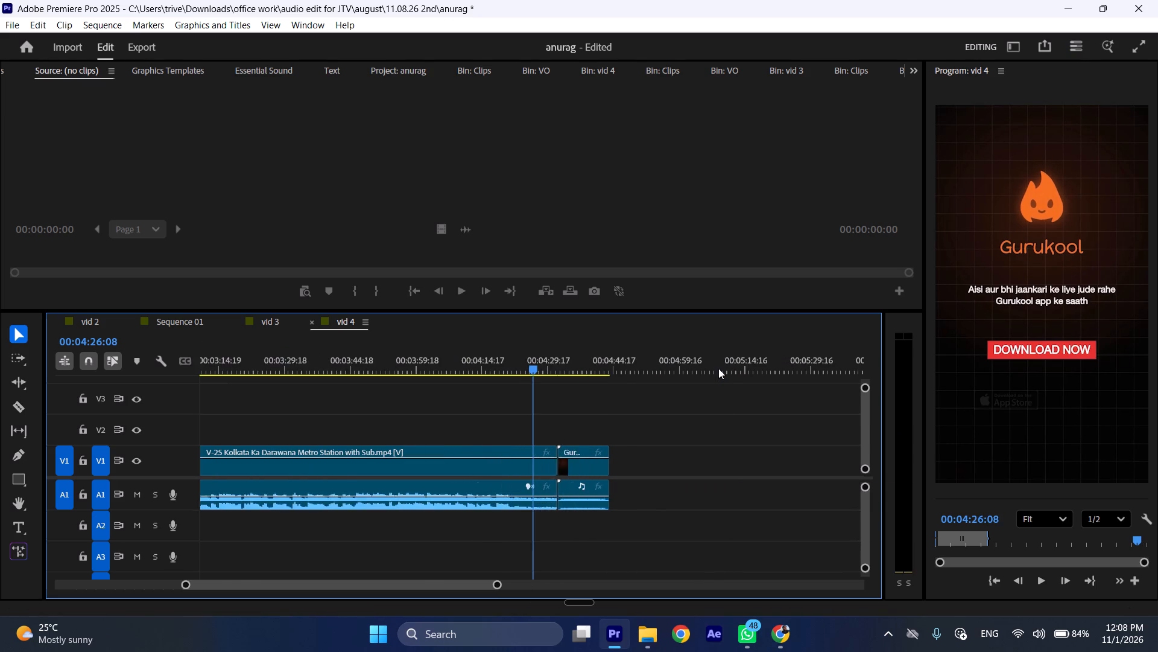
{"action": "key", "text": "ctrl+shift+c"}
{"action": "key", "text": "ctrl+shift+c"}
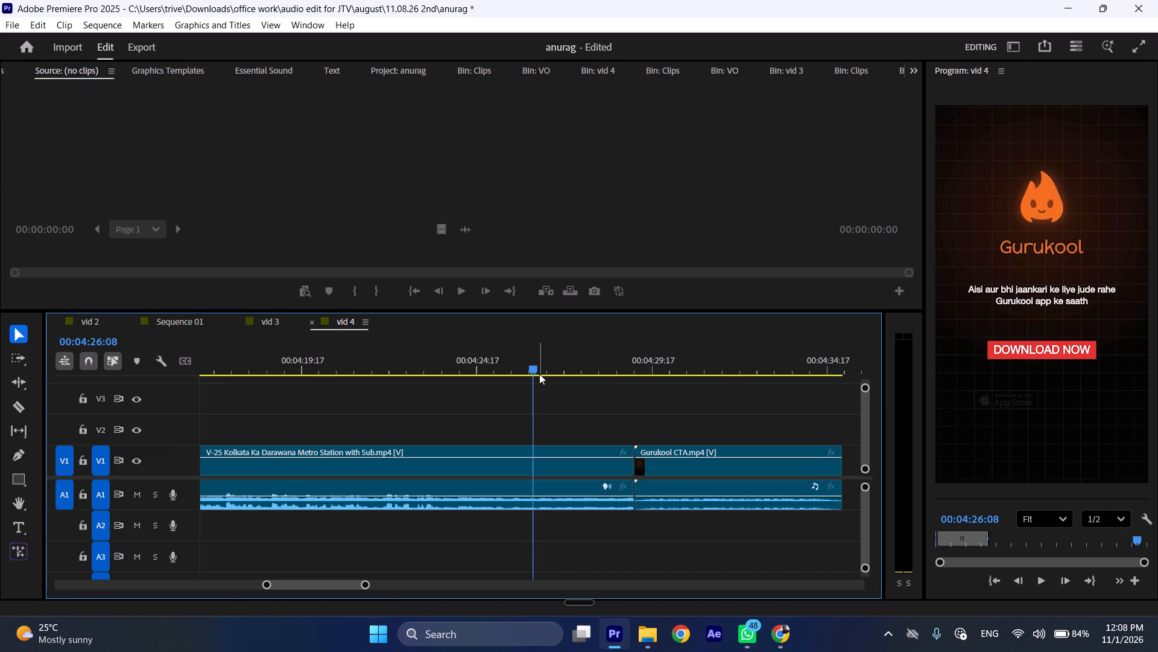
{"action": "left_click_drag", "start_coordinate": [540, 372], "coordinate": [569, 376]}
{"action": "left_click_drag", "start_coordinate": [569, 376], "coordinate": [478, 379]}
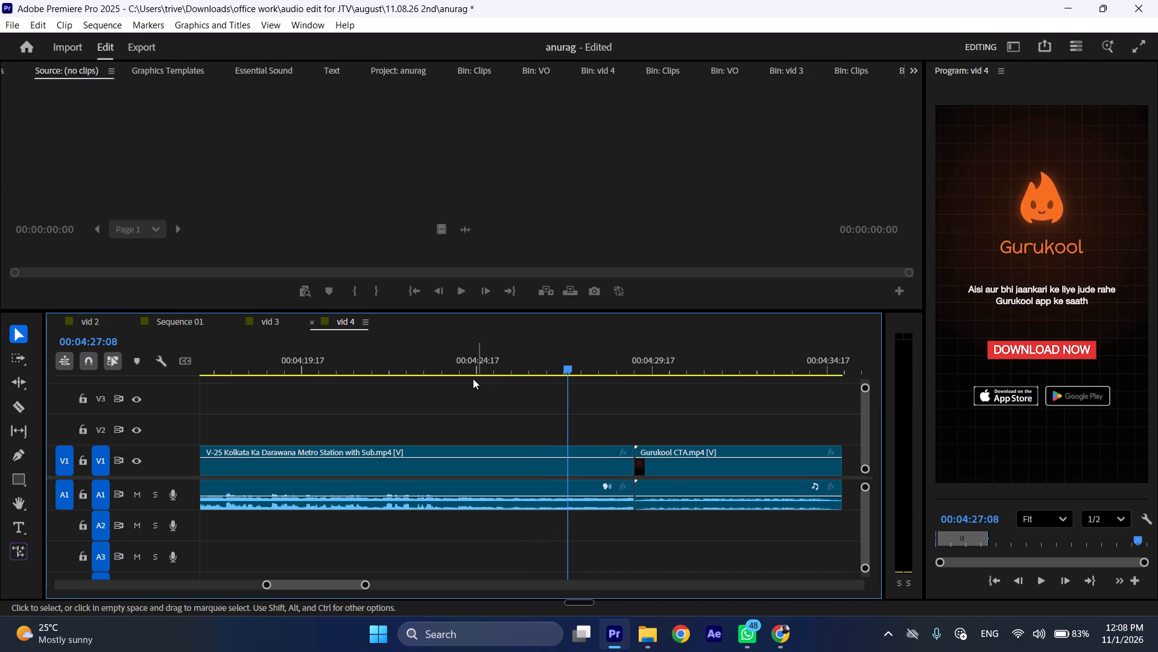
{"action": "left_click", "coordinate": [445, 360]}
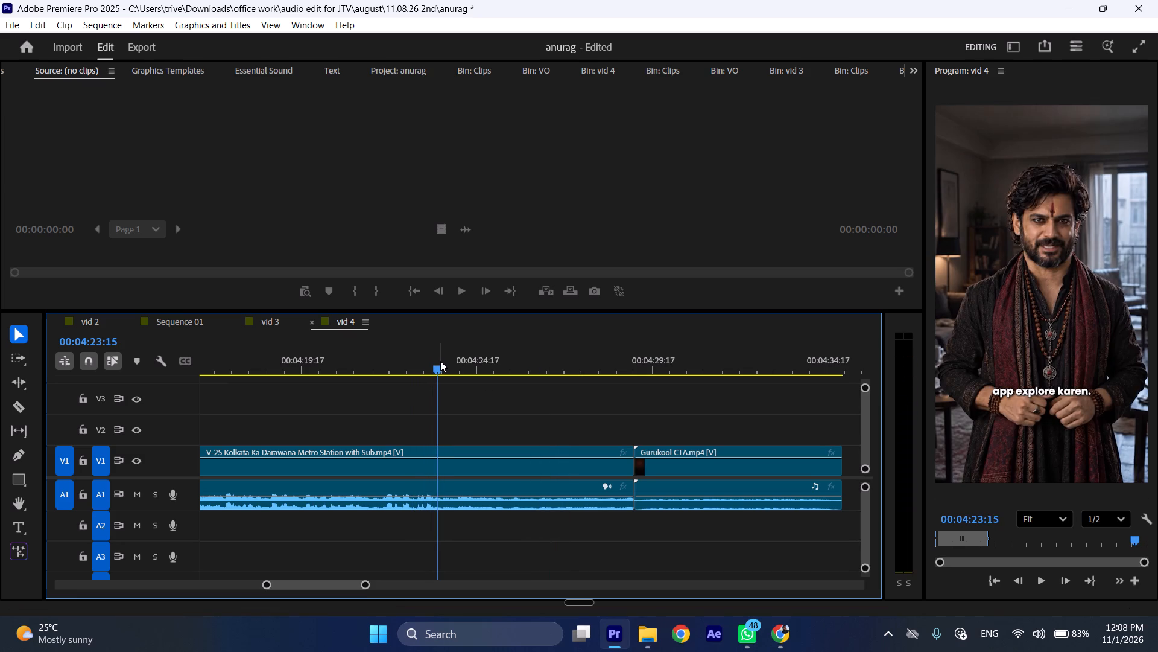
{"action": "key", "text": "ctrl+shift+c"}
{"action": "key", "text": "ctrl+shift+c"}
{"action": "key", "text": "ctrl+shift+c"}
{"action": "key", "text": "ctrl+shift+c"}
{"action": "key", "text": "ctrl+shift+c"}
{"action": "key", "text": "ctrl+shift+c"}
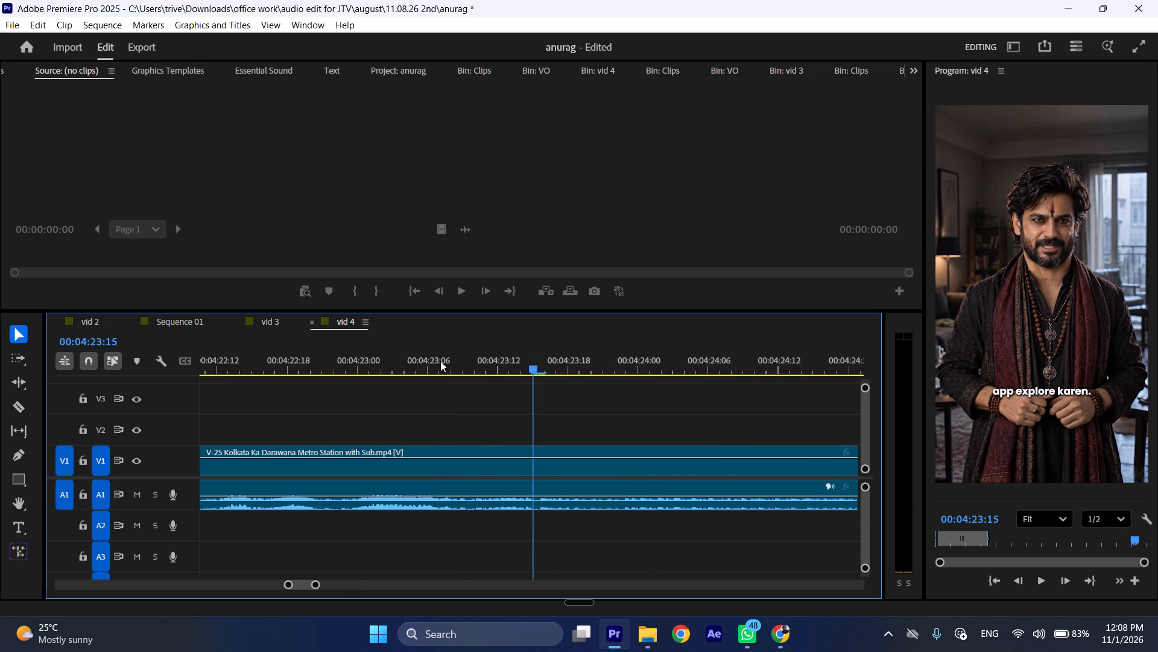
{"action": "key", "text": "ctrl+shift+c"}
{"action": "key", "text": "ctrl+shift+c"}
{"action": "left_click_drag", "start_coordinate": [538, 367], "coordinate": [565, 366]}
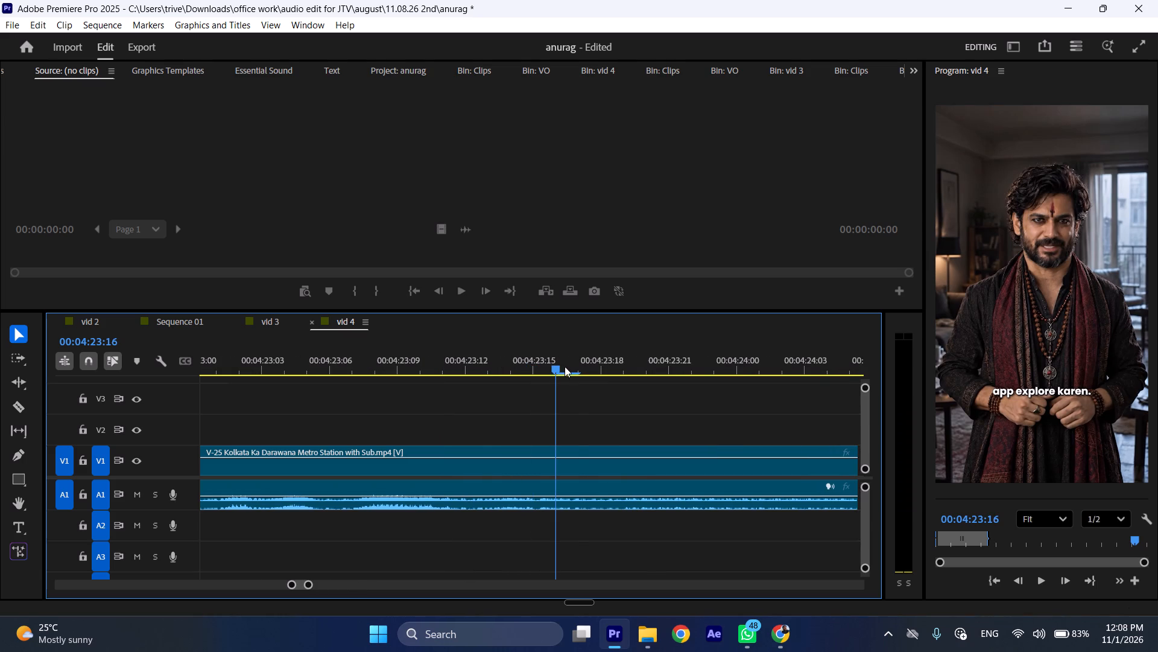
{"action": "left_click_drag", "start_coordinate": [565, 366], "coordinate": [571, 366]}
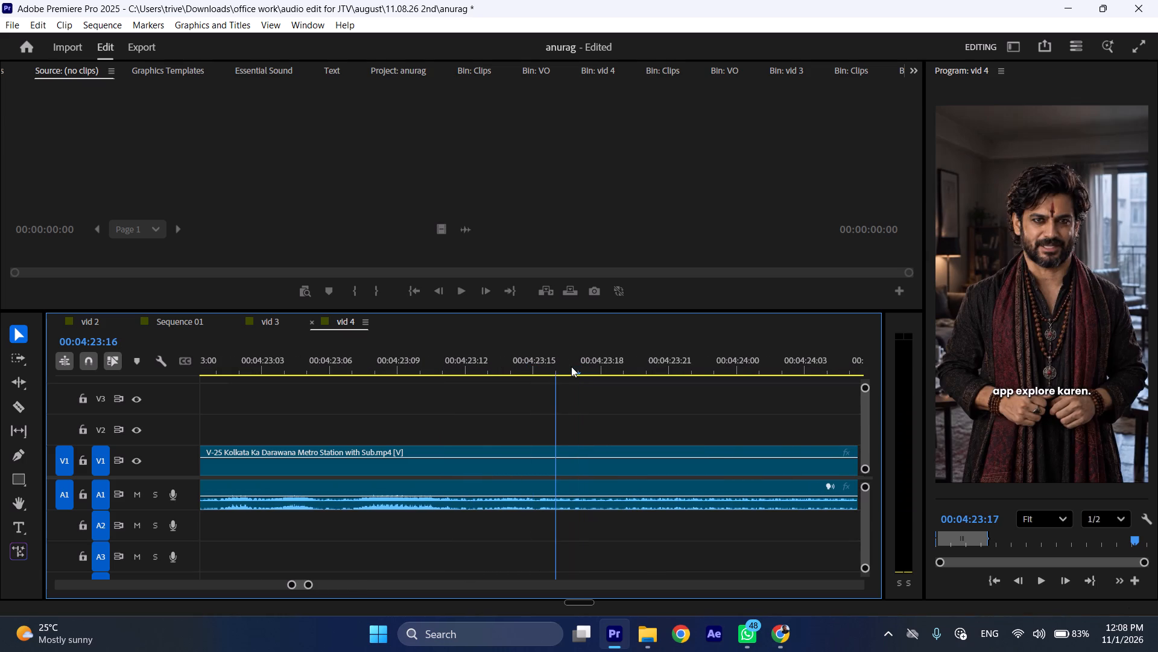
{"action": "left_click_drag", "start_coordinate": [571, 366], "coordinate": [568, 366]}
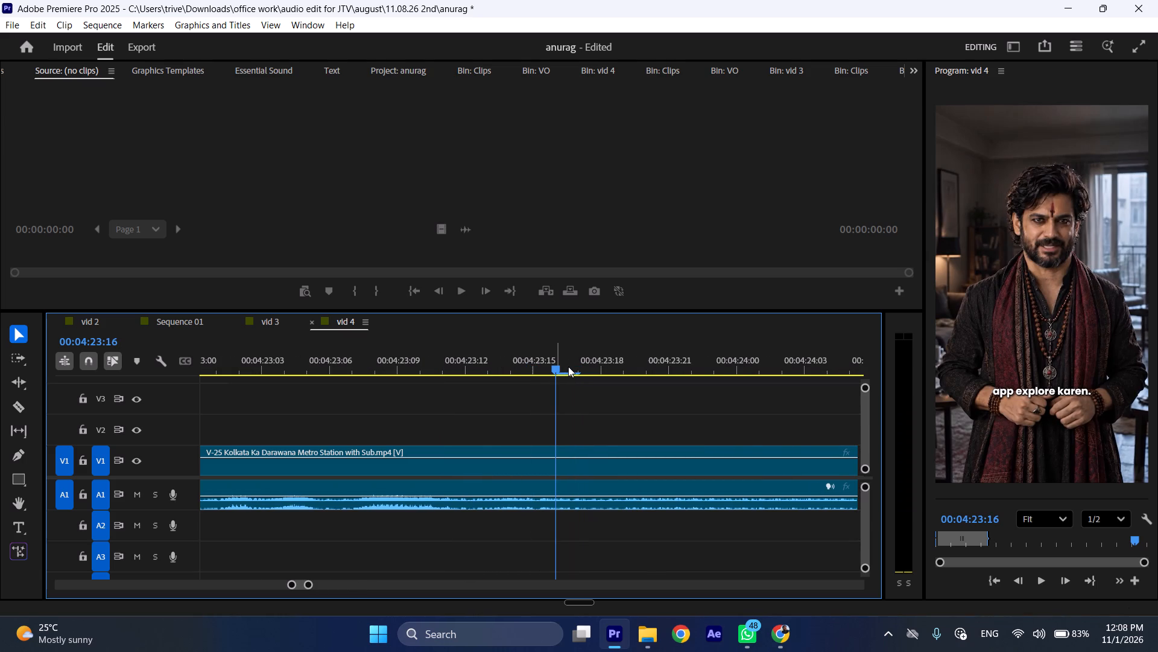
{"action": "key", "text": "shift+c"}
{"action": "left_click", "coordinate": [600, 457]}
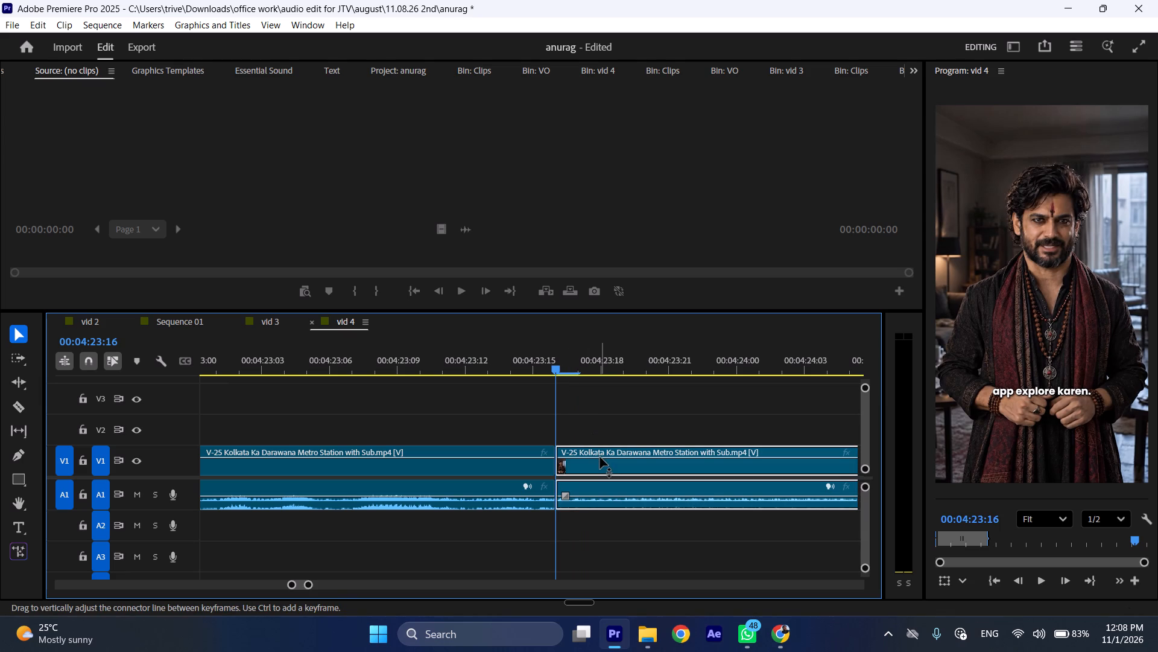
{"action": "key", "text": "ctrl+shift+d"}
{"action": "key", "text": "space"}
{"action": "key", "text": "space"}
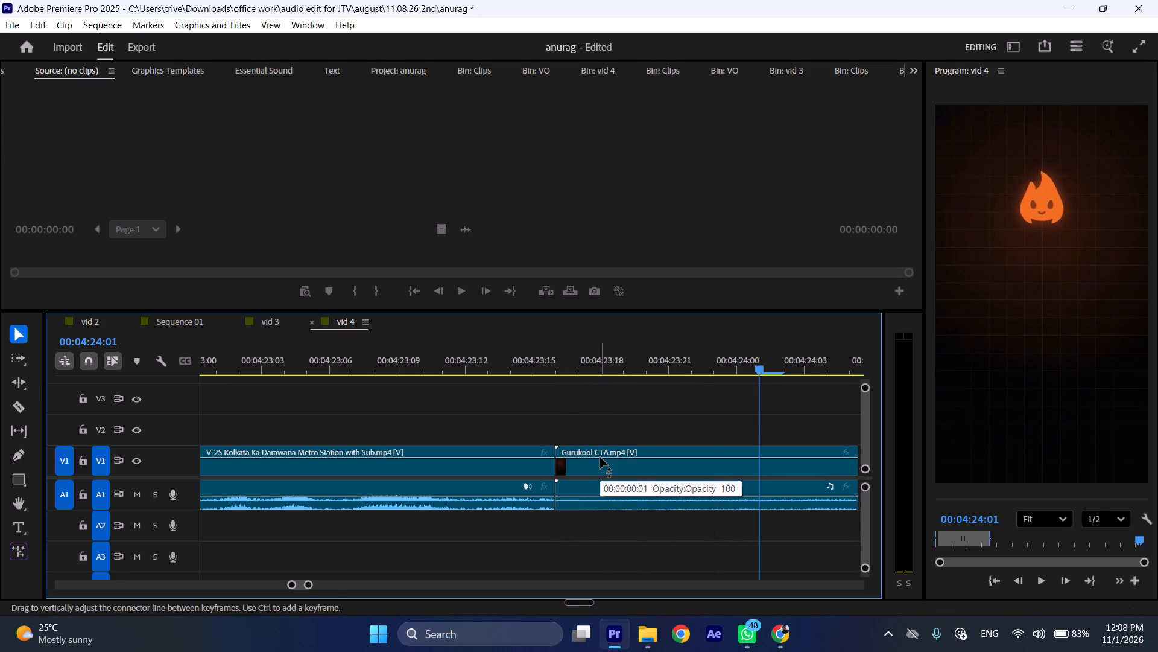
Cut the V-22 Navratri clip at 00:02:37:01, before its built-in Gurukool ending, and ripple delete the remainder up to the Gurukool CTA clip.
{"action": "key", "text": "ctrl+shift+x"}
{"action": "key", "text": "ctrl+shift+x"}
{"action": "key", "text": "ctrl+shift+x"}
{"action": "key", "text": "ctrl+shift+x"}
{"action": "key", "text": "ctrl+shift+x"}
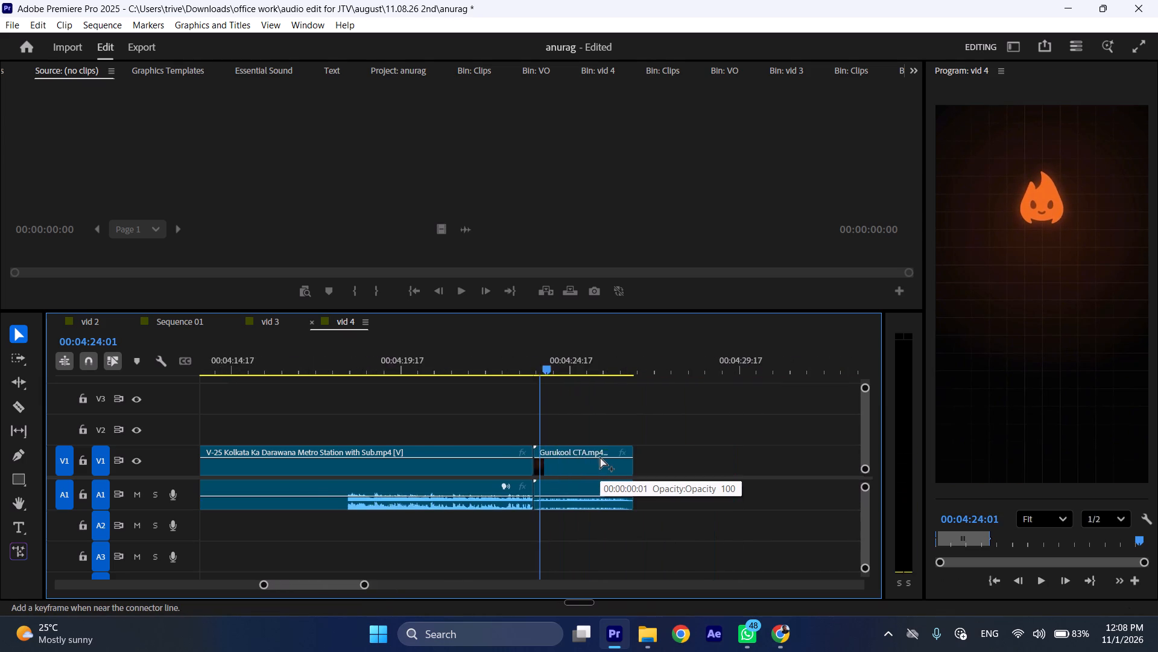
{"action": "key", "text": "ctrl+shift+x"}
{"action": "key", "text": "ctrl+shift+x"}
{"action": "key", "text": "ctrl+shift+x"}
{"action": "left_click", "coordinate": [308, 358]}
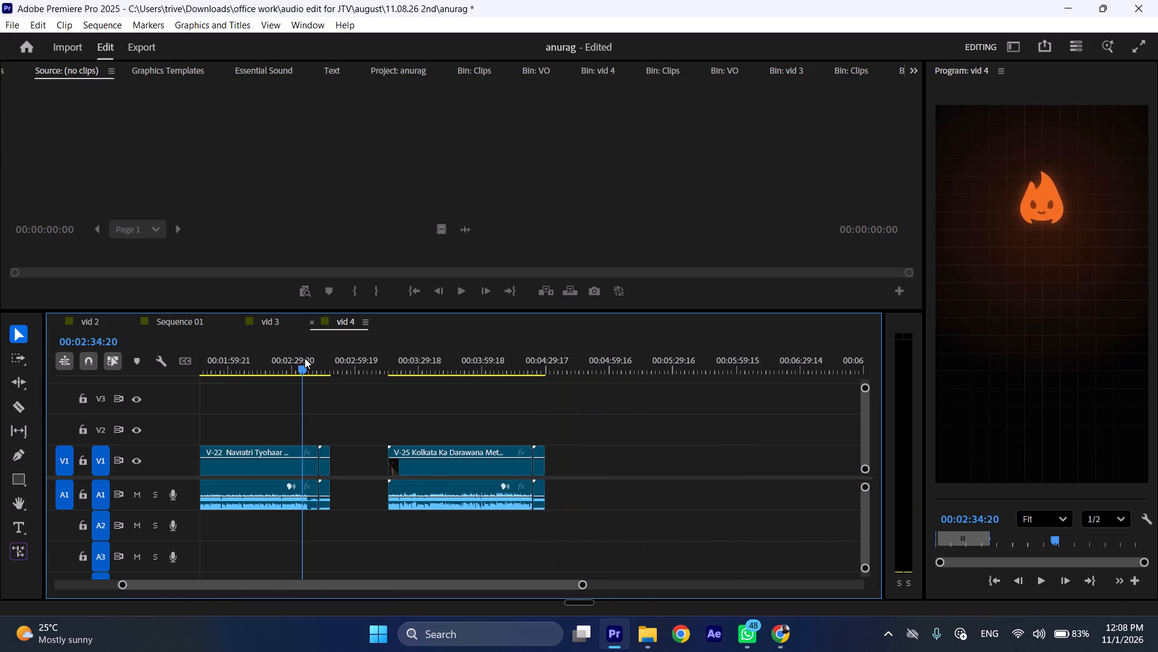
{"action": "key", "text": "ctrl+shift+c"}
{"action": "key", "text": "ctrl+shift+c"}
{"action": "key", "text": "ctrl+shift+c"}
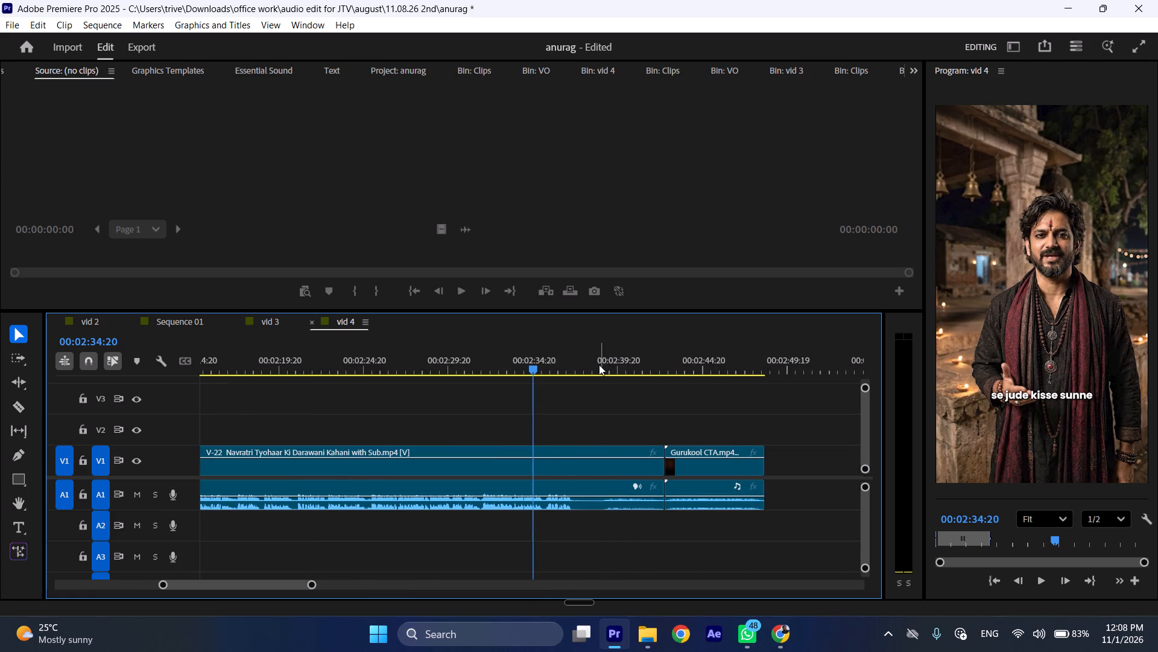
{"action": "left_click", "coordinate": [590, 365], "text": "ctrl+shift"}
{"action": "key", "text": "ctrl+shift+c"}
{"action": "key", "text": "ctrl+shift+c"}
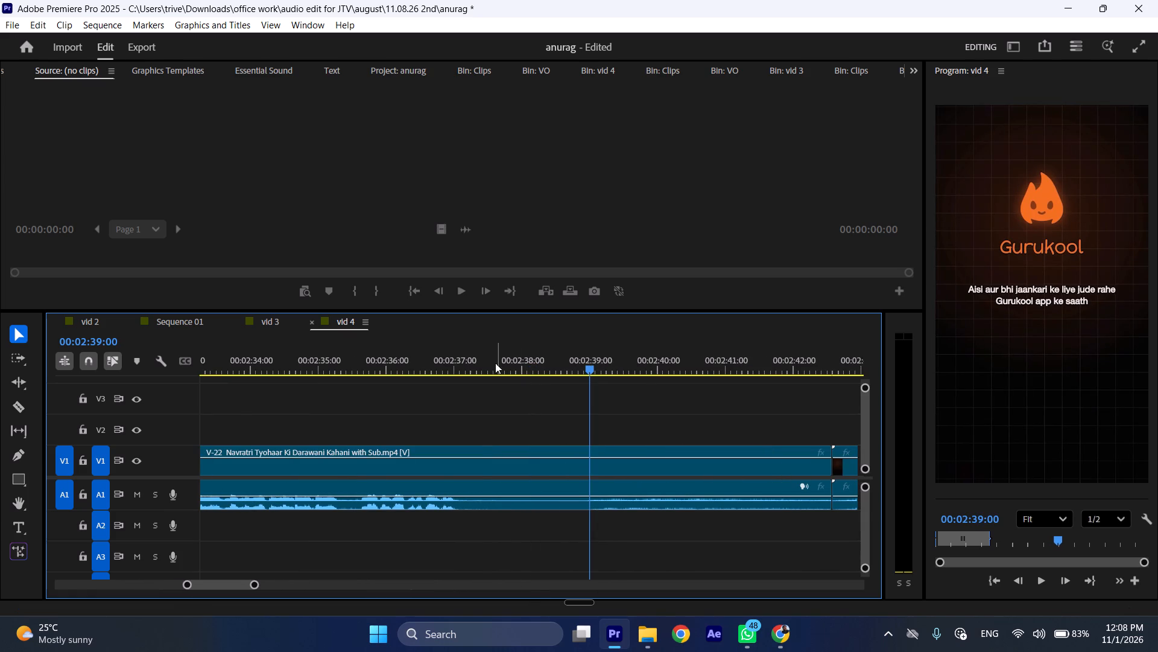
{"action": "left_click_drag", "start_coordinate": [482, 363], "coordinate": [467, 366]}
{"action": "key", "text": "ctrl+shift+c"}
{"action": "key", "text": "ctrl+shift+c"}
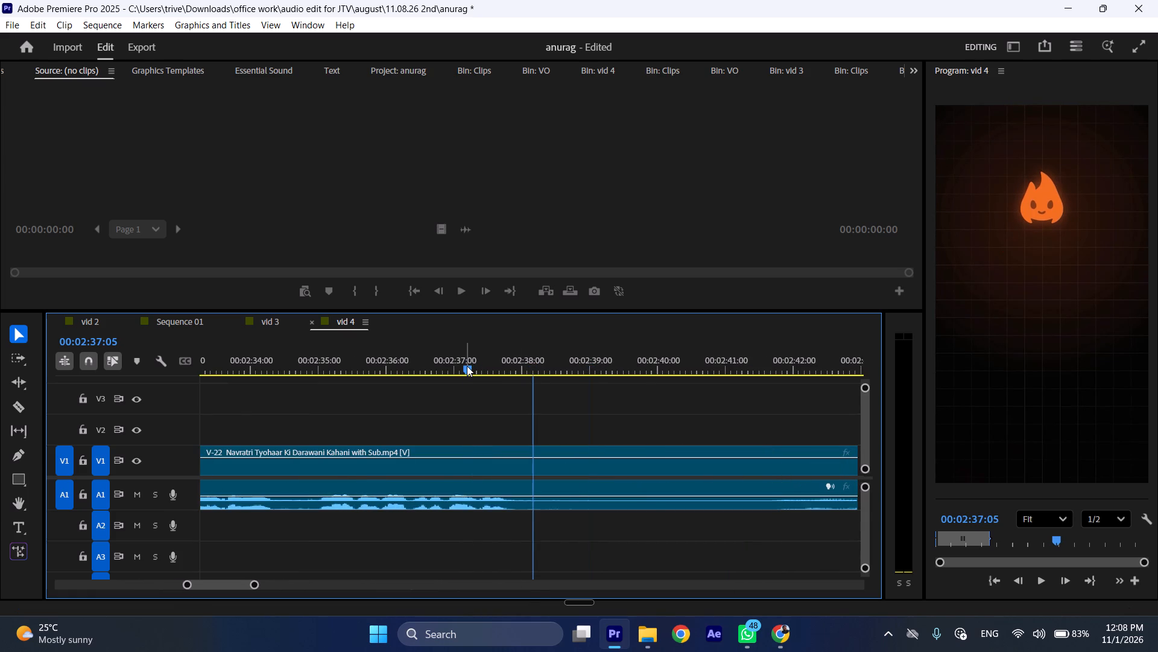
{"action": "key", "text": "ctrl+shift+c"}
{"action": "key", "text": "ctrl+shift+c"}
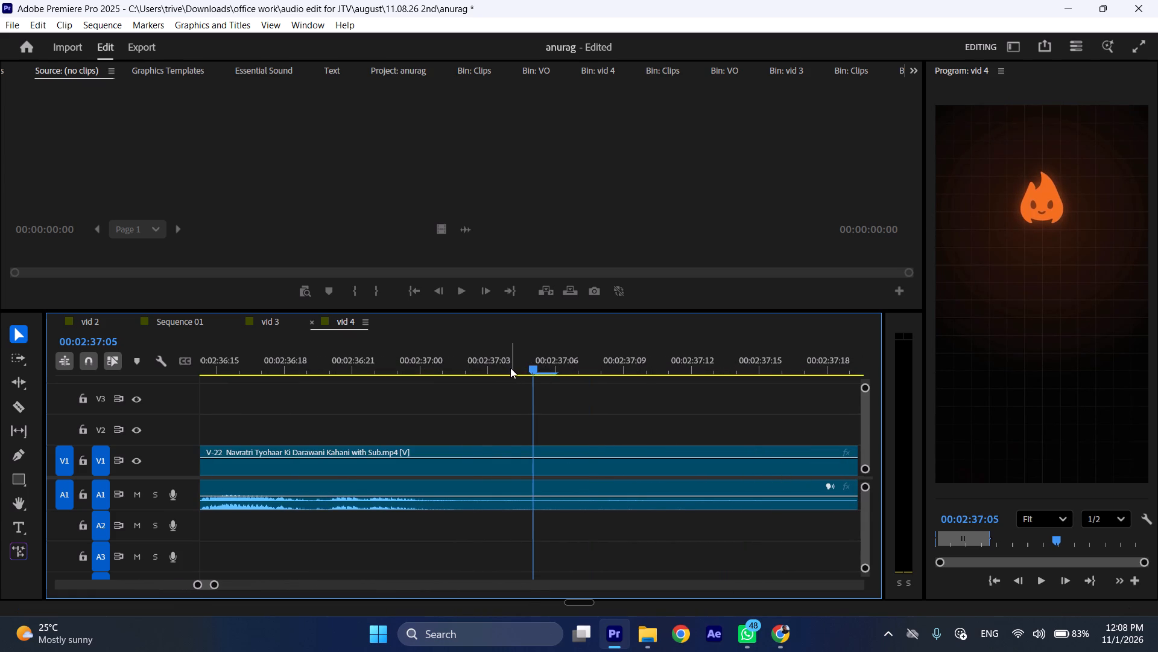
{"action": "left_click_drag", "start_coordinate": [510, 368], "coordinate": [473, 368]}
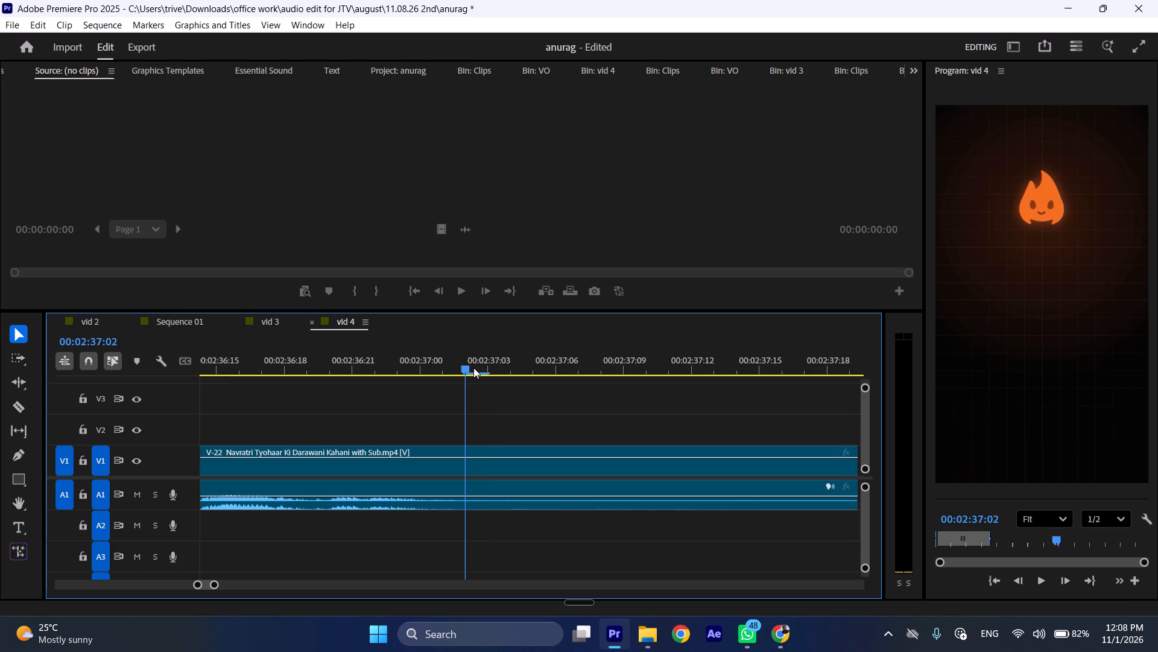
{"action": "left_click_drag", "start_coordinate": [473, 368], "coordinate": [461, 369]}
{"action": "left_click_drag", "start_coordinate": [461, 369], "coordinate": [449, 366]}
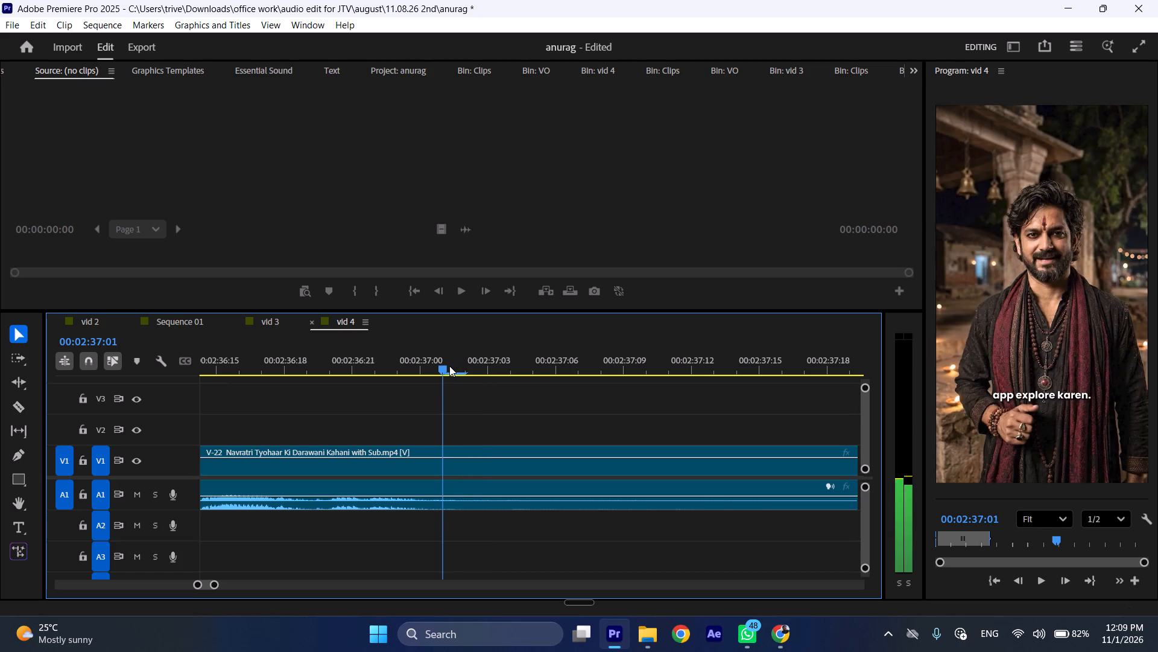
{"action": "left_click_drag", "start_coordinate": [449, 366], "coordinate": [448, 365]}
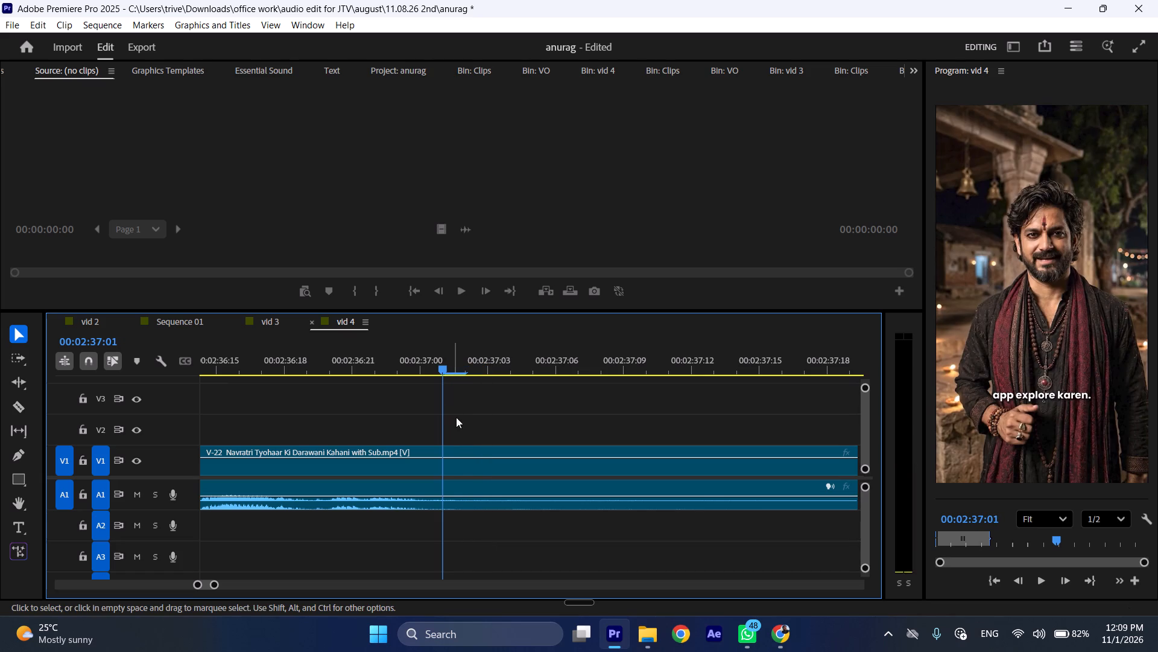
{"action": "left_click_drag", "start_coordinate": [477, 414], "coordinate": [498, 506]}
{"action": "key", "text": "shift+c"}
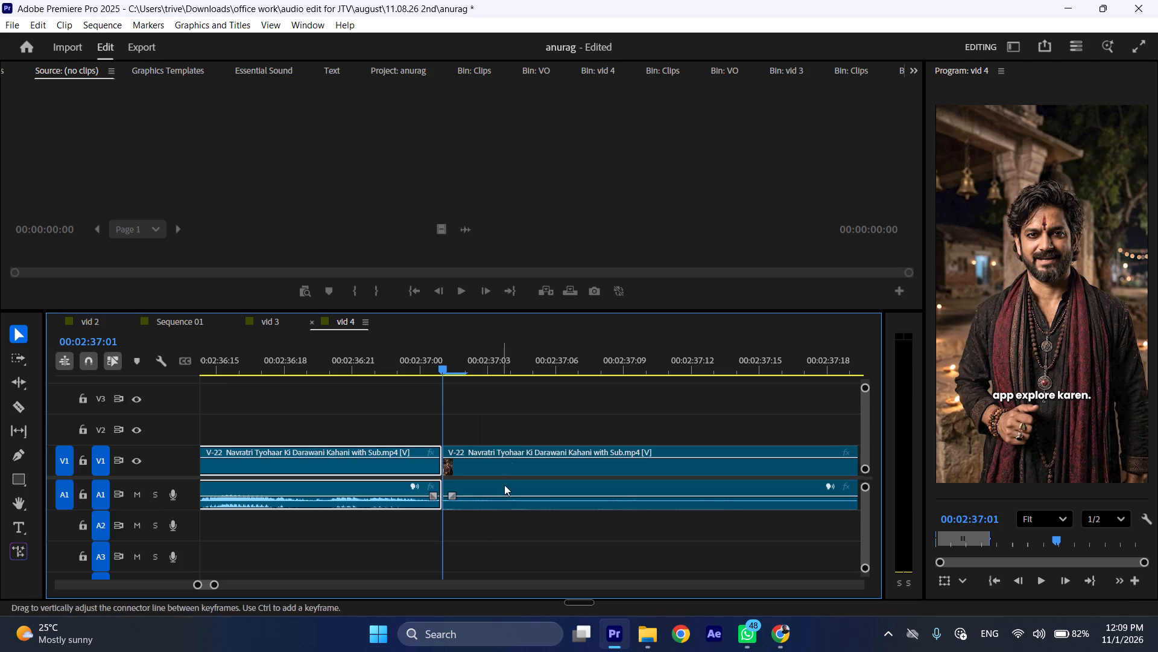
{"action": "left_click_drag", "start_coordinate": [519, 417], "coordinate": [528, 507]}
{"action": "key", "text": "ctrl+shift+d"}
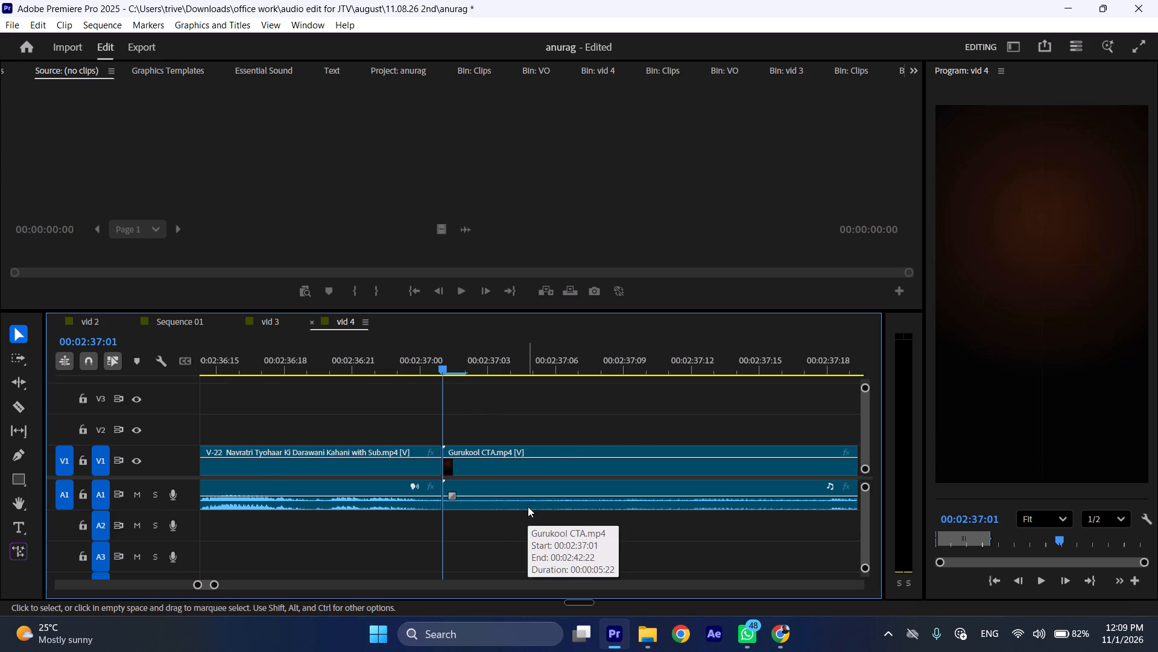
Play the transition from the end of the V-22 Navratri clip into the Gurukool CTA clip several times to check the cut.
{"action": "key", "text": "ctrl+shift+x"}
{"action": "key", "text": "ctrl+shift+x"}
{"action": "key", "text": "ctrl+shift+x"}
{"action": "key", "text": "ctrl+shift+x"}
{"action": "key", "text": "ctrl+shift+x"}
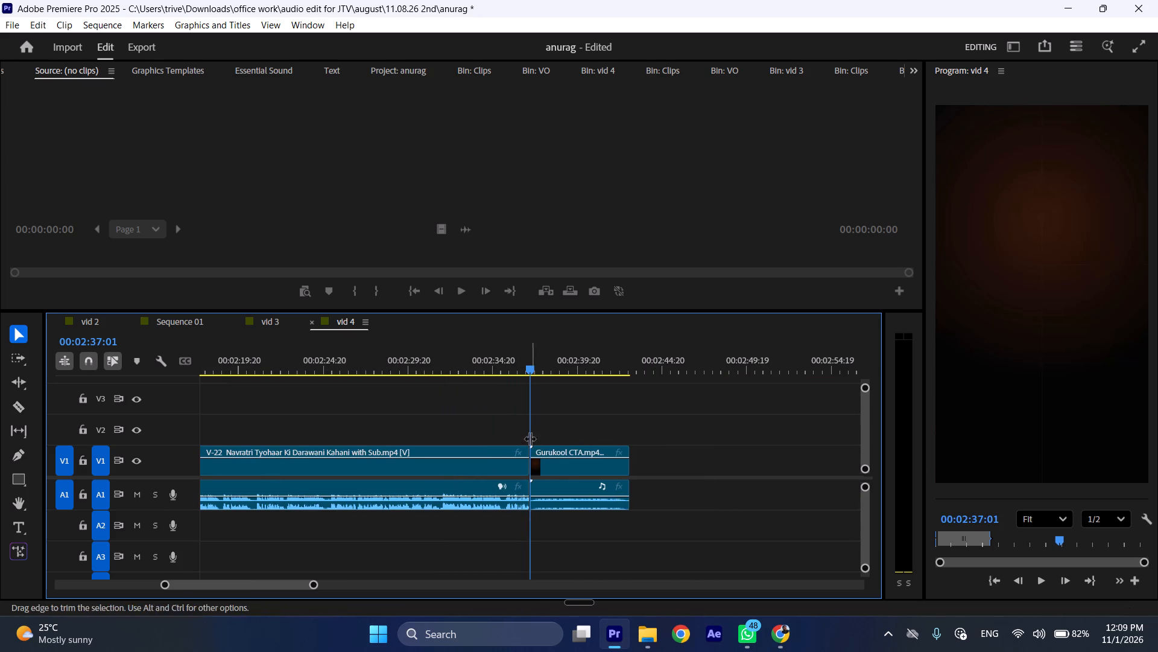
{"action": "key", "text": "space"}
{"action": "left_click", "coordinate": [516, 362]}
{"action": "key", "text": "space"}
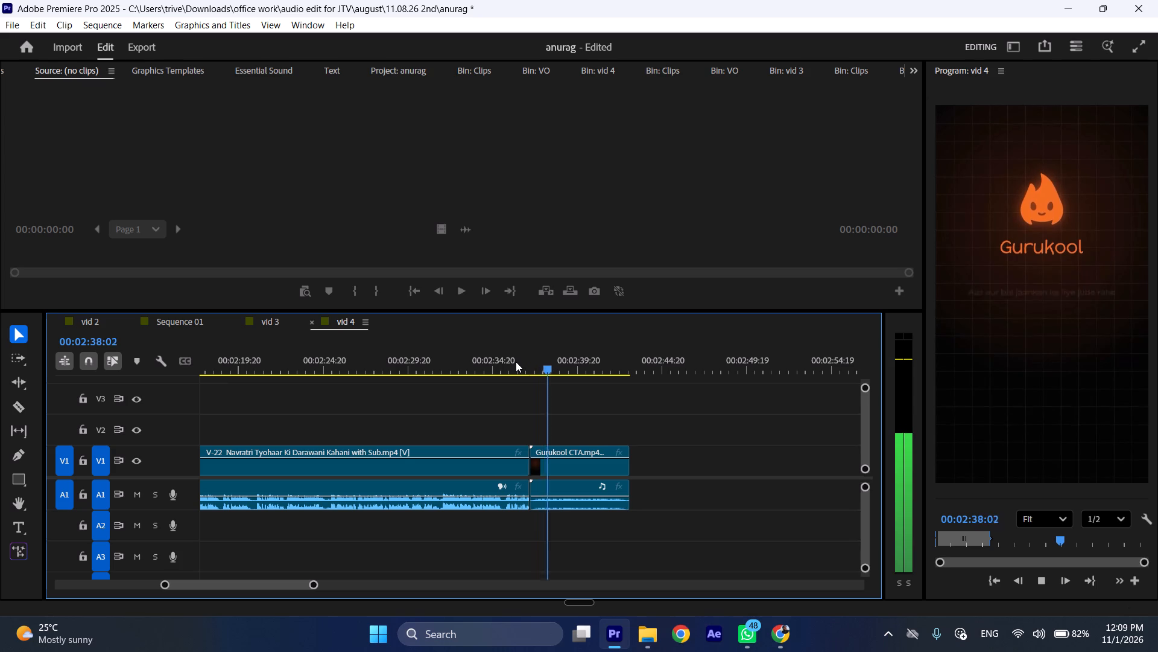
{"action": "key", "text": "space"}
{"action": "left_click", "coordinate": [519, 361]}
{"action": "key", "text": "space"}
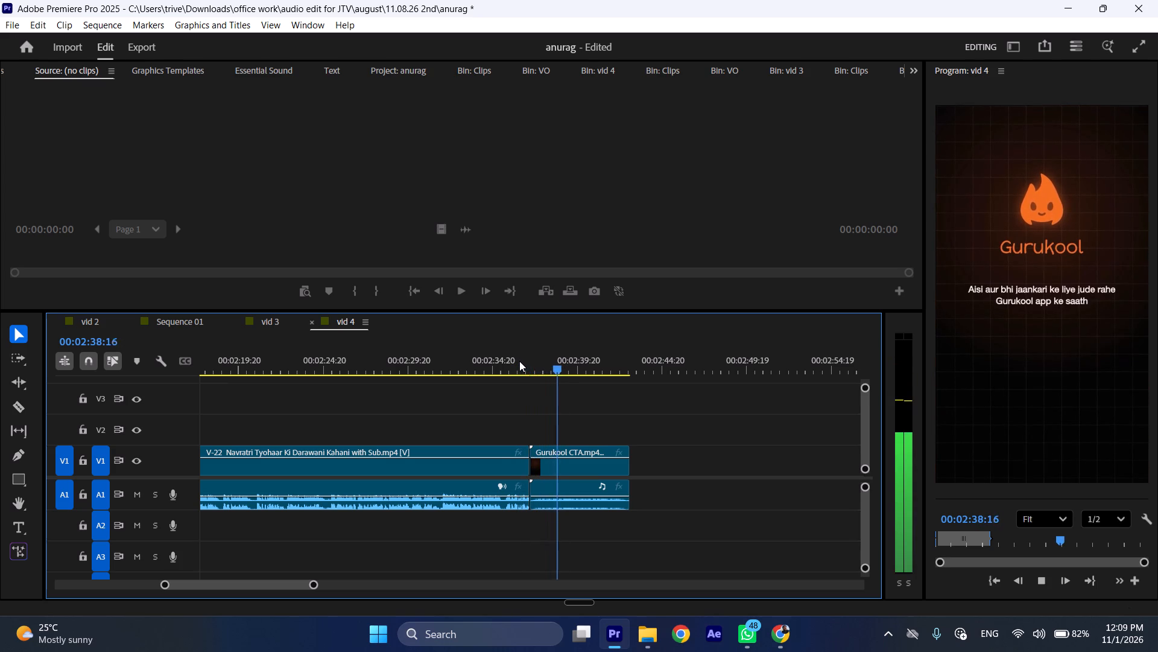
{"action": "key", "text": "space"}
{"action": "left_click_drag", "start_coordinate": [524, 363], "coordinate": [530, 363]}
{"action": "left_click_drag", "start_coordinate": [530, 363], "coordinate": [521, 366]}
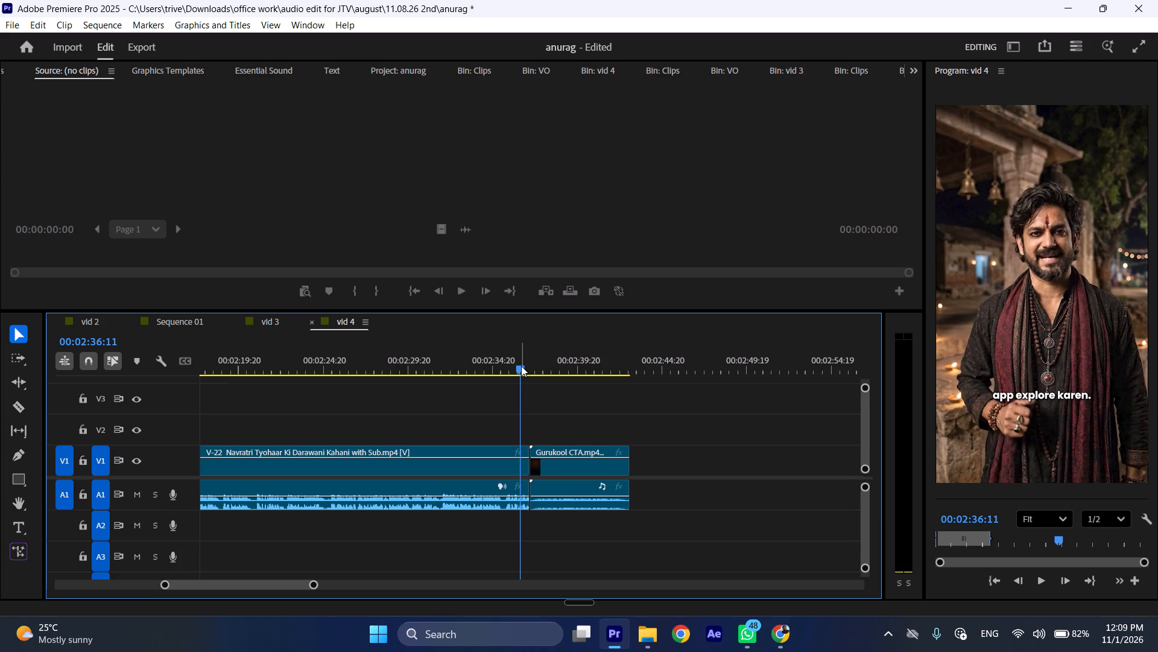
{"action": "key", "text": "space"}
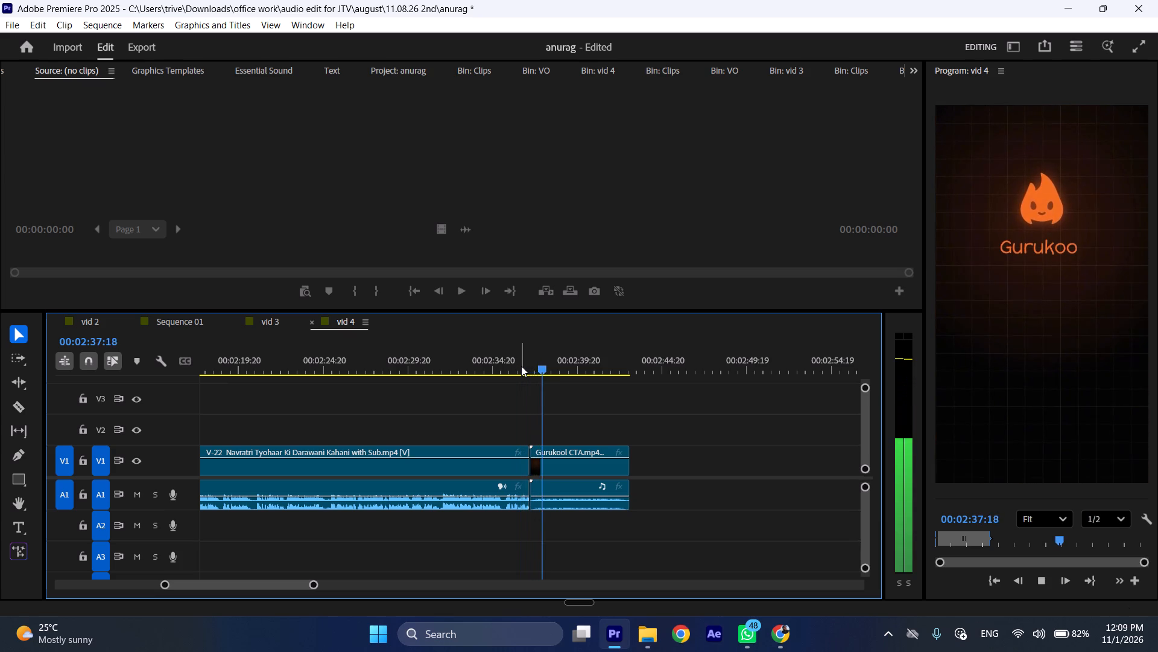
{"action": "key", "text": "space"}
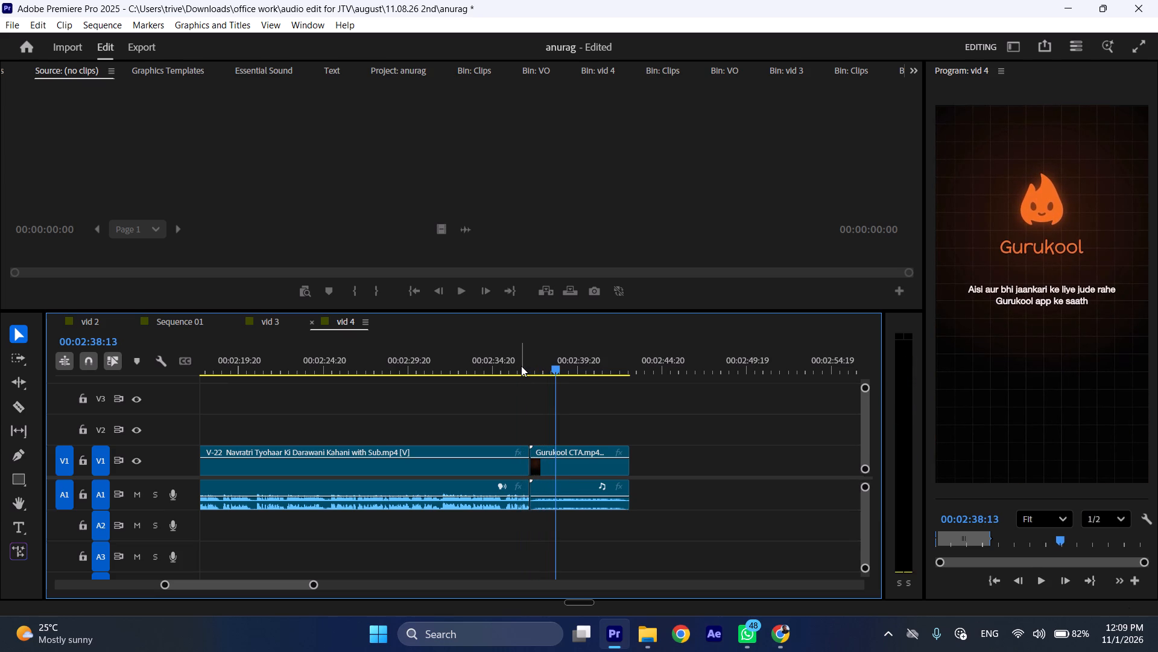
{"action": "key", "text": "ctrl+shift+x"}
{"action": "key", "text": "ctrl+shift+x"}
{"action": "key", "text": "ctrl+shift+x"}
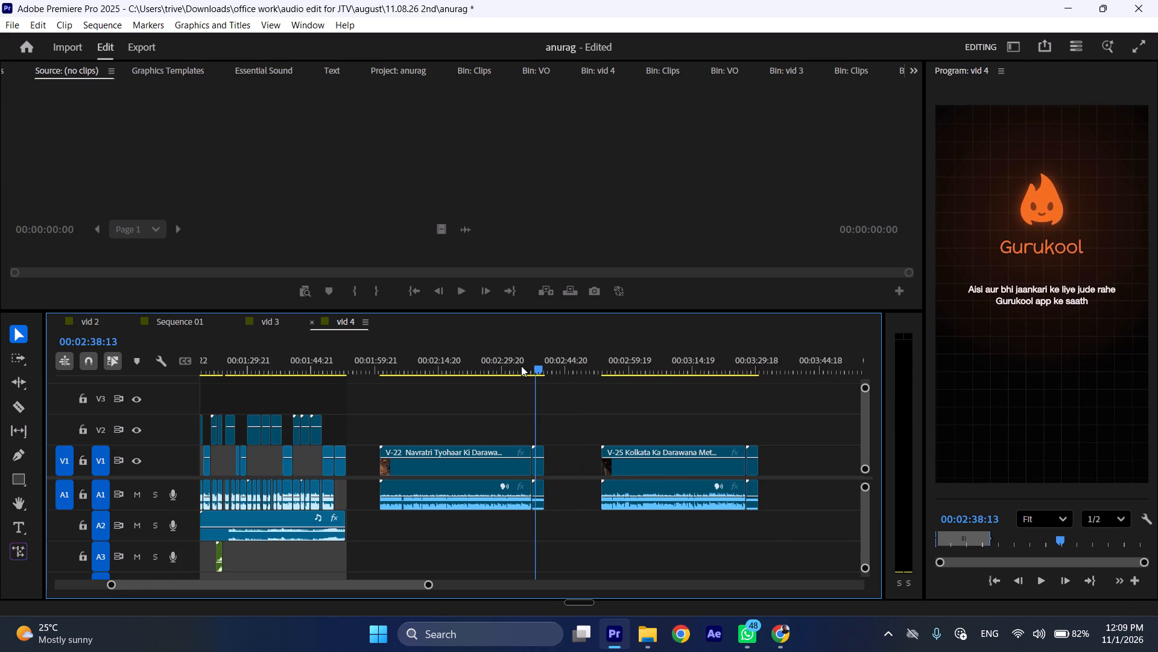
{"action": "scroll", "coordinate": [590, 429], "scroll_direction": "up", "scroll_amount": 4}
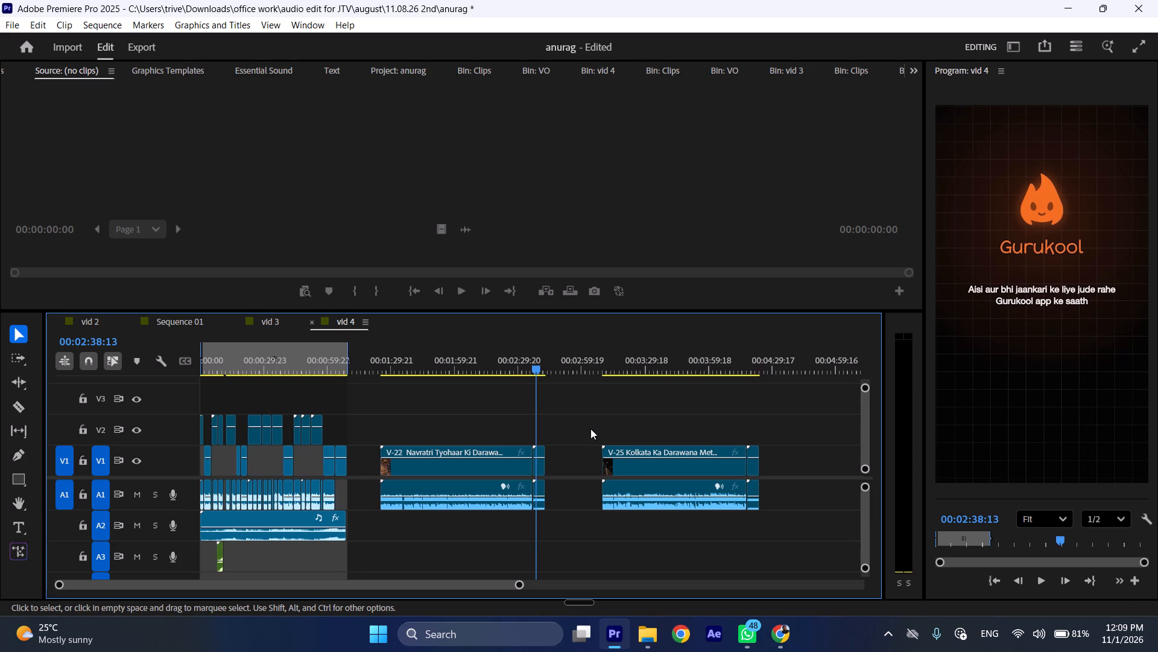
Play and scrub through parts of the V-22 Navratri clip and the opening of the V-25 Kolkata clip to review them.
{"action": "left_click_drag", "start_coordinate": [482, 366], "coordinate": [413, 372]}
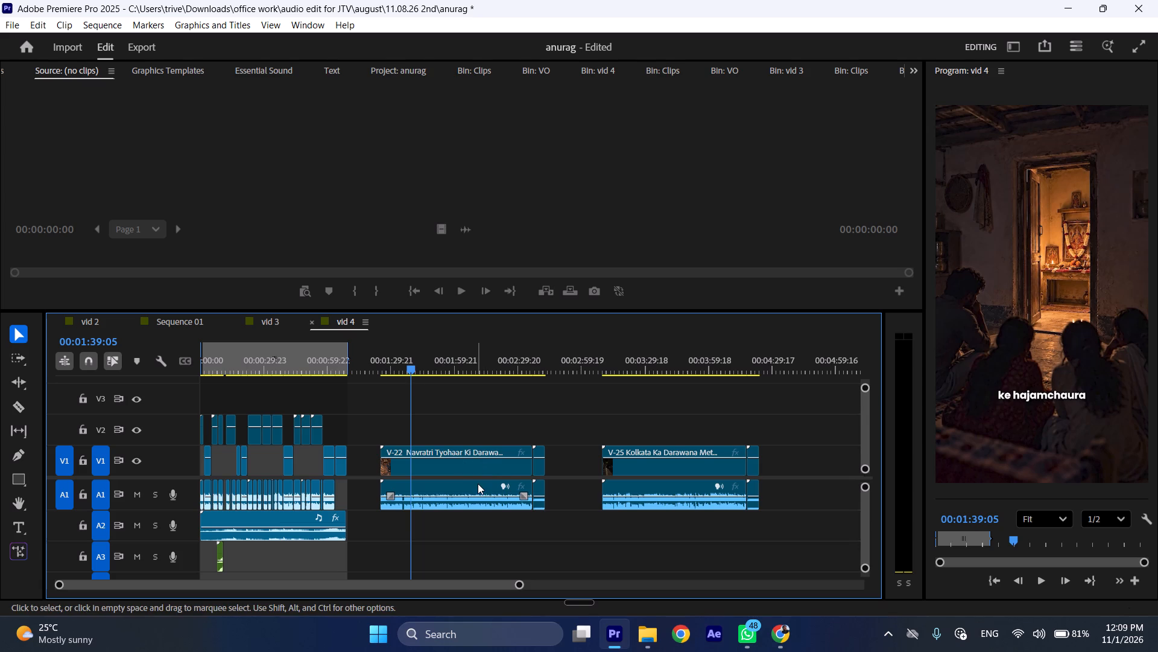
{"action": "left_click_drag", "start_coordinate": [443, 368], "coordinate": [467, 374]}
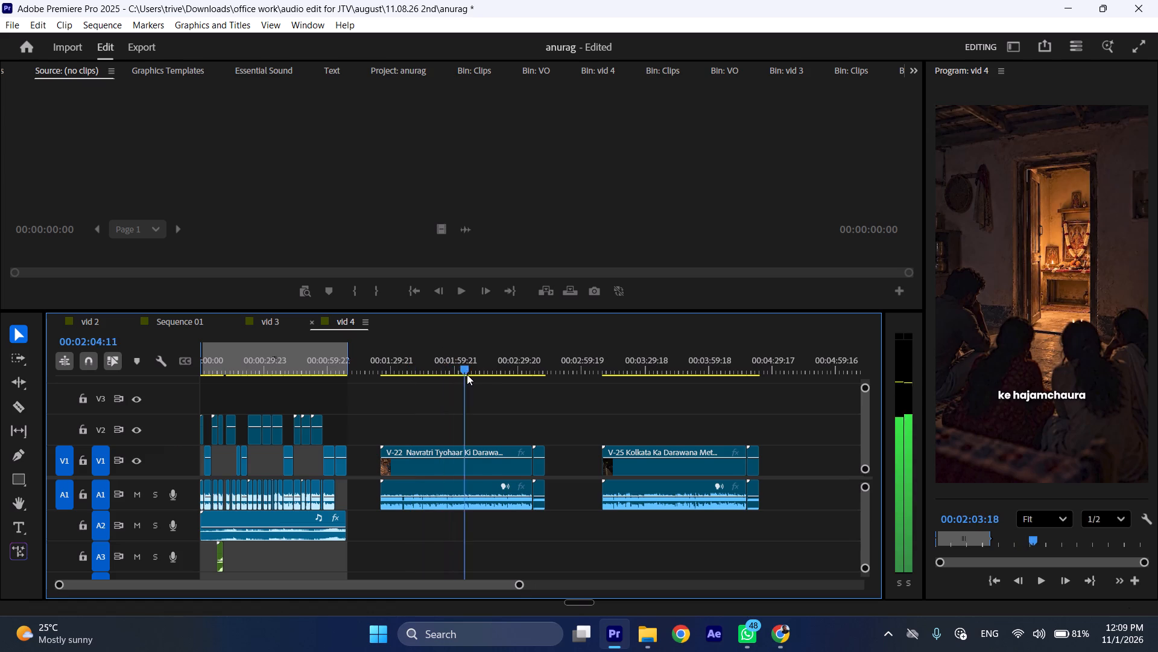
{"action": "left_click_drag", "start_coordinate": [467, 374], "coordinate": [610, 394]}
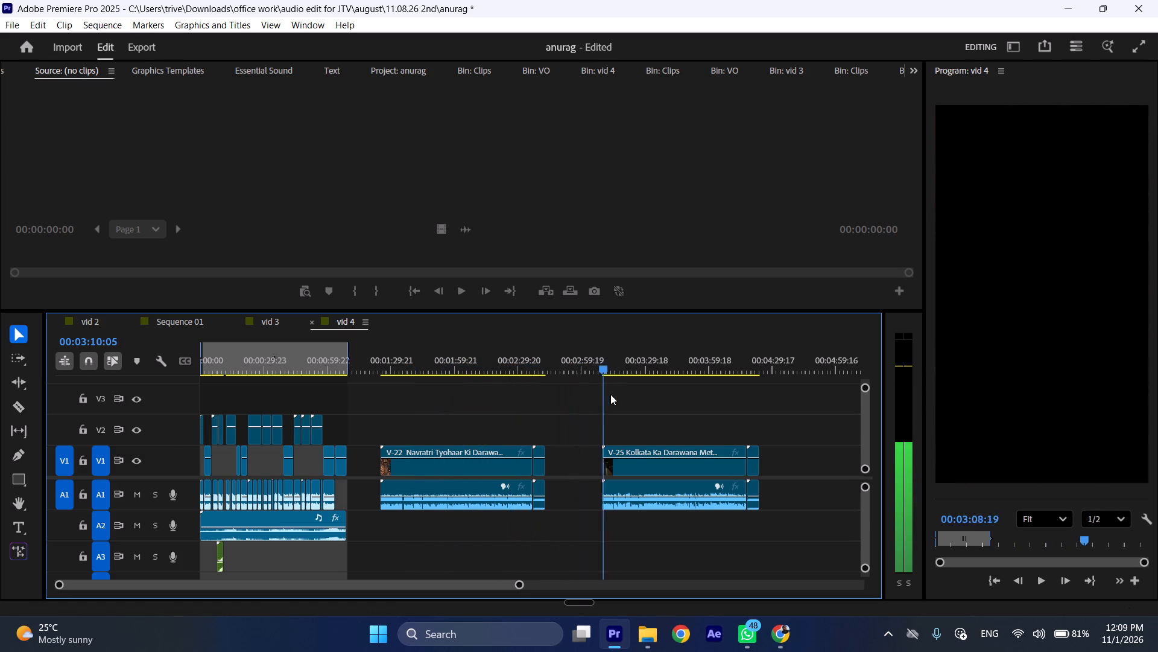
{"action": "left_click_drag", "start_coordinate": [610, 394], "coordinate": [609, 393]}
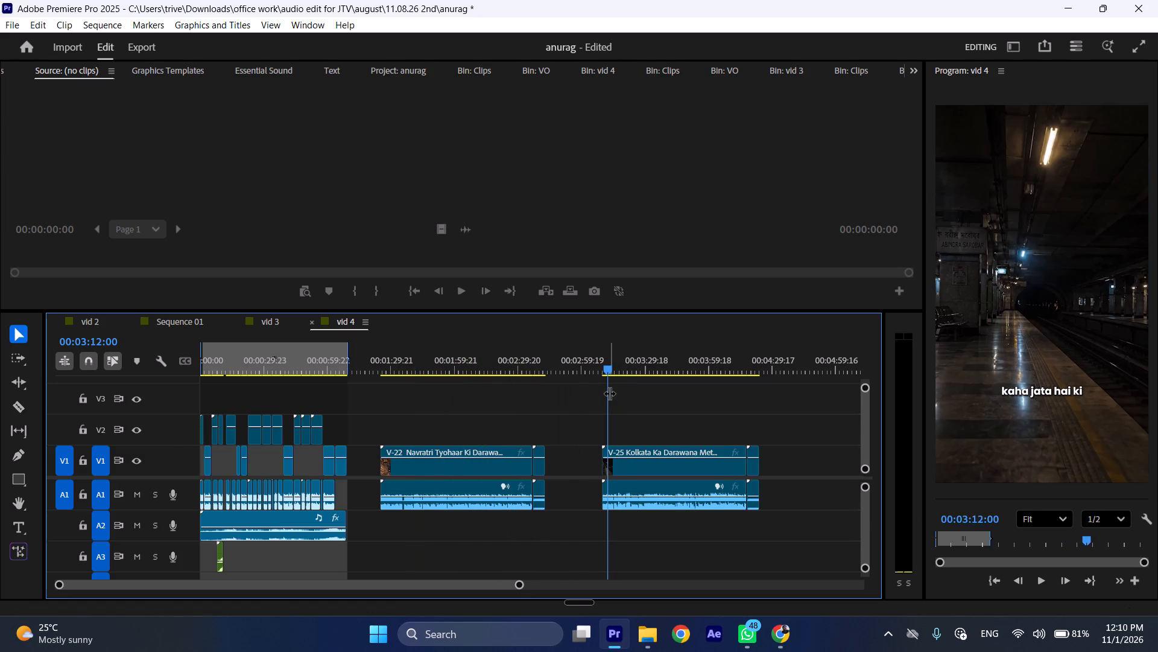
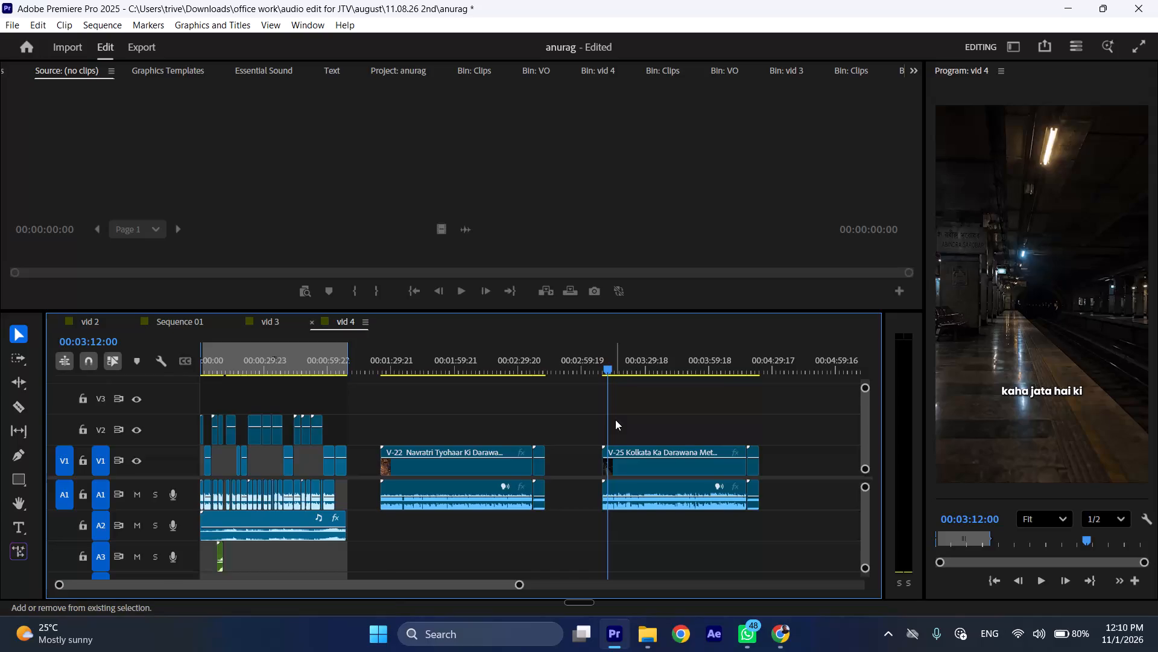
Position the playhead at about 00:03:11:09, near the start of the V-25 Kolkata clip, and select the clip.
{"action": "key", "text": "ctrl+shift+c"}
{"action": "key", "text": "ctrl+shift+c"}
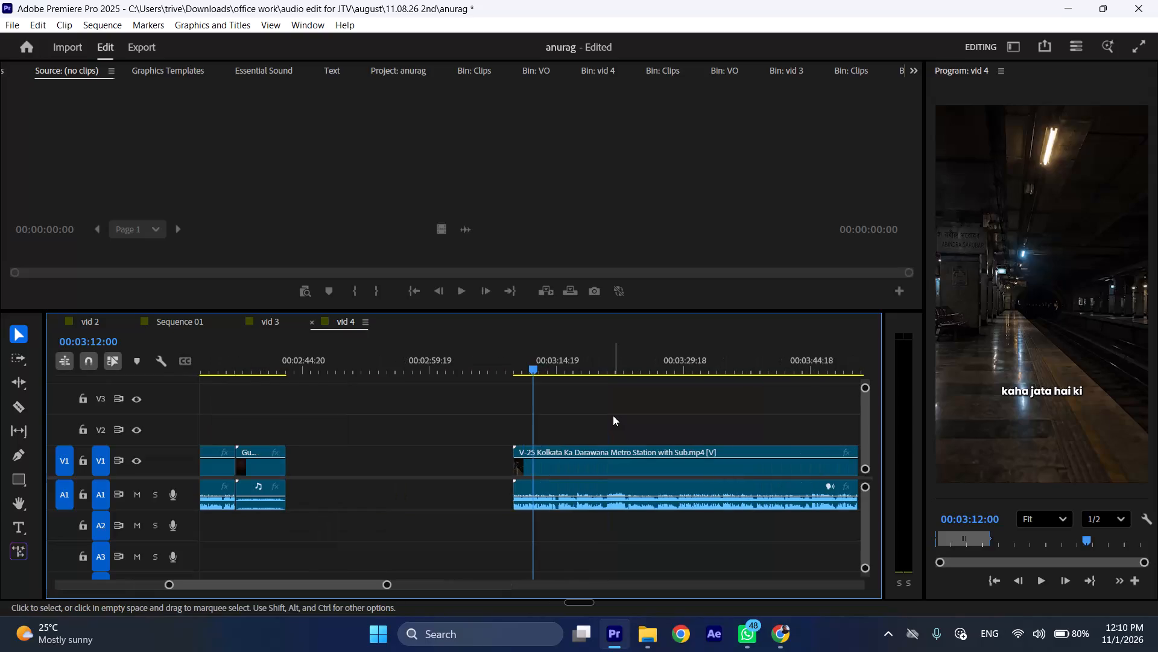
{"action": "left_click", "coordinate": [530, 364]}
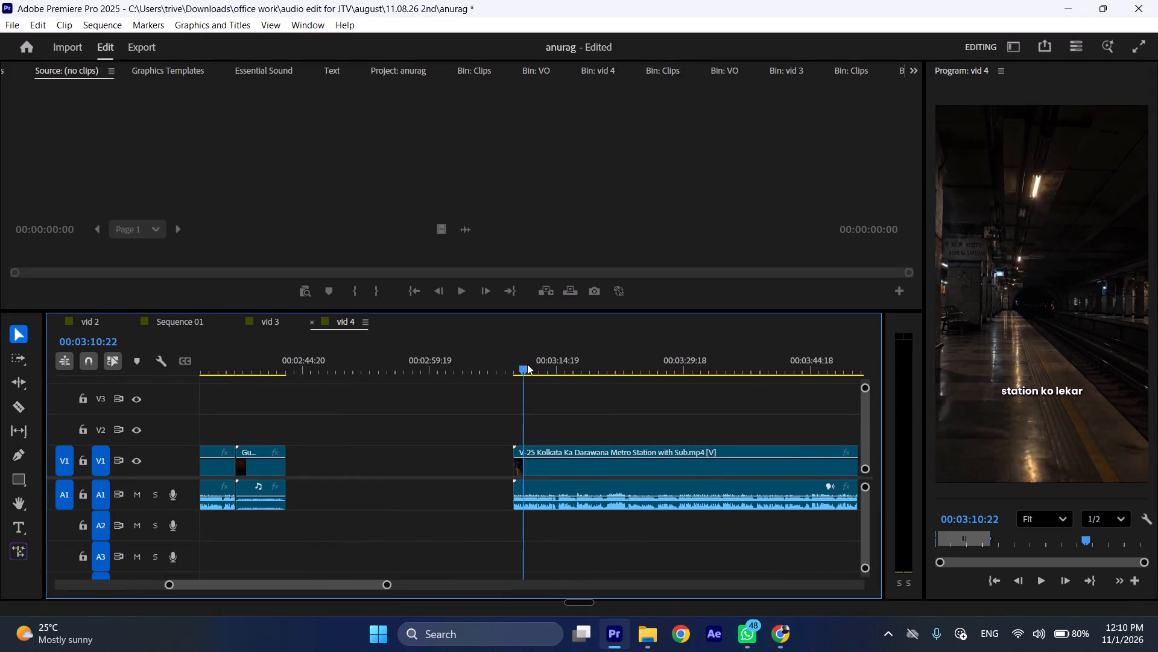
{"action": "left_click_drag", "start_coordinate": [534, 364], "coordinate": [533, 364]}
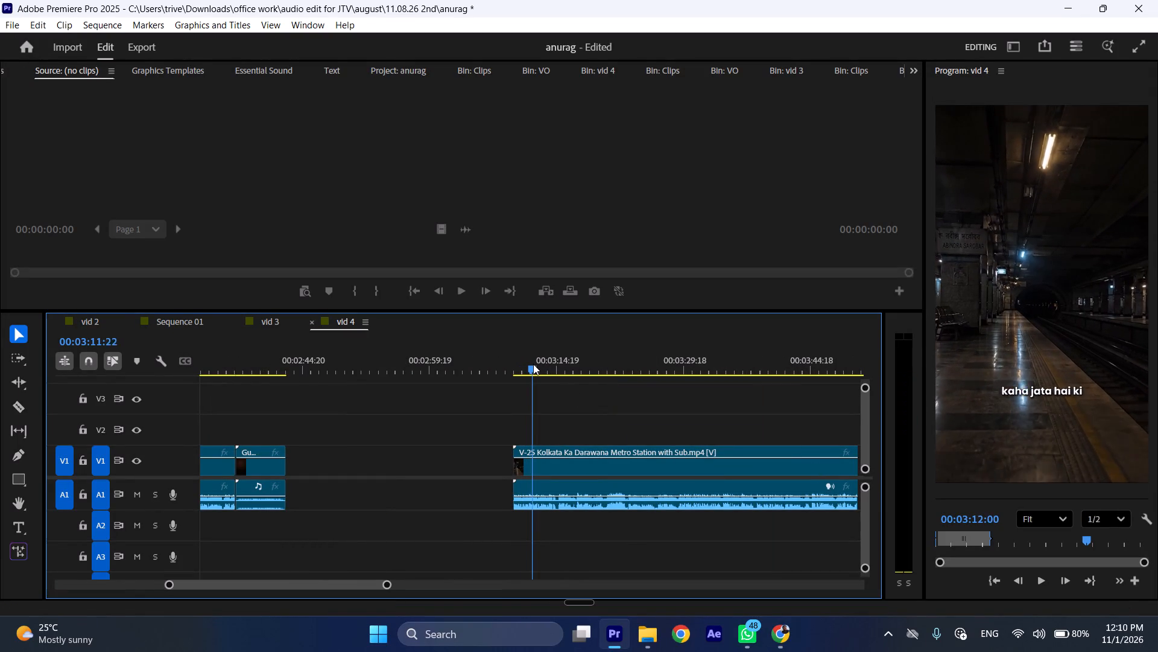
{"action": "left_click_drag", "start_coordinate": [533, 364], "coordinate": [529, 364]}
{"action": "left_click", "coordinate": [541, 464]}
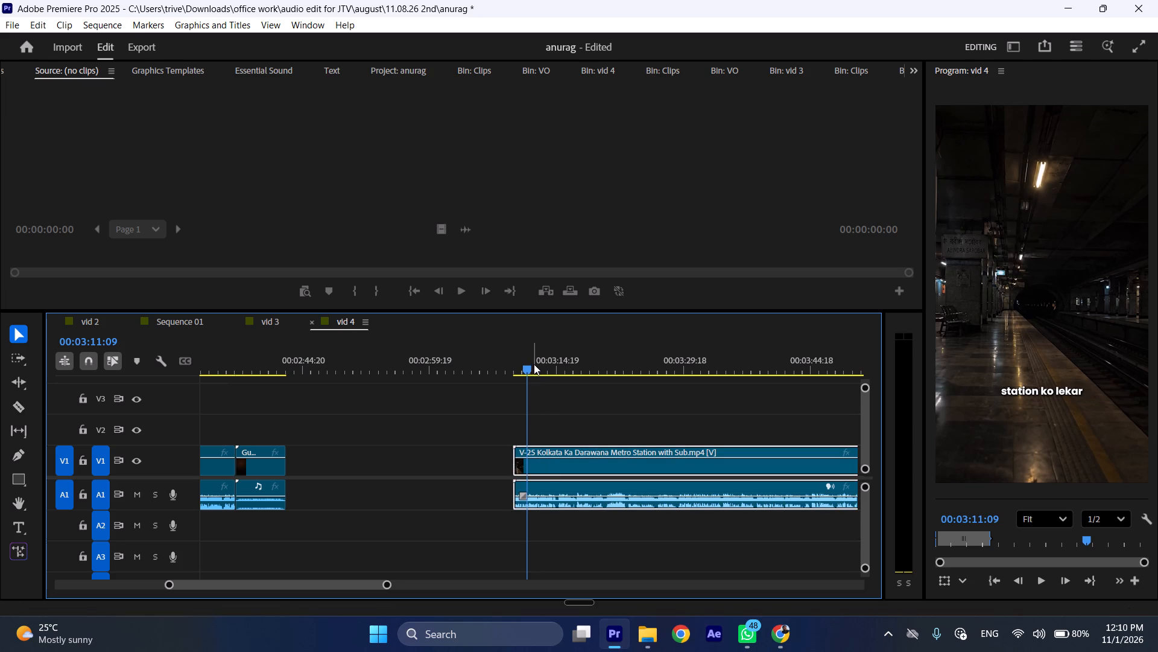
Scrub back and forth through the opening seconds of the V-25 Kolkata clip in the vid 4 sequence to check its start.
{"action": "left_click_drag", "start_coordinate": [527, 367], "coordinate": [525, 363]}
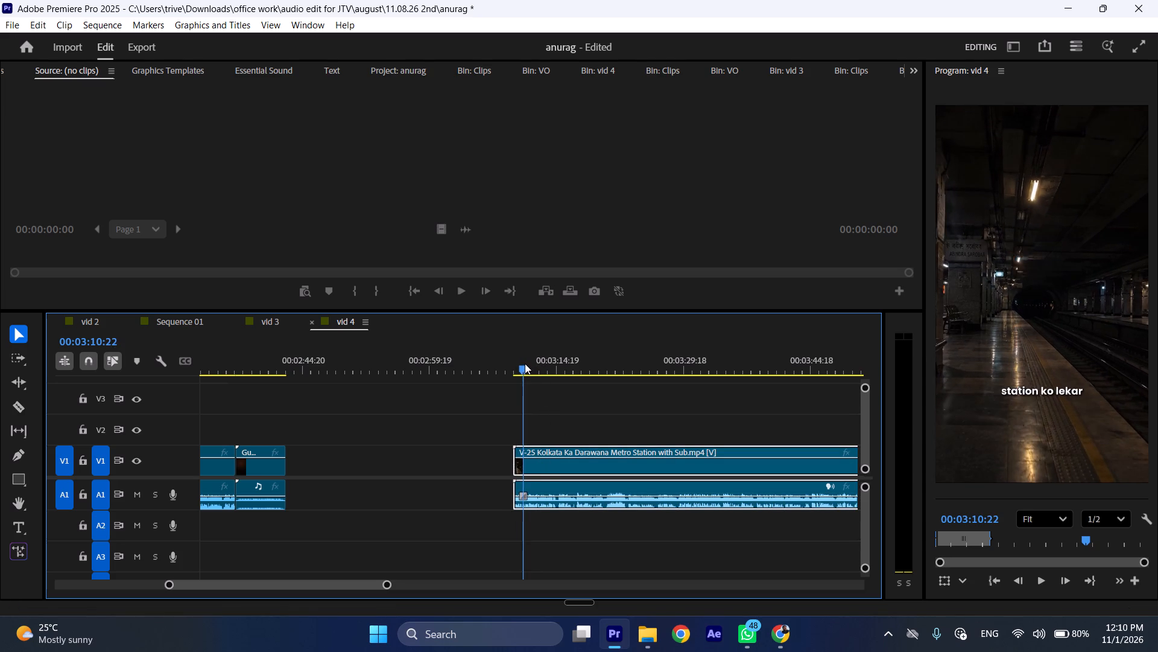
{"action": "left_click_drag", "start_coordinate": [525, 363], "coordinate": [517, 363]}
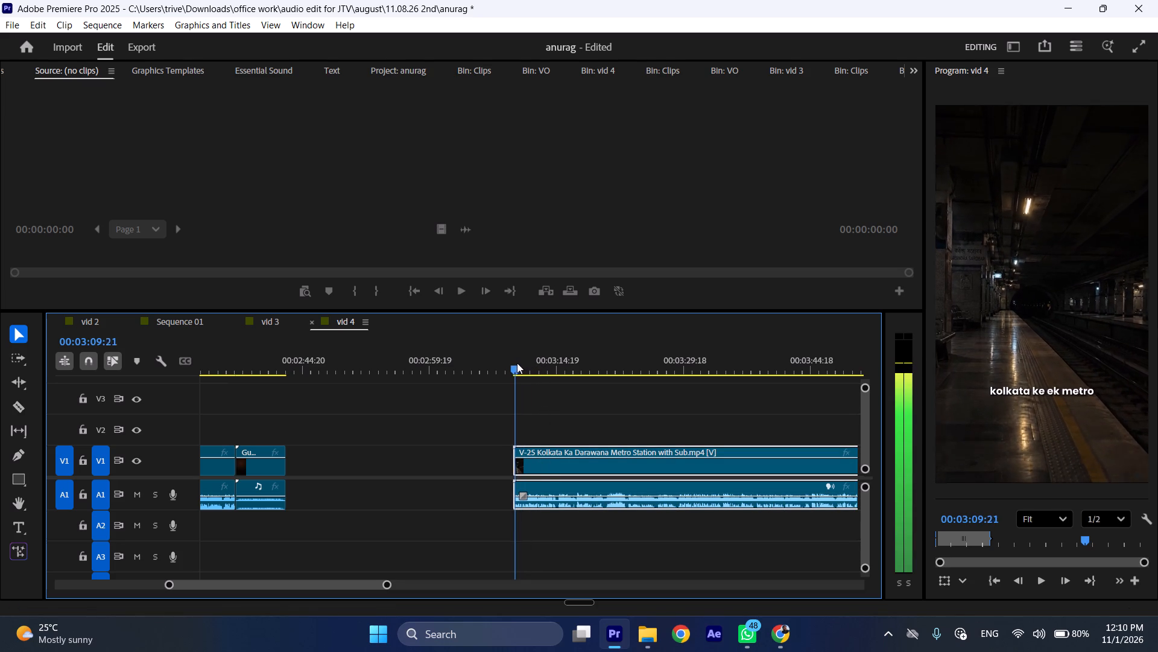
{"action": "left_click_drag", "start_coordinate": [517, 363], "coordinate": [537, 363]}
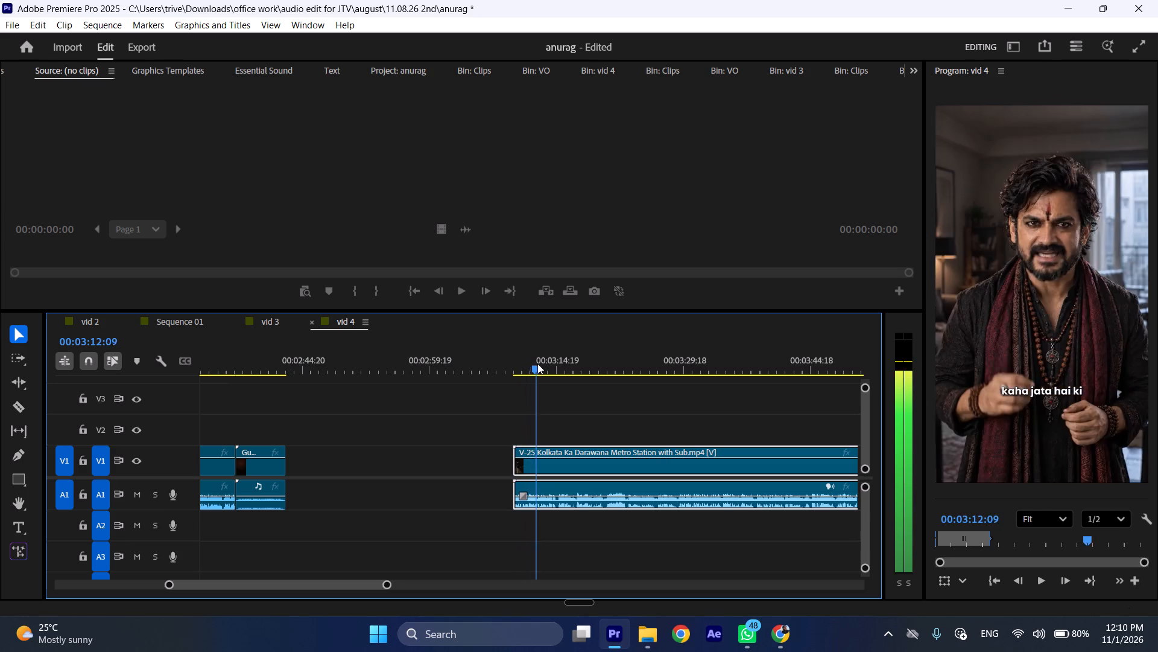
{"action": "left_click_drag", "start_coordinate": [537, 363], "coordinate": [514, 363]}
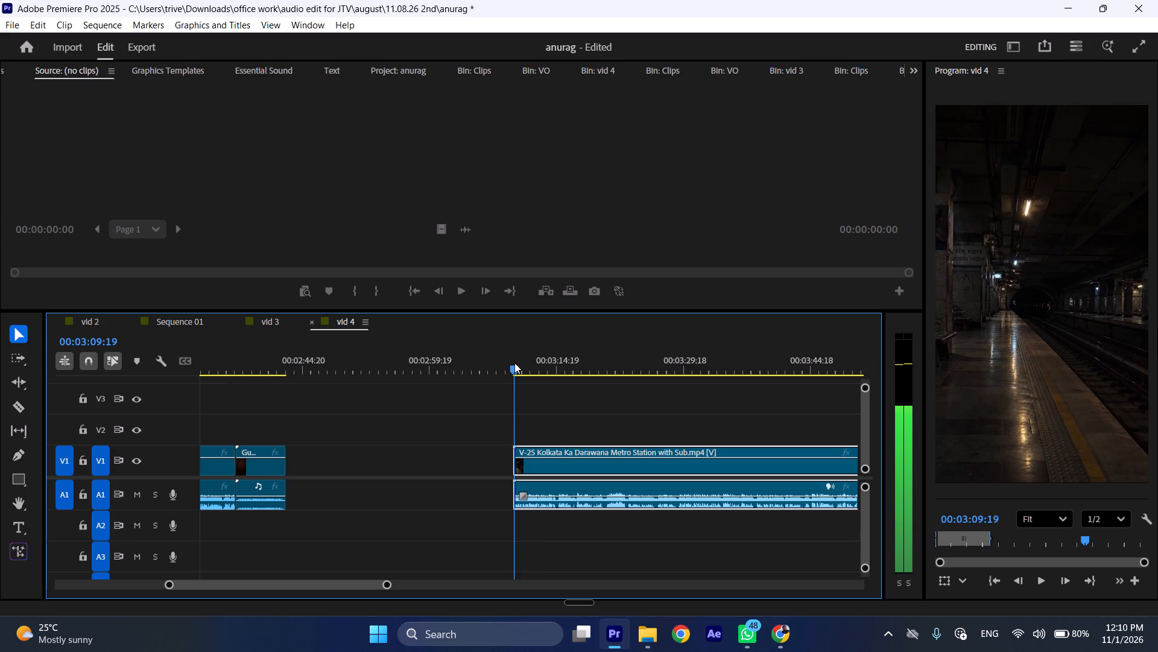
{"action": "left_click_drag", "start_coordinate": [514, 363], "coordinate": [519, 363]}
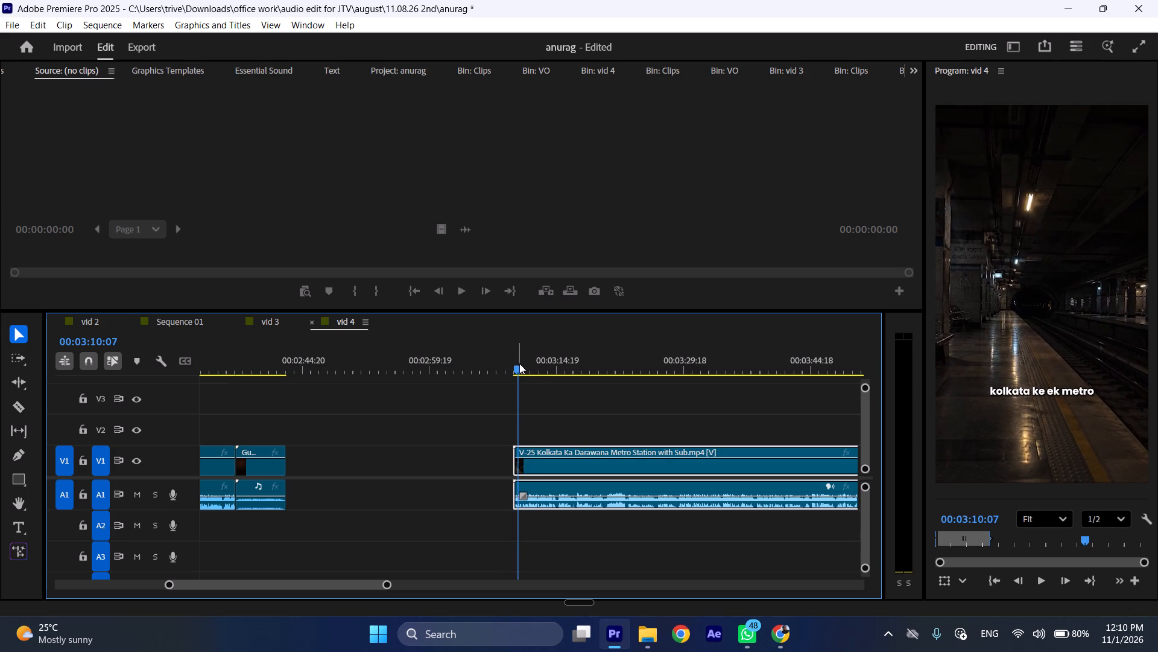
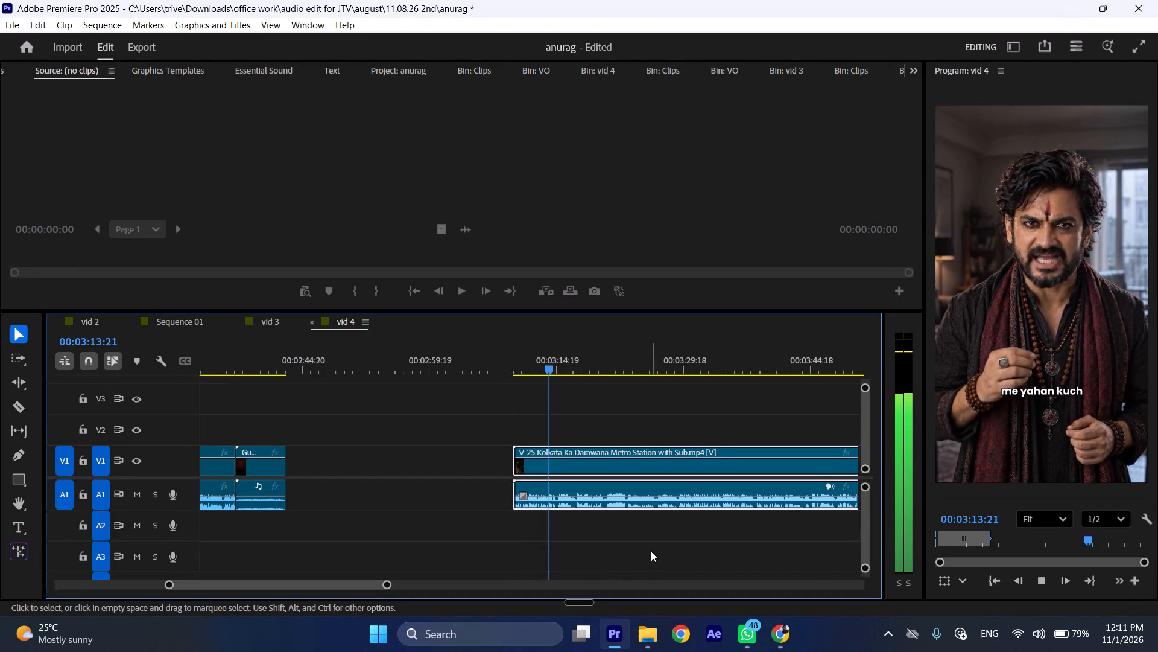
Review the V-25 Kolkata clip from the opening narrator shot through the train tunnel shots, playing from about 00:03:18 to 00:03:23.
{"action": "key", "text": "space"}
{"action": "key", "text": "ctrl+shift+x"}
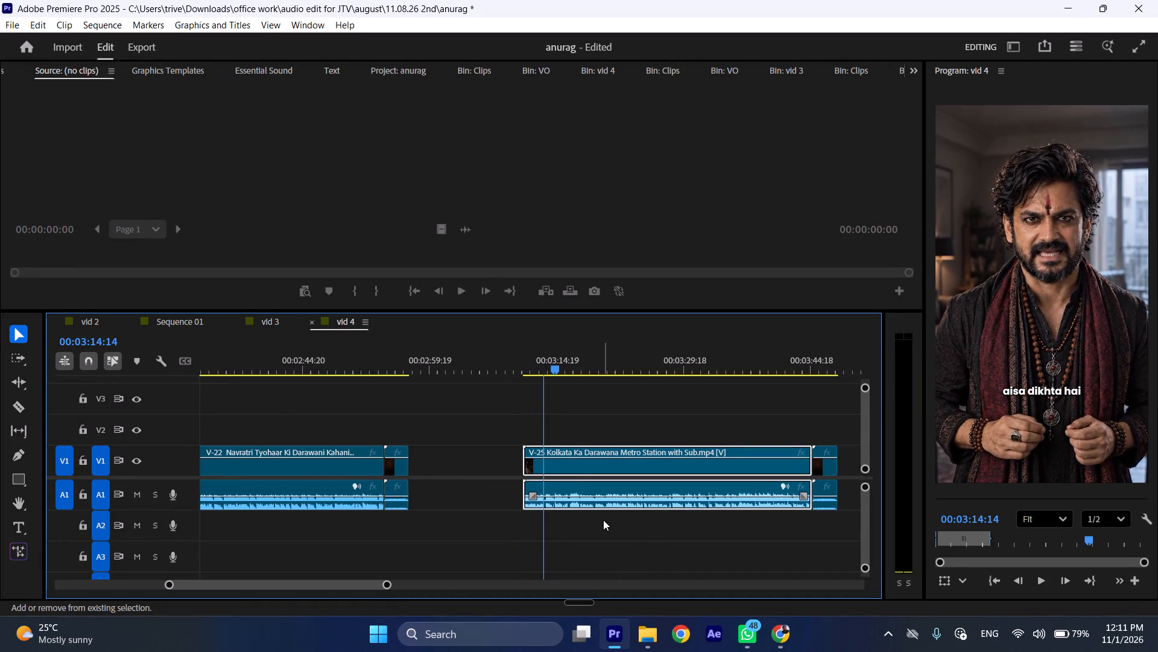
{"action": "left_click_drag", "start_coordinate": [542, 366], "coordinate": [571, 369]}
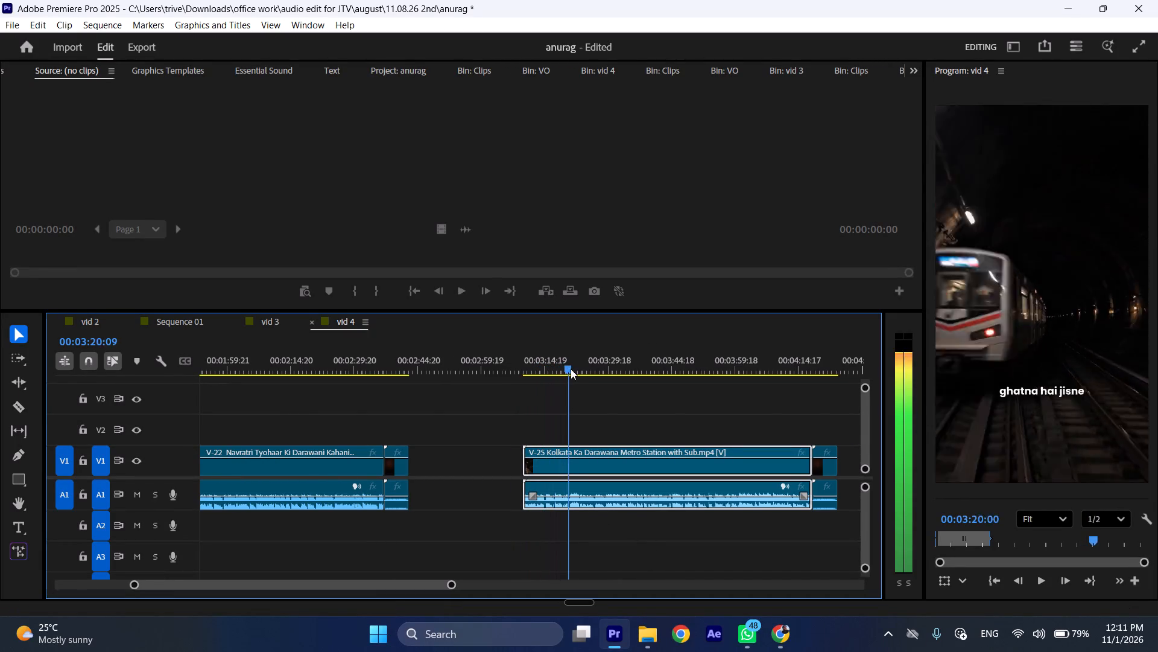
{"action": "left_click_drag", "start_coordinate": [571, 369], "coordinate": [560, 369]}
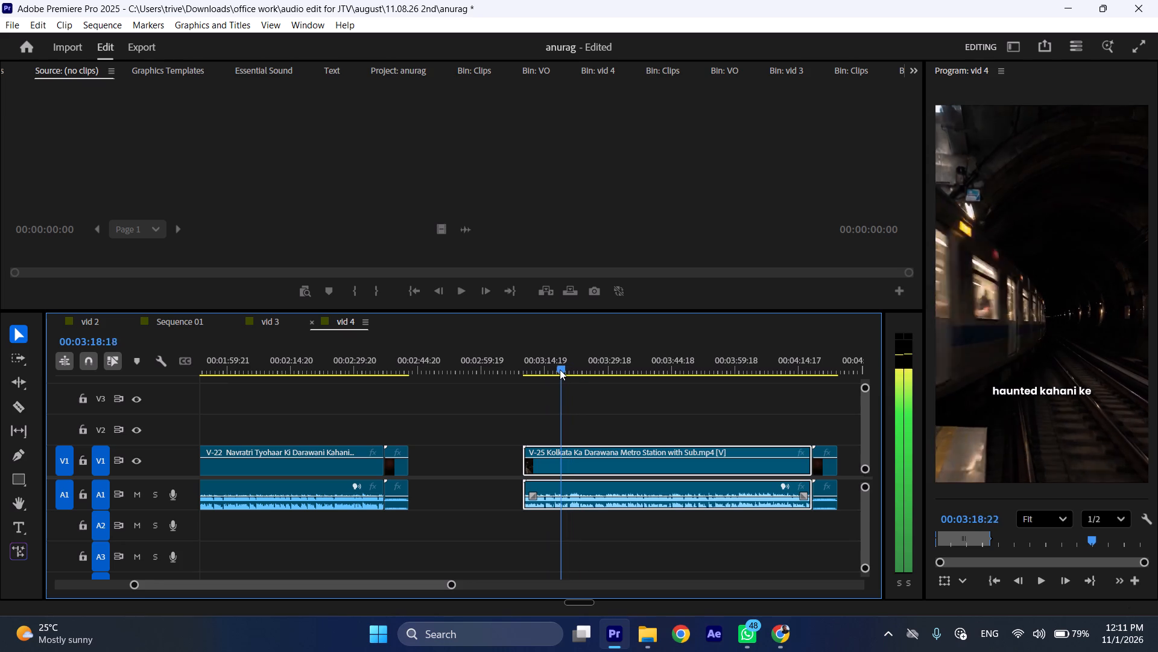
{"action": "left_click_drag", "start_coordinate": [560, 369], "coordinate": [559, 369]}
{"action": "key", "text": "space"}
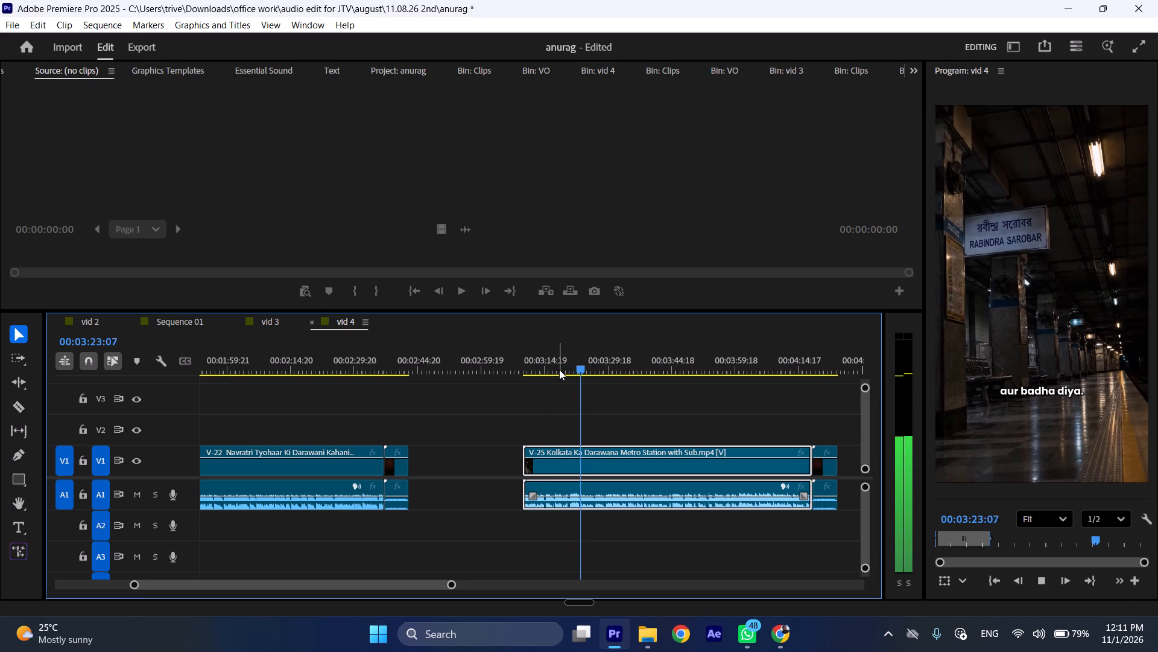
{"action": "key", "text": "space"}
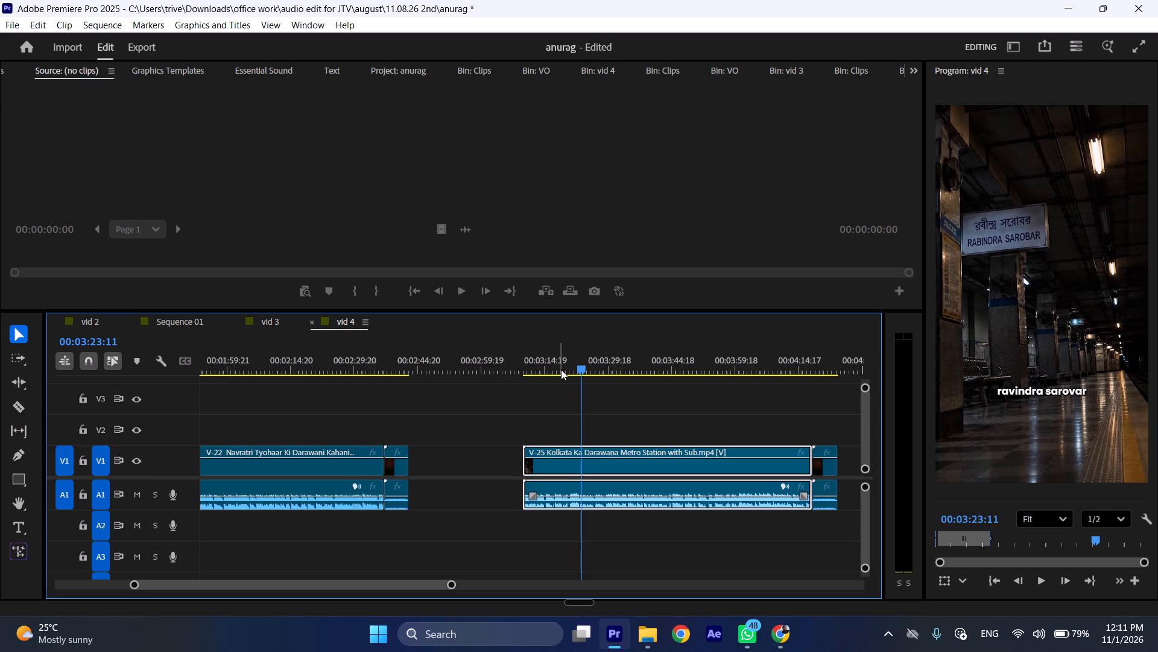
Examine closely the transition from the dark tunnel shot to the station sign shot, around 00:03:22 to 00:03:23 in the V-25 Kolkata clip.
{"action": "key", "text": "ctrl+shift+c"}
{"action": "key", "text": "ctrl+shift+c"}
{"action": "key", "text": "ctrl+shift+c"}
{"action": "key", "text": "ctrl+shift+c"}
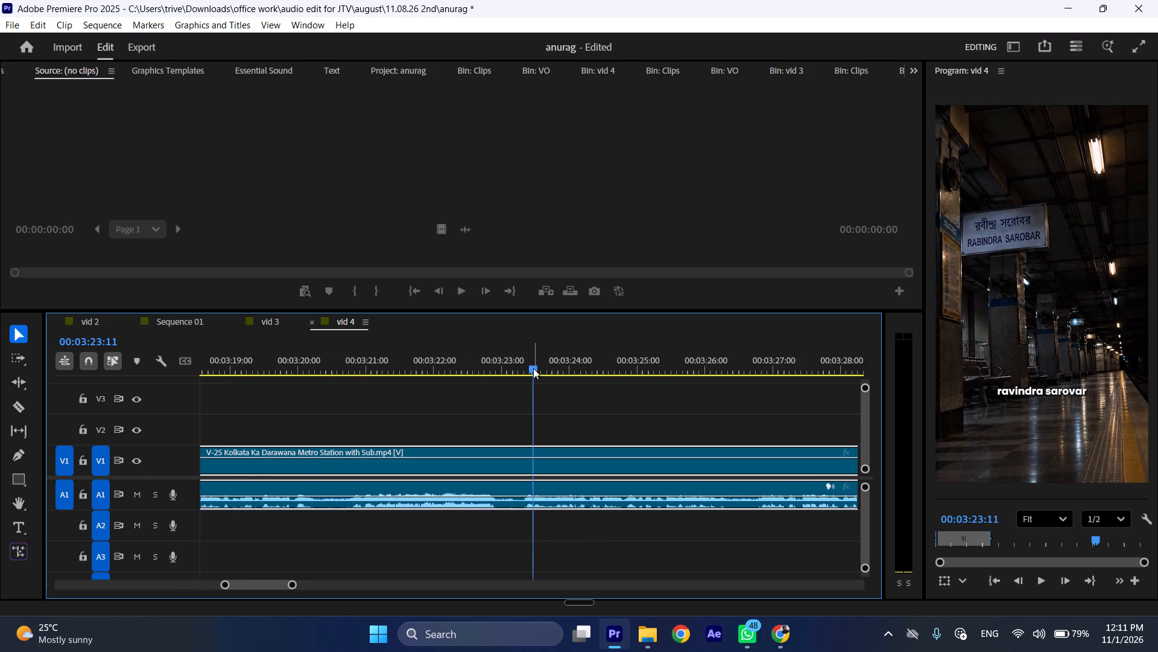
{"action": "left_click_drag", "start_coordinate": [533, 368], "coordinate": [523, 368]}
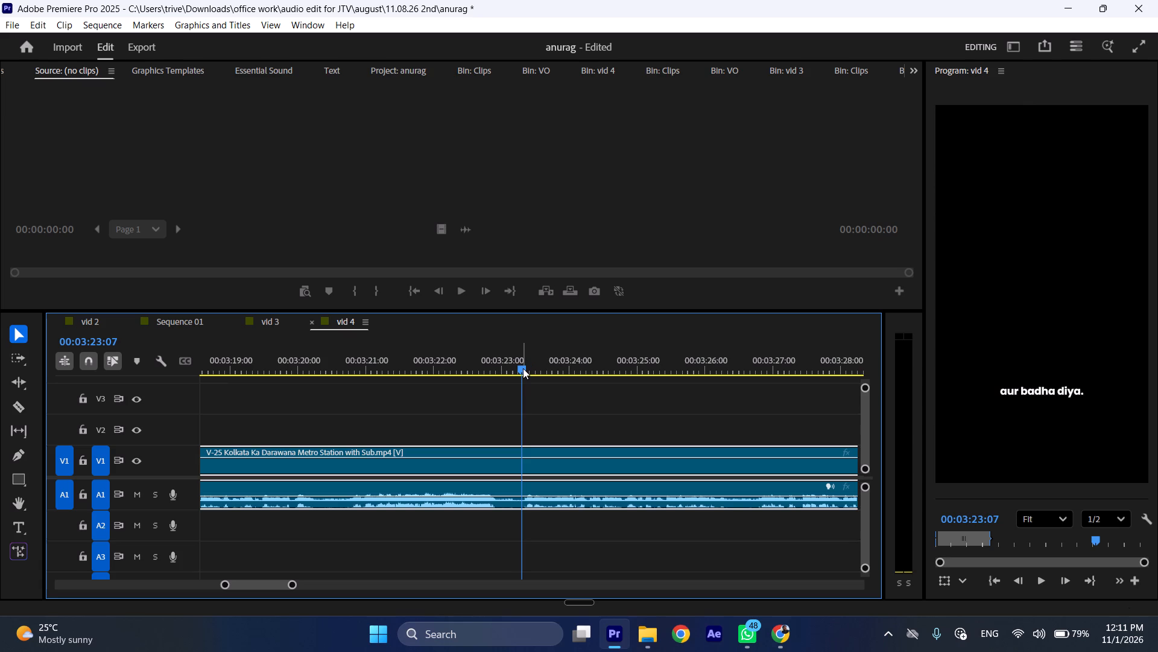
{"action": "left_click_drag", "start_coordinate": [523, 368], "coordinate": [520, 367]}
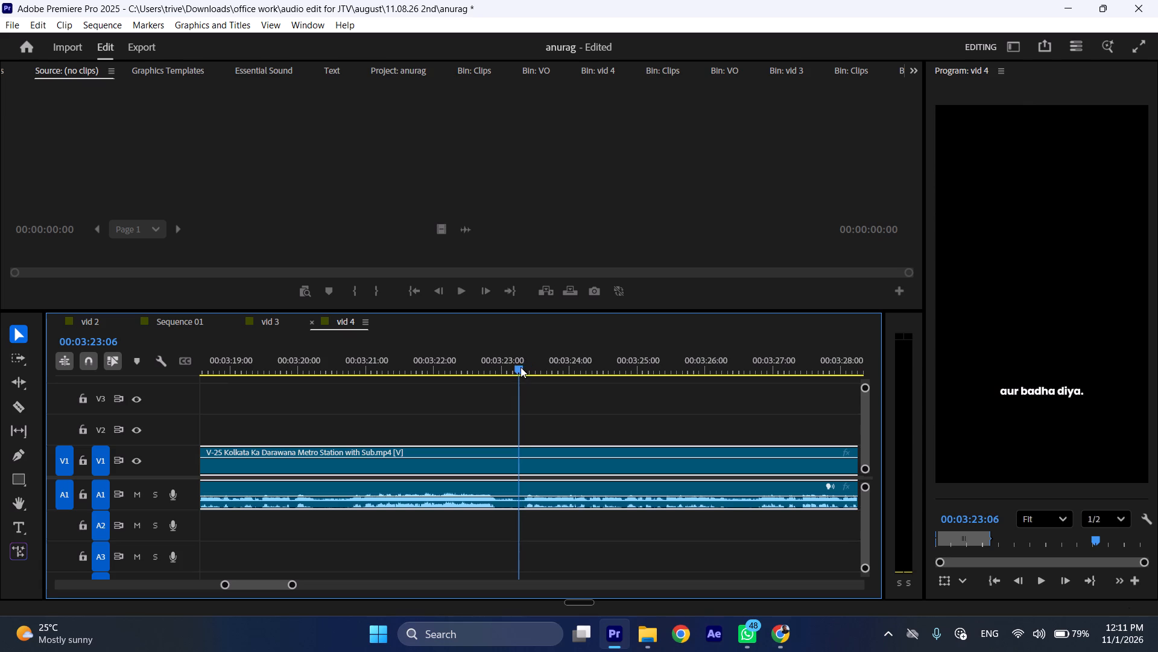
{"action": "left_click_drag", "start_coordinate": [520, 367], "coordinate": [508, 367]}
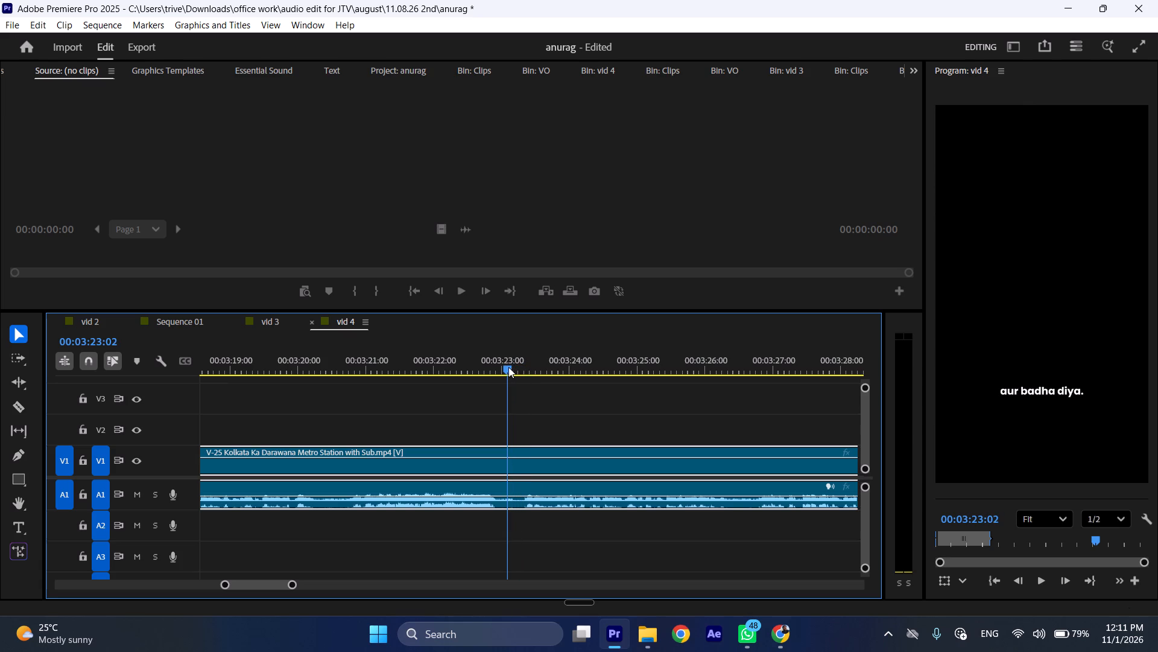
{"action": "left_click_drag", "start_coordinate": [510, 369], "coordinate": [506, 369]}
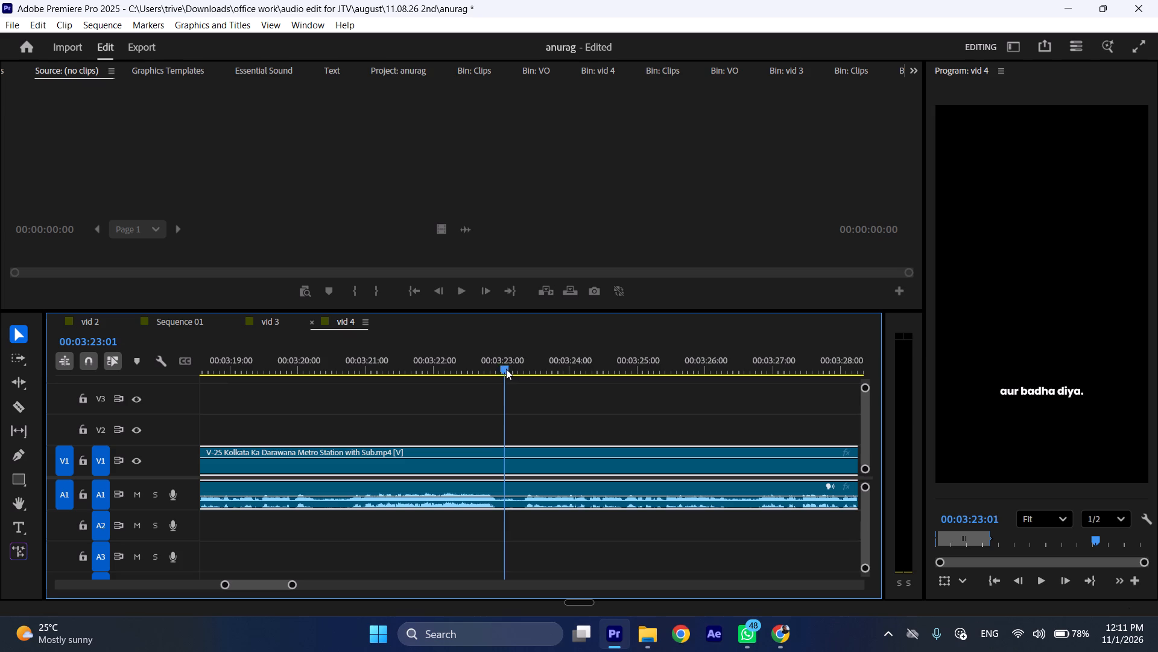
{"action": "left_click_drag", "start_coordinate": [506, 369], "coordinate": [490, 369]}
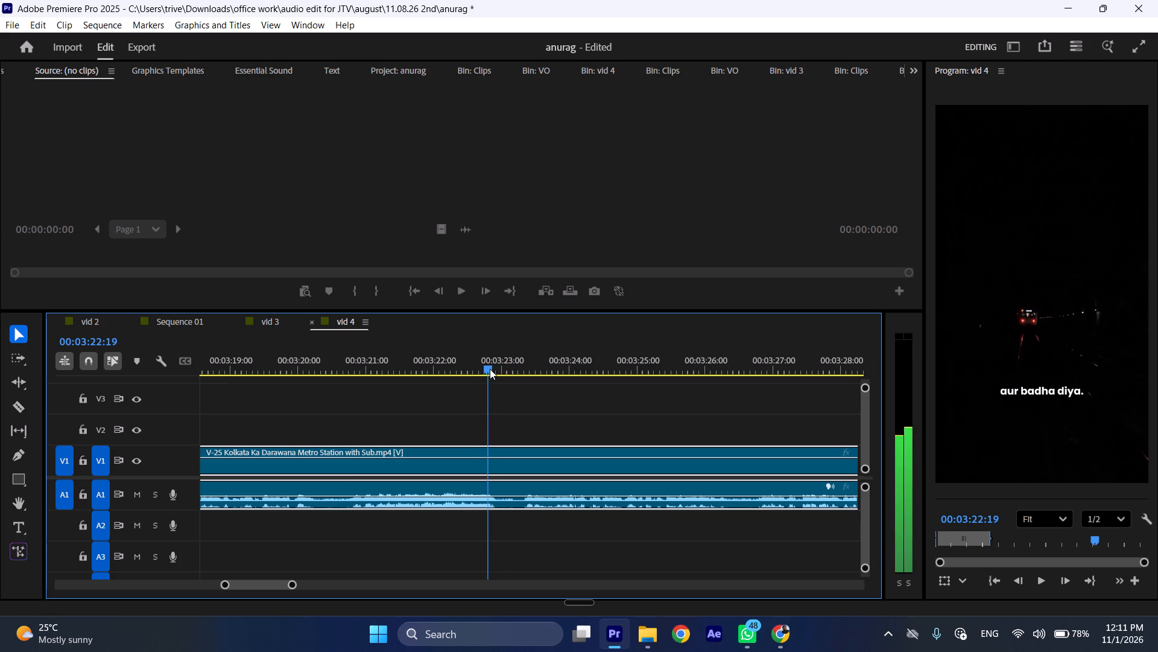
{"action": "left_click_drag", "start_coordinate": [490, 369], "coordinate": [456, 369]}
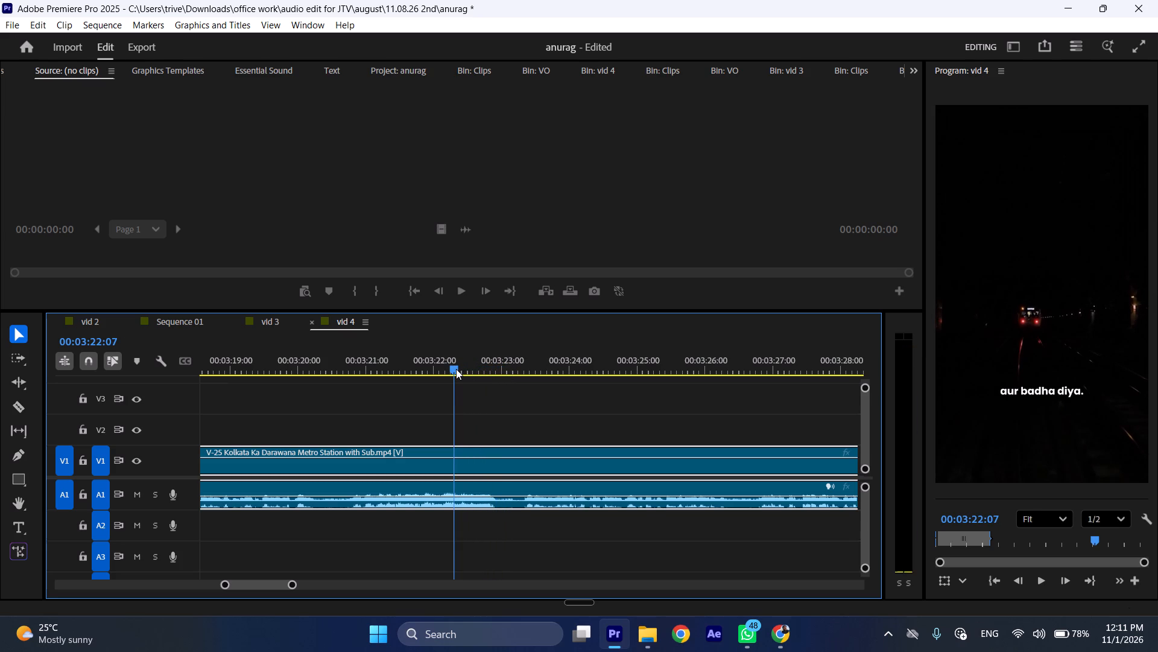
{"action": "key", "text": "space"}
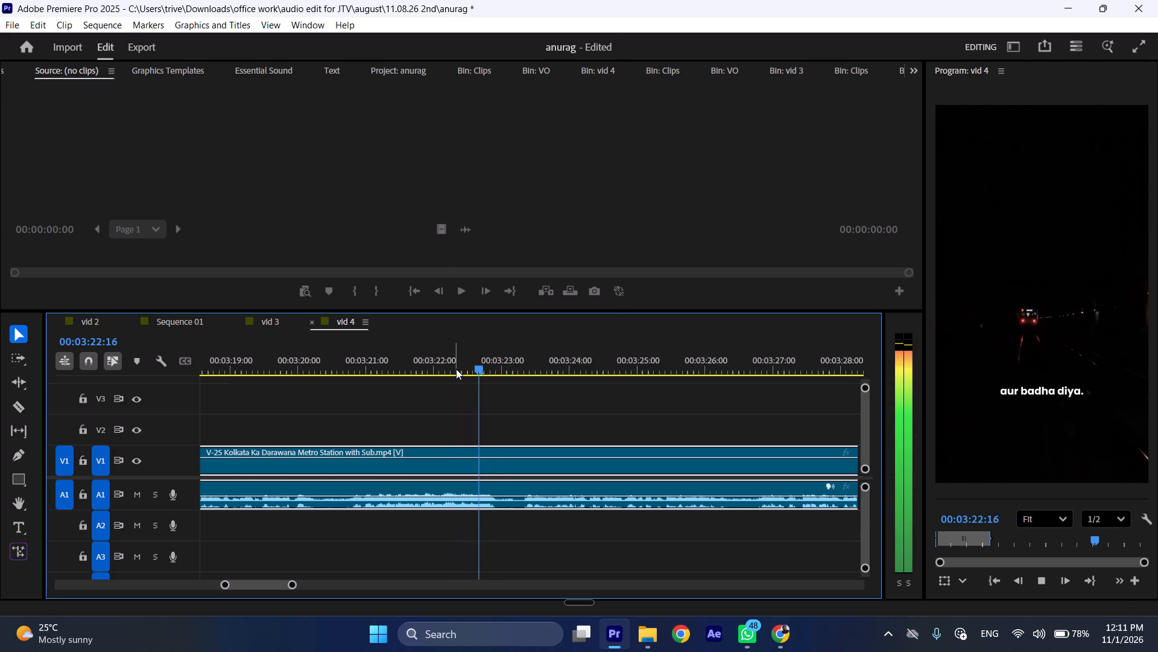
{"action": "right_click", "coordinate": [456, 369]}
{"action": "left_click", "coordinate": [431, 362]}
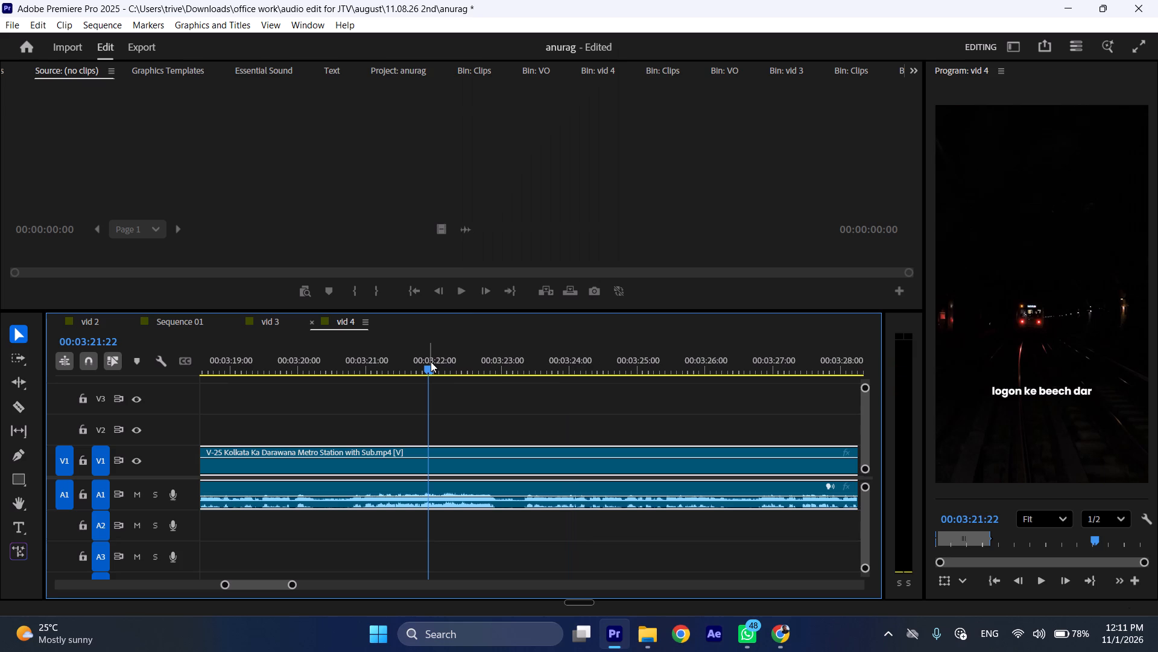
Replay the V-25 Kolkata clip from about 00:03:20 to 00:03:22 to check the passage leading into the dark tunnel shot.
{"action": "scroll", "coordinate": [484, 429], "scroll_direction": "up", "scroll_amount": 2}
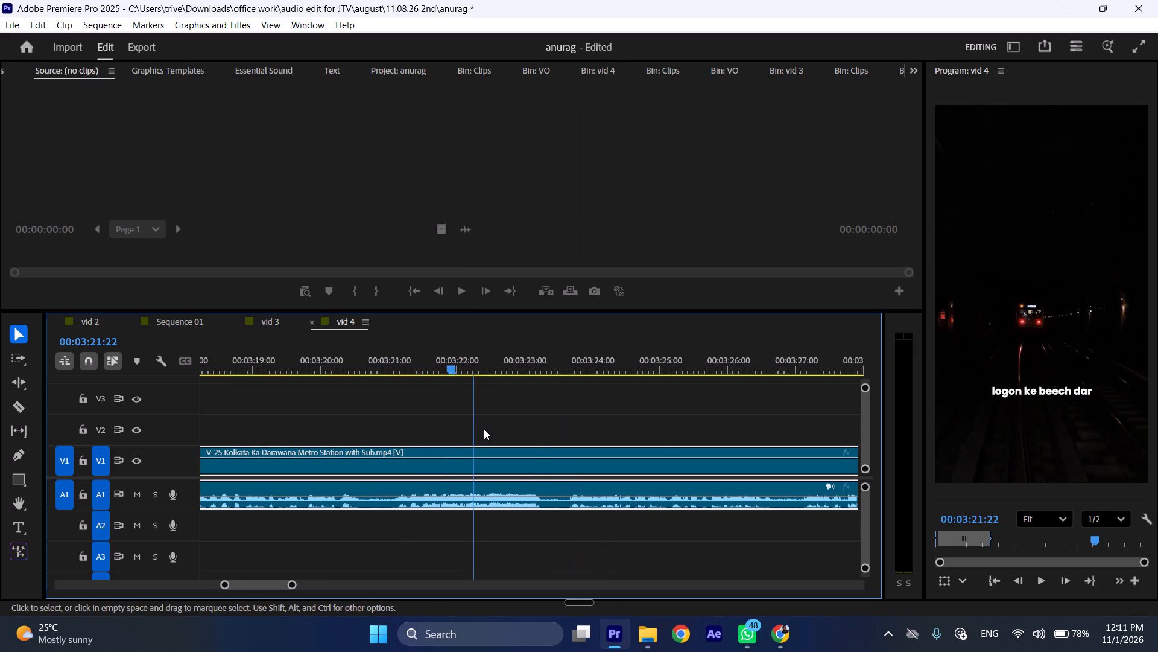
{"action": "scroll", "coordinate": [484, 429], "scroll_direction": "up", "scroll_amount": 13}
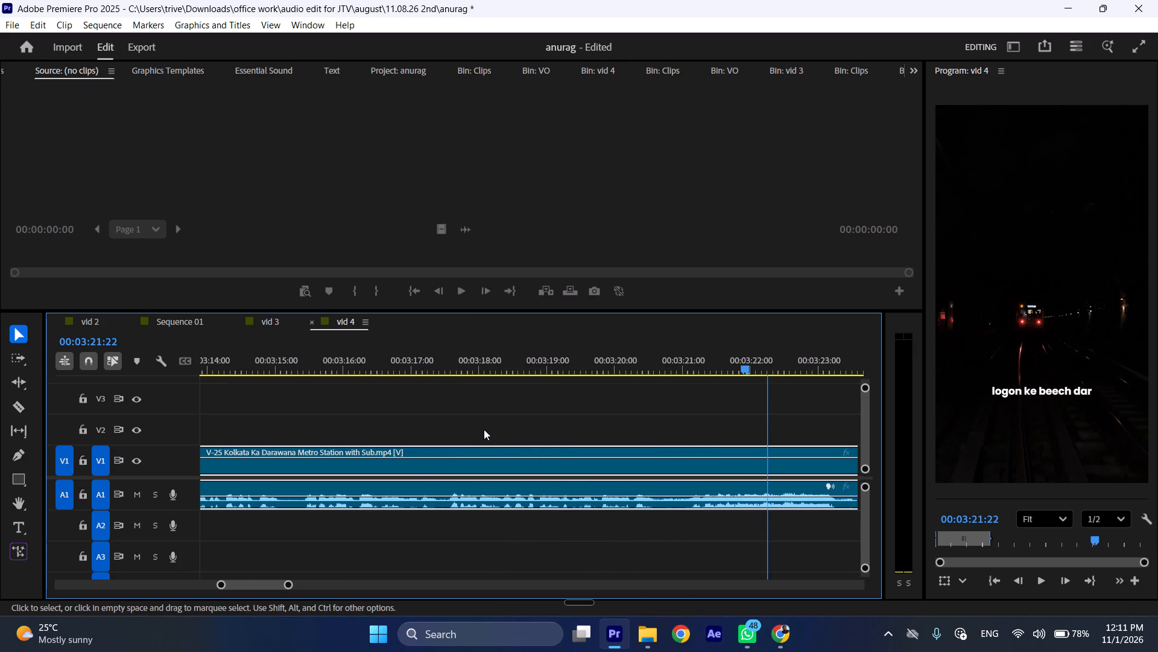
{"action": "scroll", "coordinate": [484, 429], "scroll_direction": "down", "scroll_amount": 8}
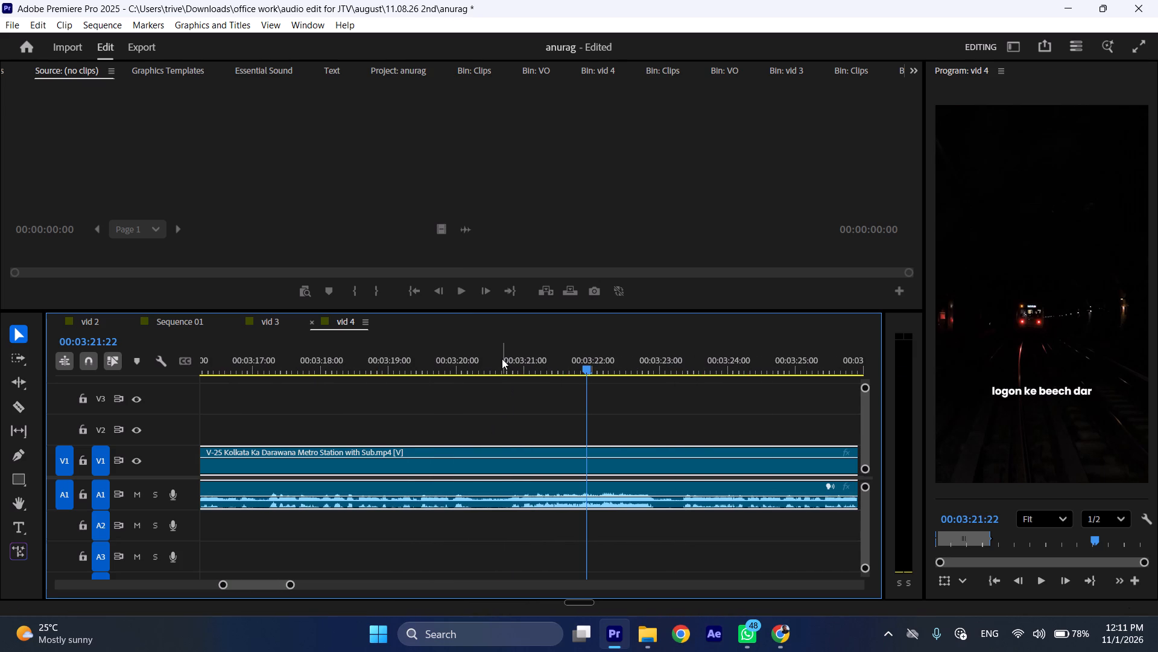
{"action": "left_click", "coordinate": [502, 359]}
{"action": "left_click_drag", "start_coordinate": [502, 359], "coordinate": [498, 358]}
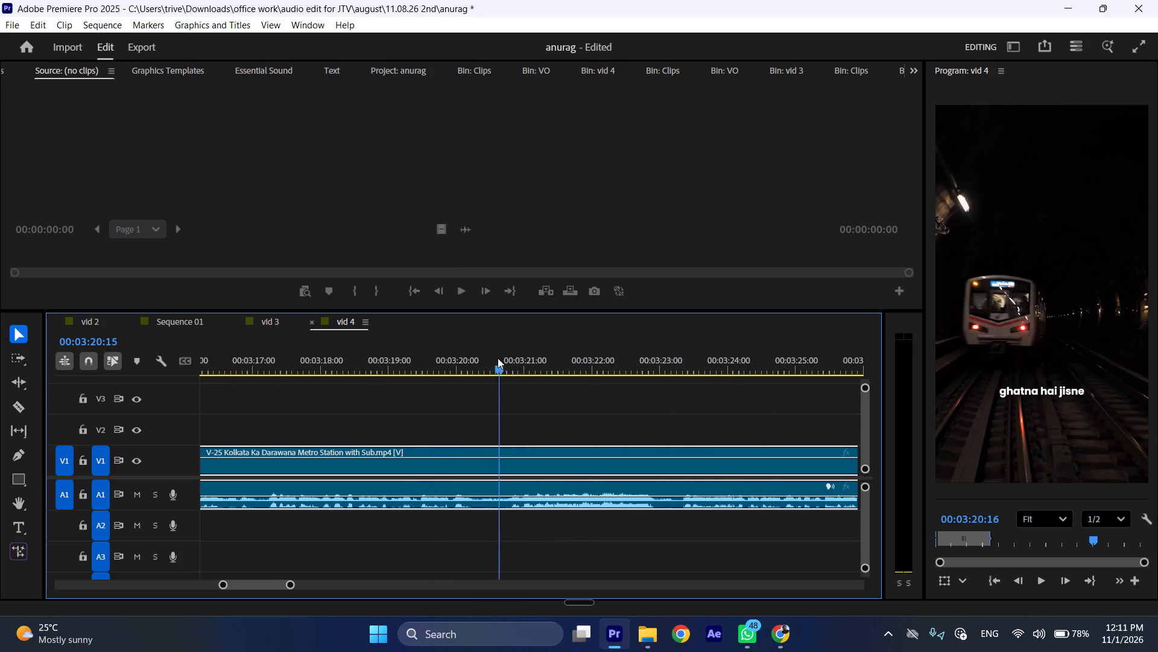
{"action": "left_click_drag", "start_coordinate": [498, 358], "coordinate": [455, 359]}
{"action": "key", "text": "space"}
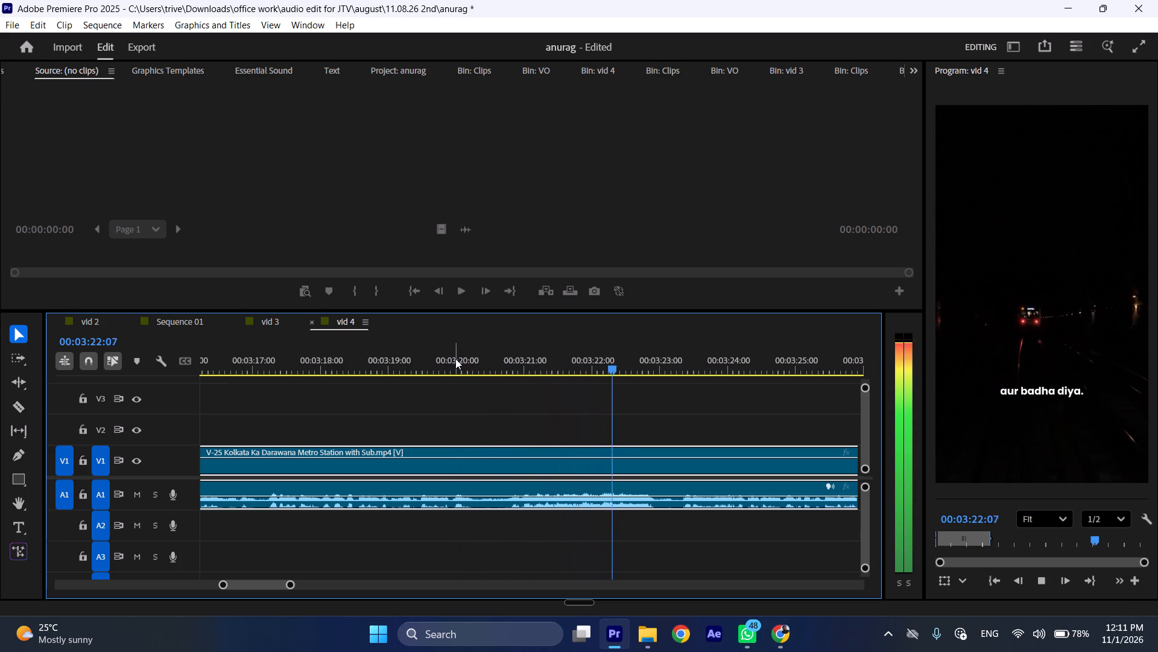
{"action": "key", "text": "space"}
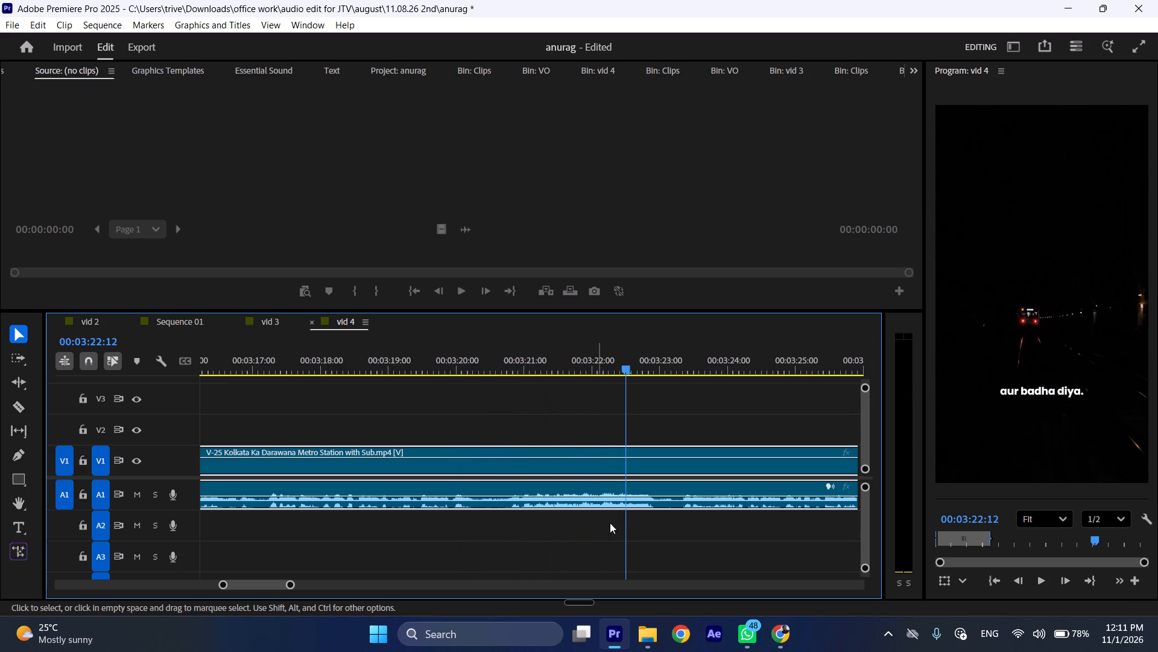
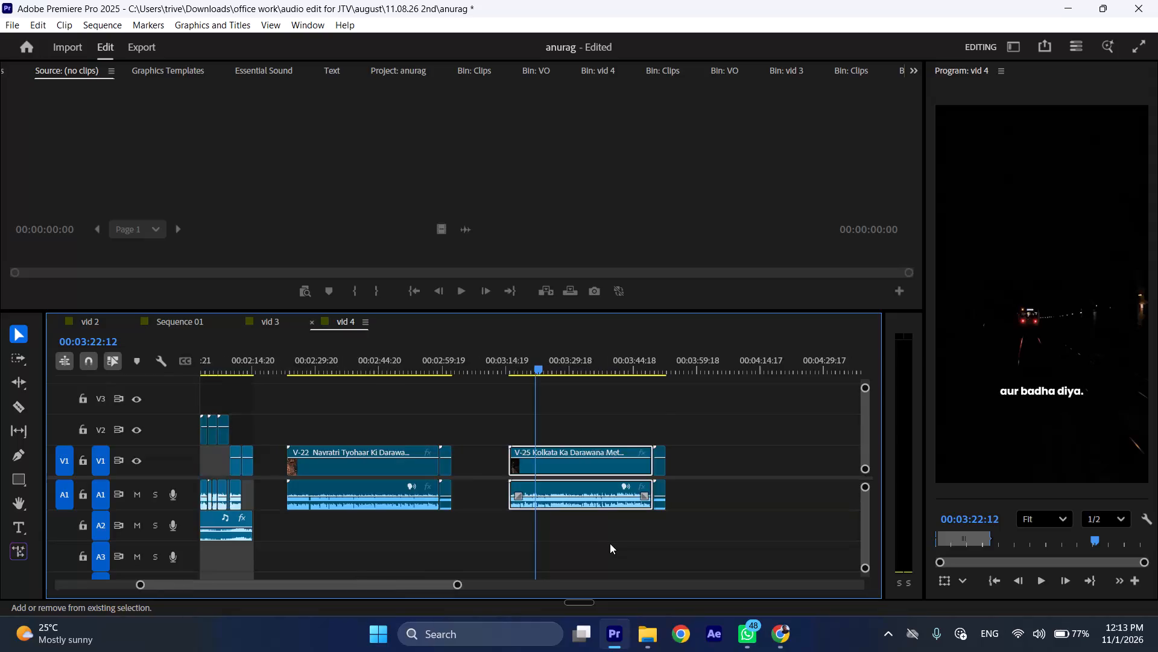
Go back to about 00:03:21 in the V-25 Kolkata clip to re-examine the train tunnel shot before the dark passage.
{"action": "key", "text": "ctrl+shift+x"}
{"action": "key", "text": "ctrl+shift+x"}
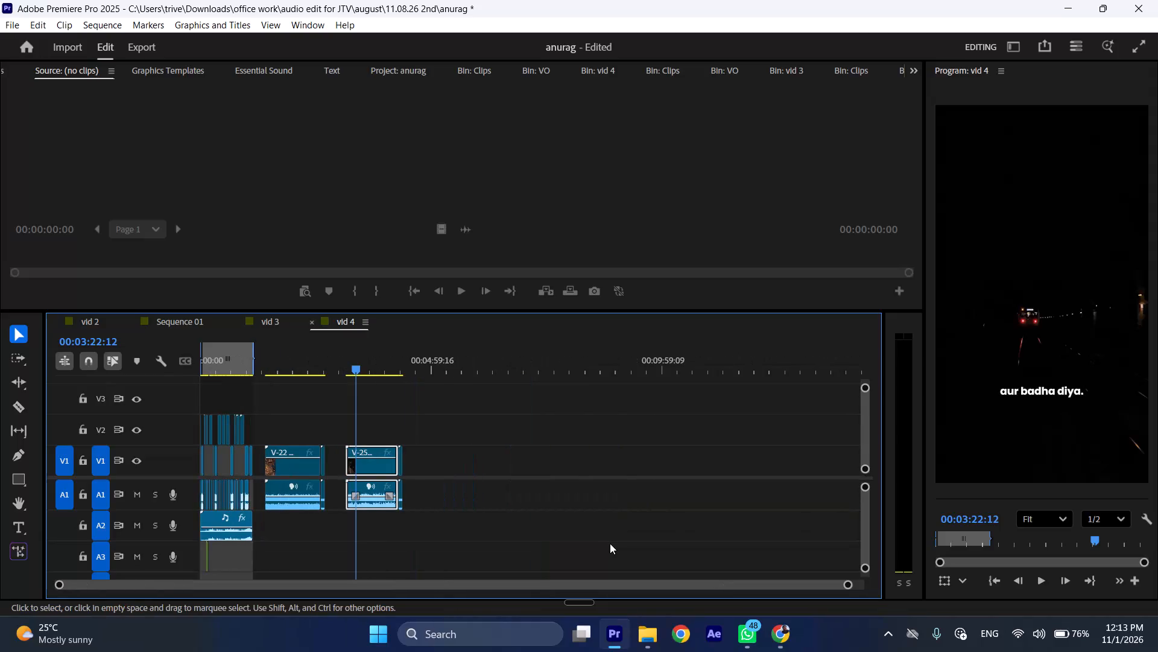
{"action": "key", "text": "ctrl+shift+c"}
{"action": "key", "text": "ctrl+shift+c"}
{"action": "key", "text": "ctrl+shift+c"}
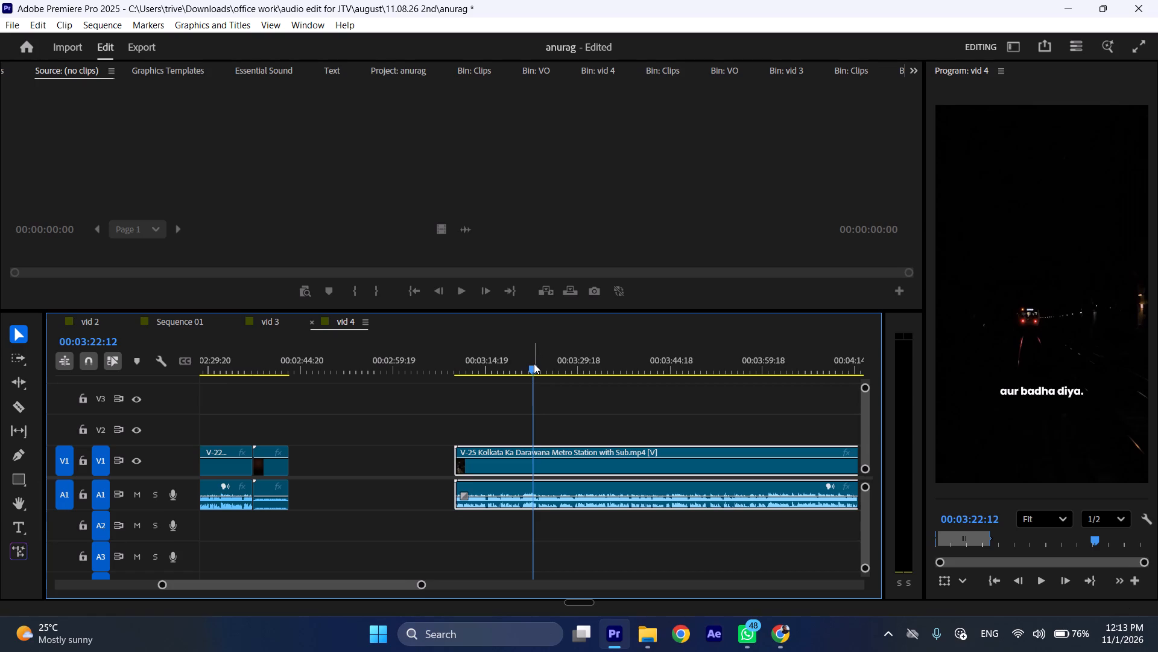
{"action": "left_click_drag", "start_coordinate": [534, 363], "coordinate": [528, 363]}
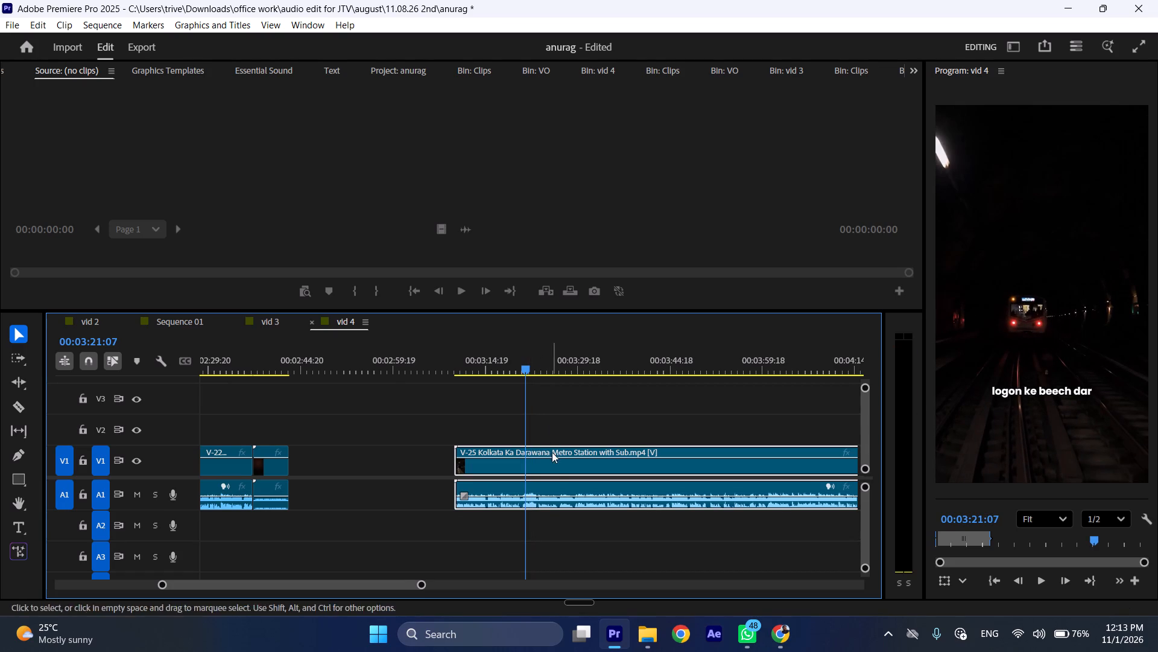
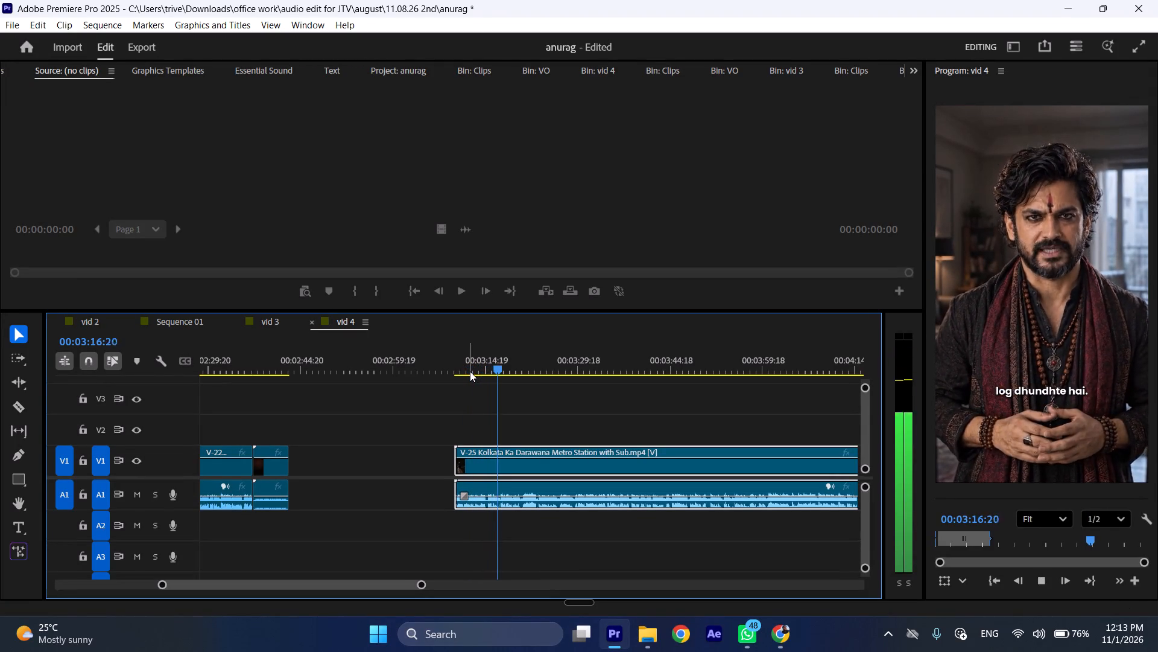
Examine the cut from the presenter shot to the train tunnel shot around 00:03:17 in the V-25 Kolkata clip.
{"action": "key", "text": "space"}
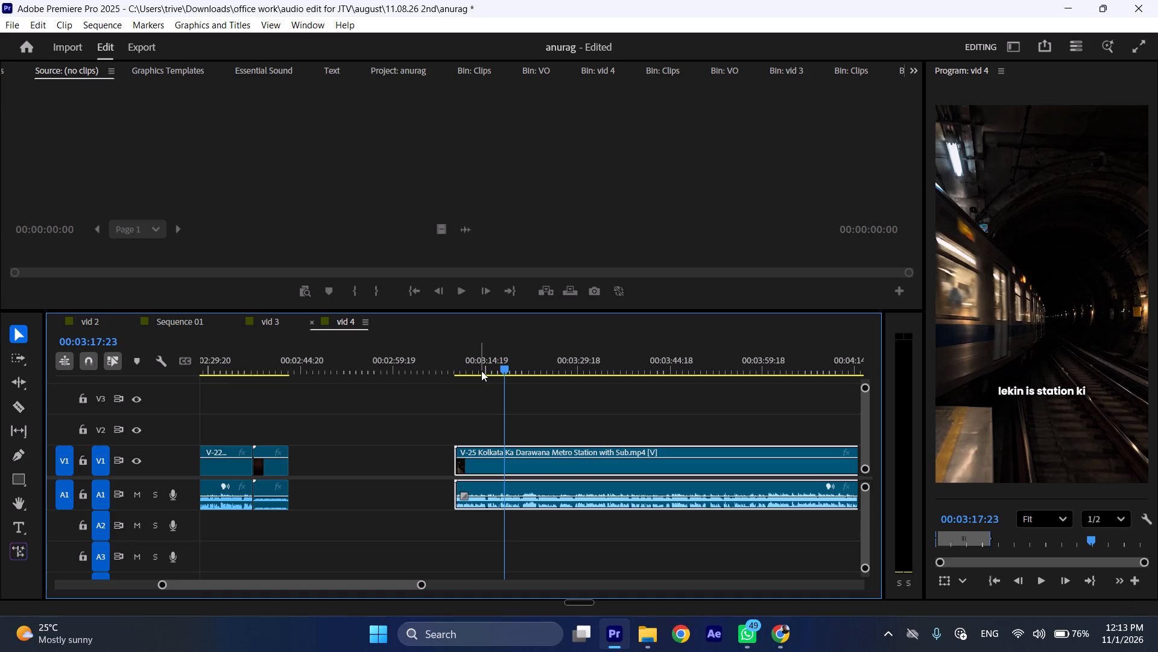
{"action": "key", "text": "ctrl+shift+c"}
{"action": "key", "text": "ctrl+shift+c"}
{"action": "key", "text": "ctrl+shift+c"}
{"action": "left_click_drag", "start_coordinate": [506, 368], "coordinate": [503, 368]}
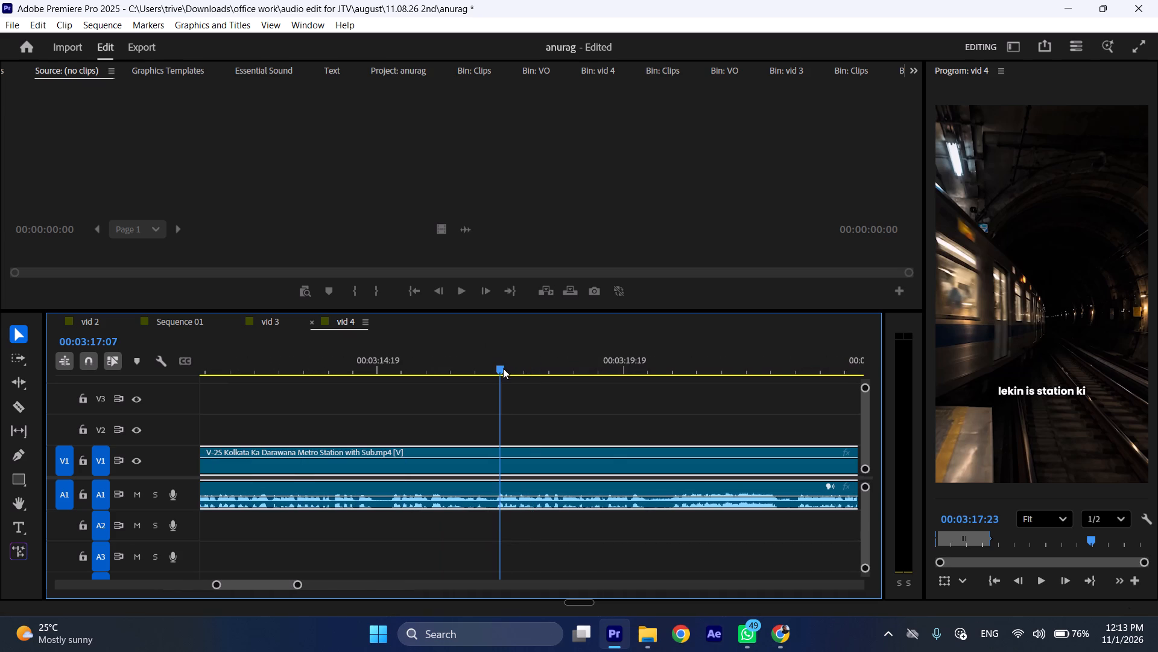
{"action": "left_click_drag", "start_coordinate": [503, 368], "coordinate": [494, 369]}
{"action": "left_click_drag", "start_coordinate": [492, 369], "coordinate": [476, 372]}
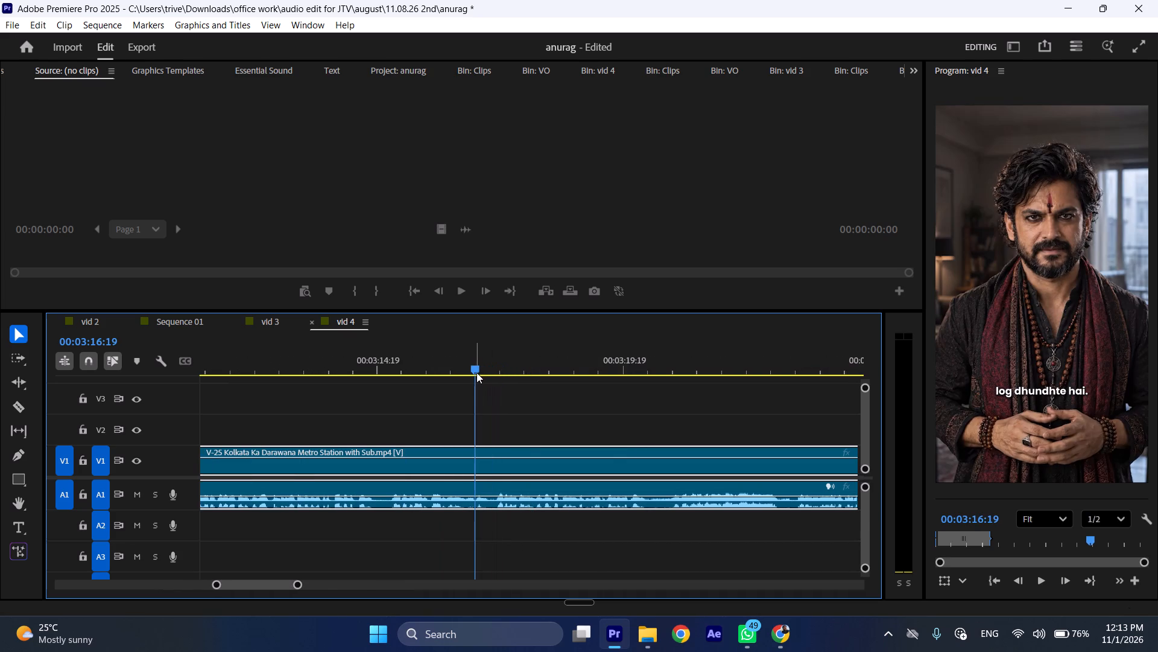
{"action": "key", "text": "space"}
{"action": "key", "text": "space"}
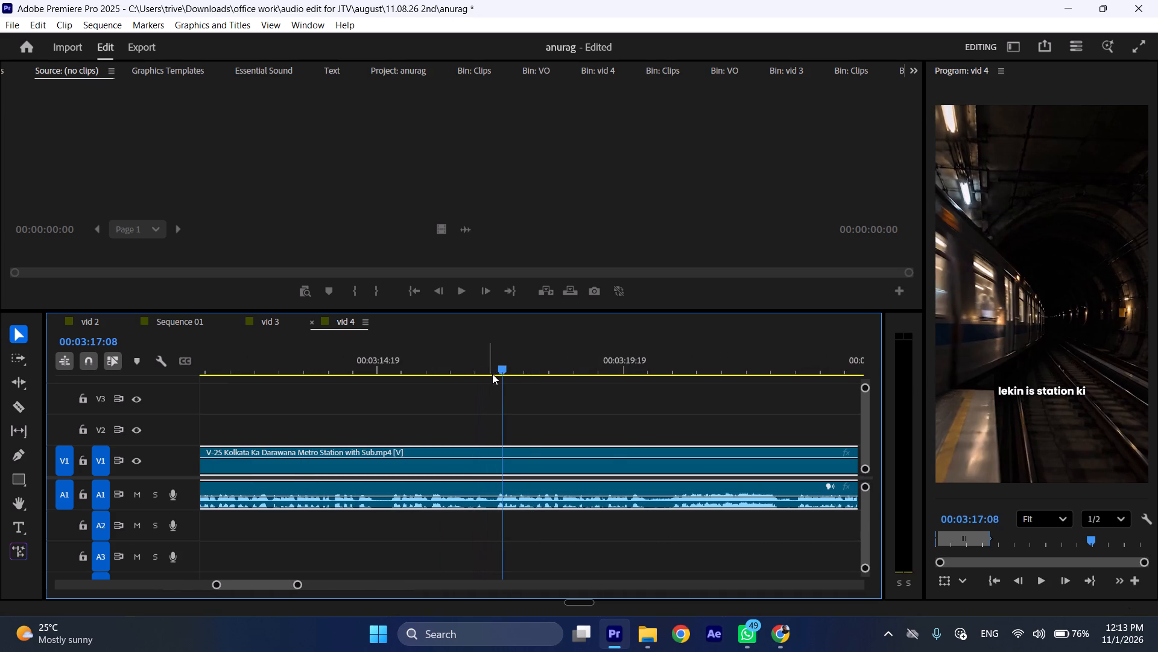
{"action": "left_click_drag", "start_coordinate": [497, 370], "coordinate": [486, 370]}
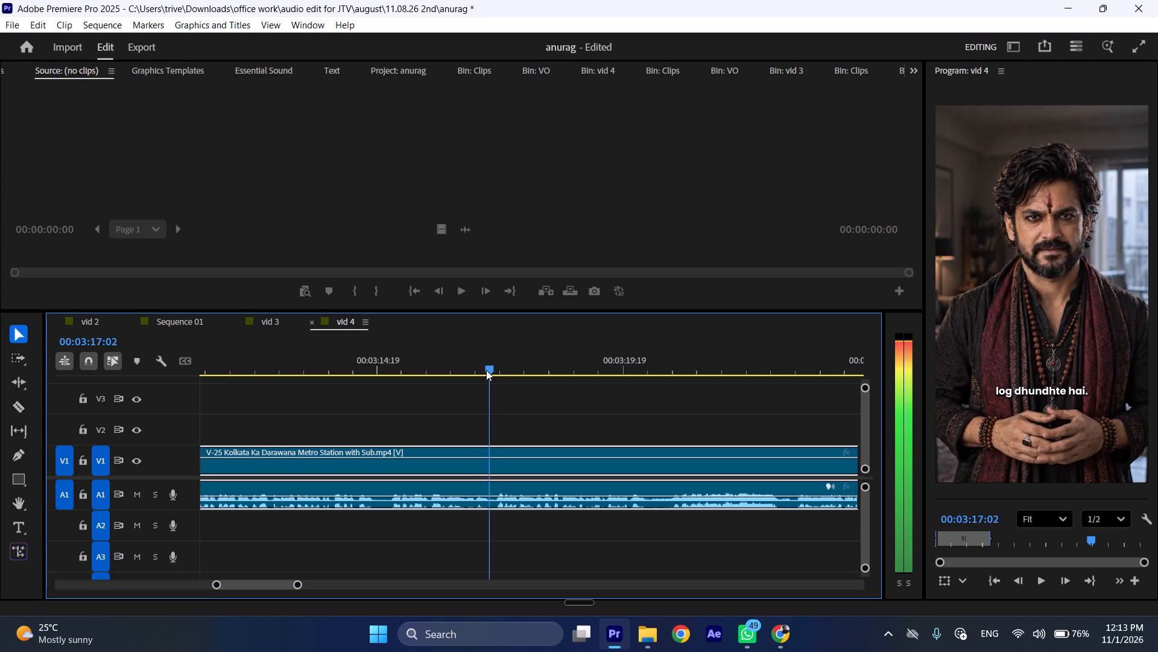
{"action": "left_click_drag", "start_coordinate": [486, 370], "coordinate": [513, 369]}
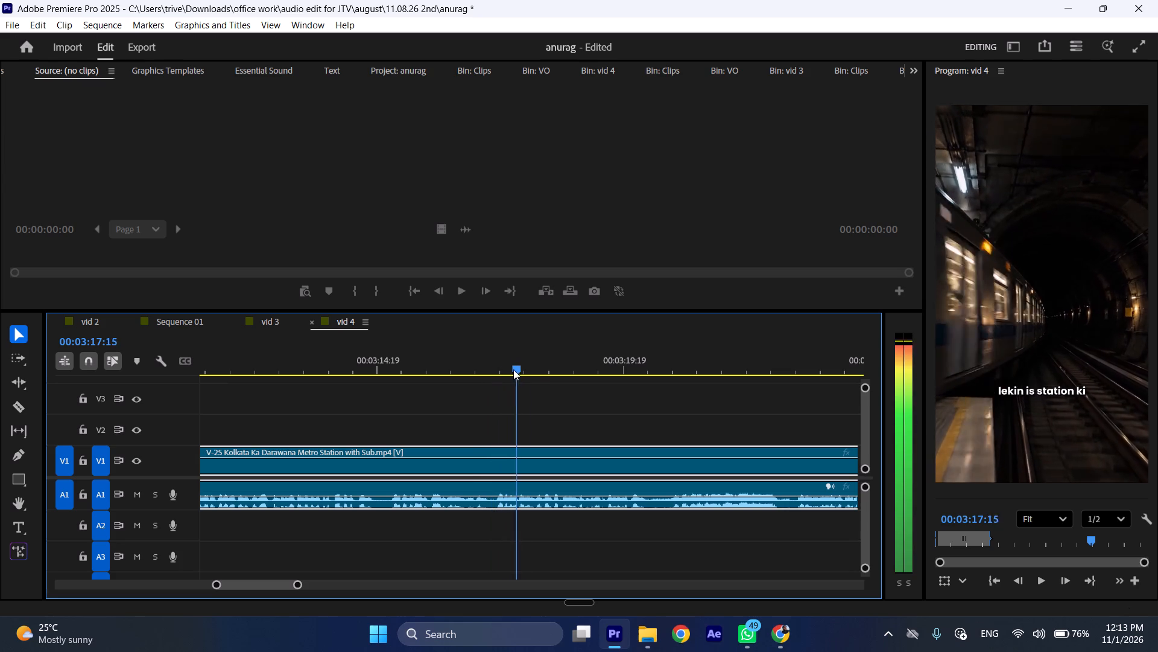
Scrub through the train tunnel shot from about 00:03:17 to 00:03:23, checking the train's motion against the subtitles.
{"action": "left_click_drag", "start_coordinate": [513, 369], "coordinate": [603, 369]}
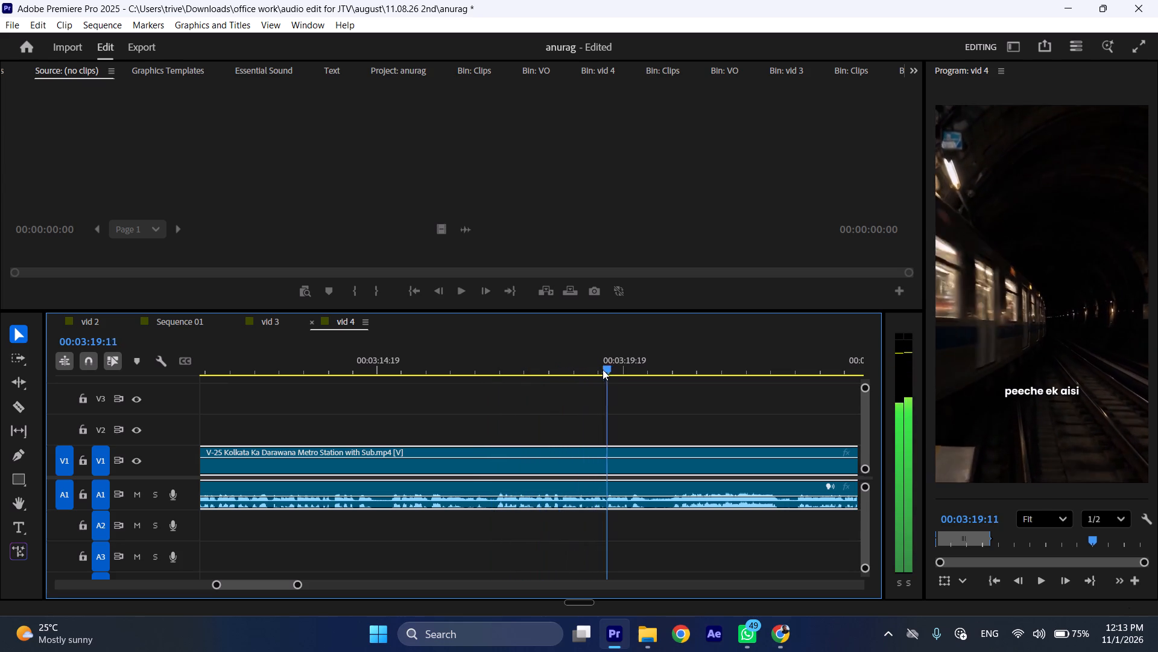
{"action": "left_click_drag", "start_coordinate": [603, 369], "coordinate": [647, 369]}
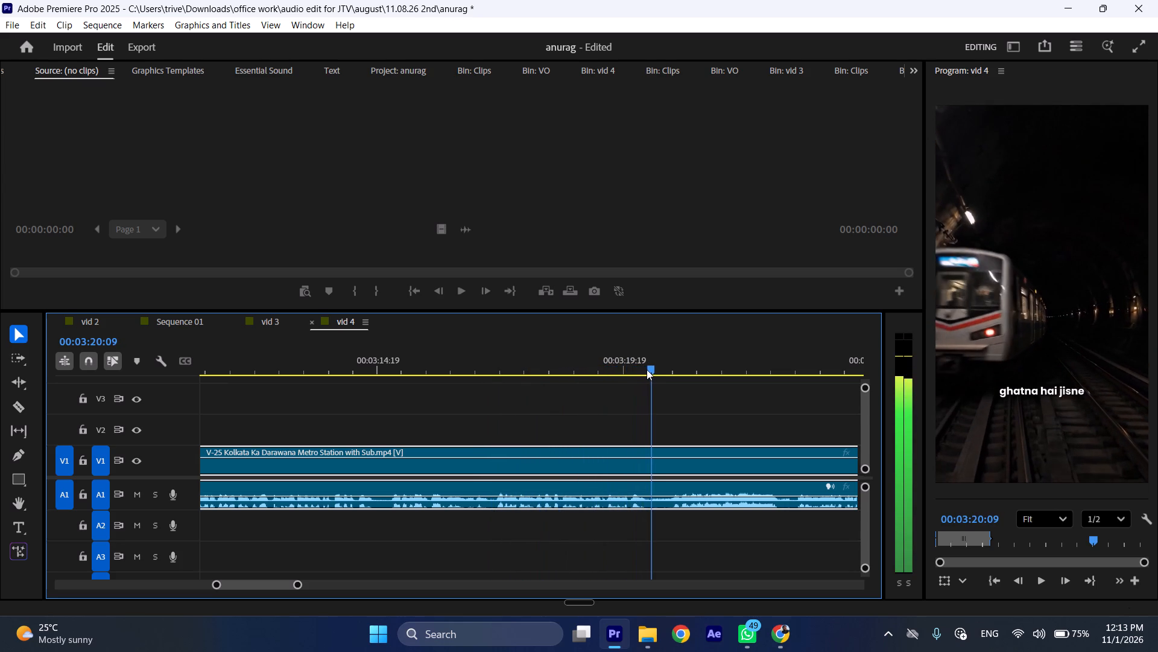
{"action": "left_click_drag", "start_coordinate": [647, 369], "coordinate": [601, 369]}
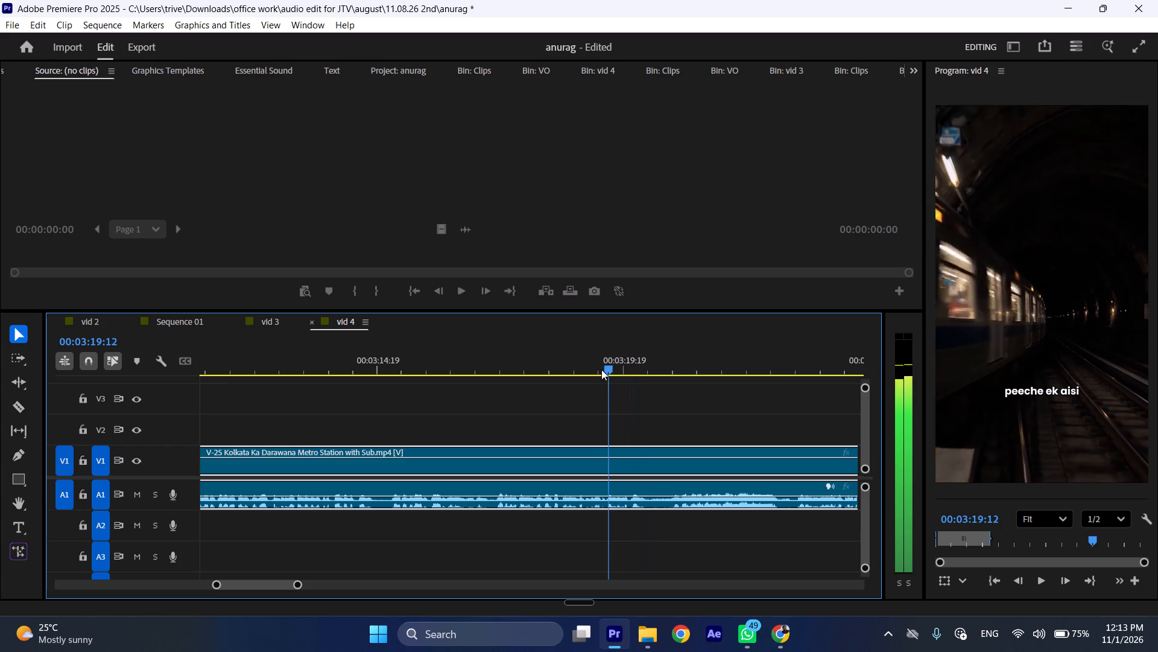
{"action": "left_click_drag", "start_coordinate": [601, 369], "coordinate": [644, 369]}
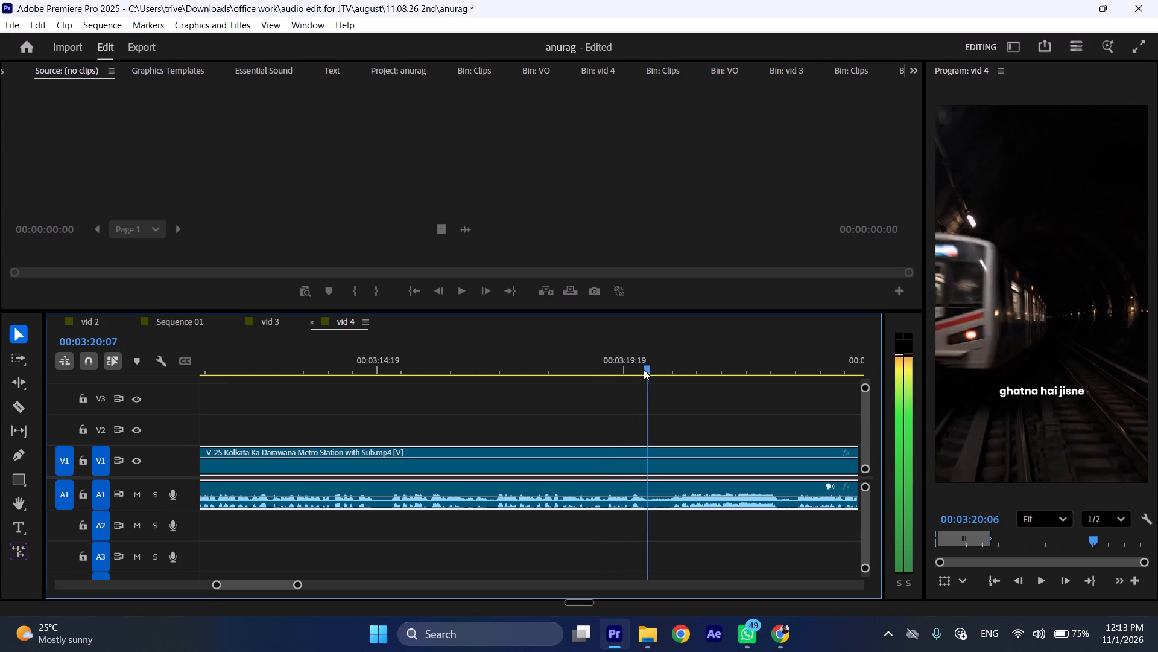
{"action": "left_click_drag", "start_coordinate": [644, 369], "coordinate": [712, 369]}
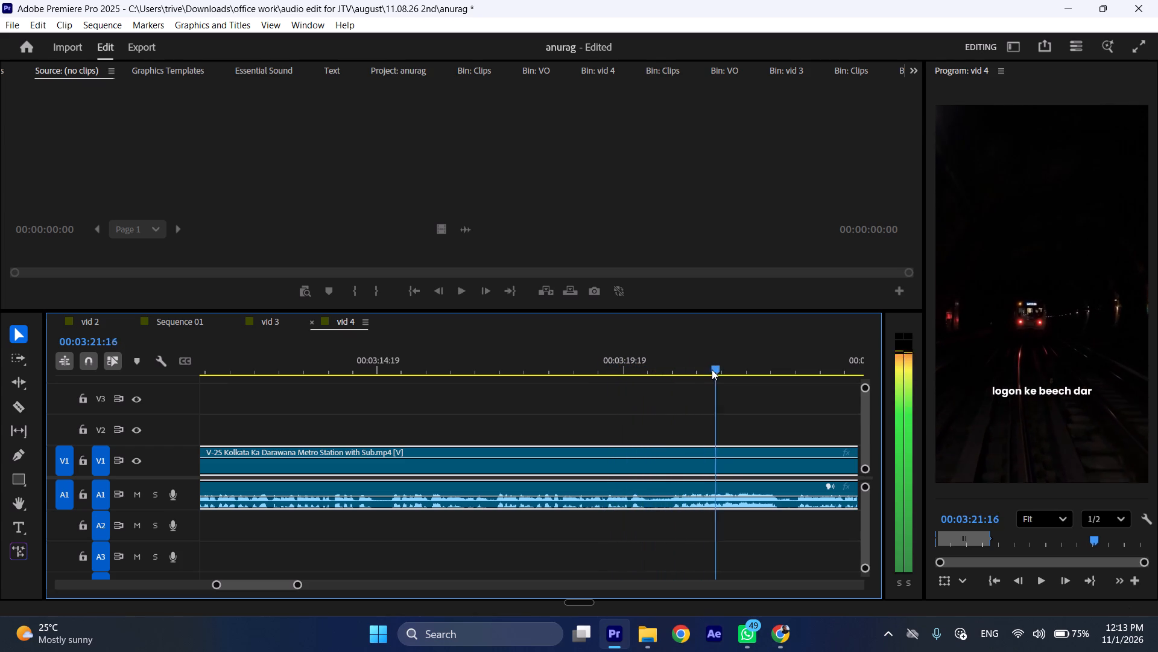
{"action": "left_click_drag", "start_coordinate": [712, 369], "coordinate": [755, 369]}
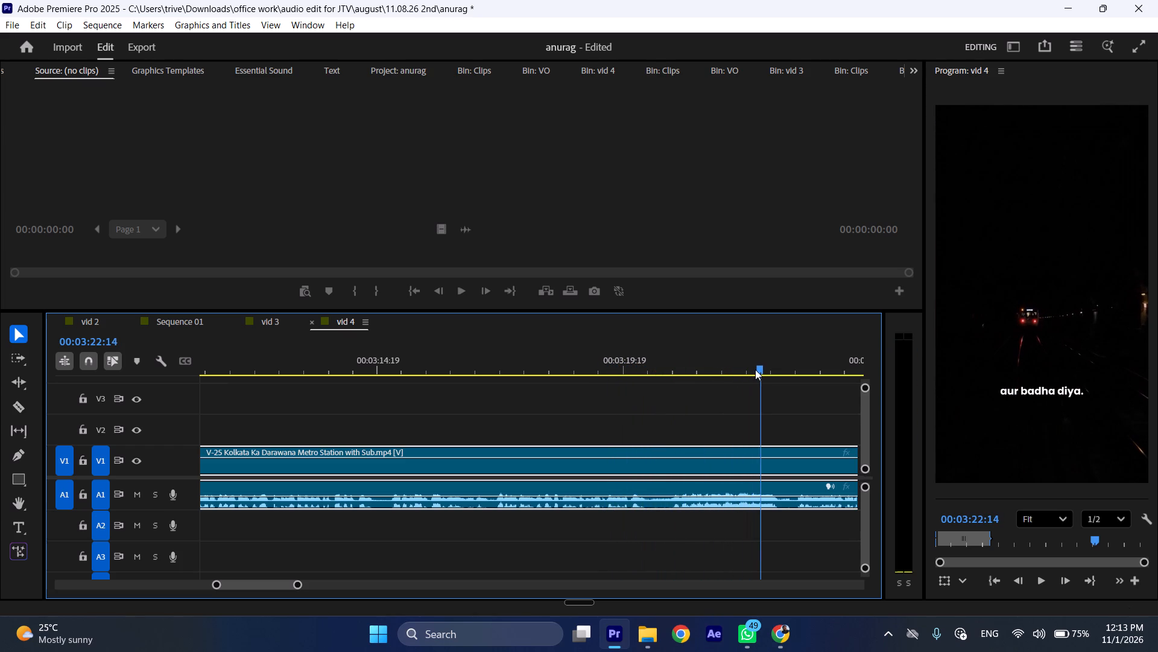
{"action": "key", "text": "space"}
{"action": "key", "text": "space"}
Replay the passage from about 00:03:21 to 00:03:24 to review the tunnel shot's dark ending and the transition to the station shot.
{"action": "scroll", "coordinate": [704, 395], "scroll_direction": "down", "scroll_amount": 5}
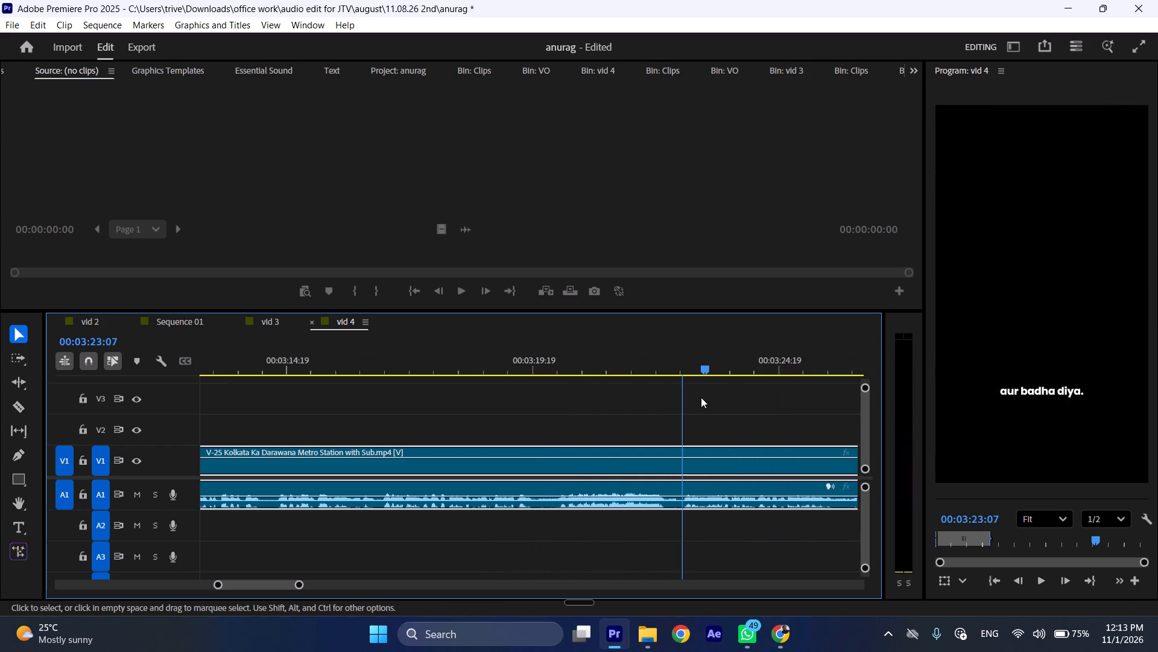
{"action": "left_click", "coordinate": [596, 359]}
{"action": "key", "text": "space"}
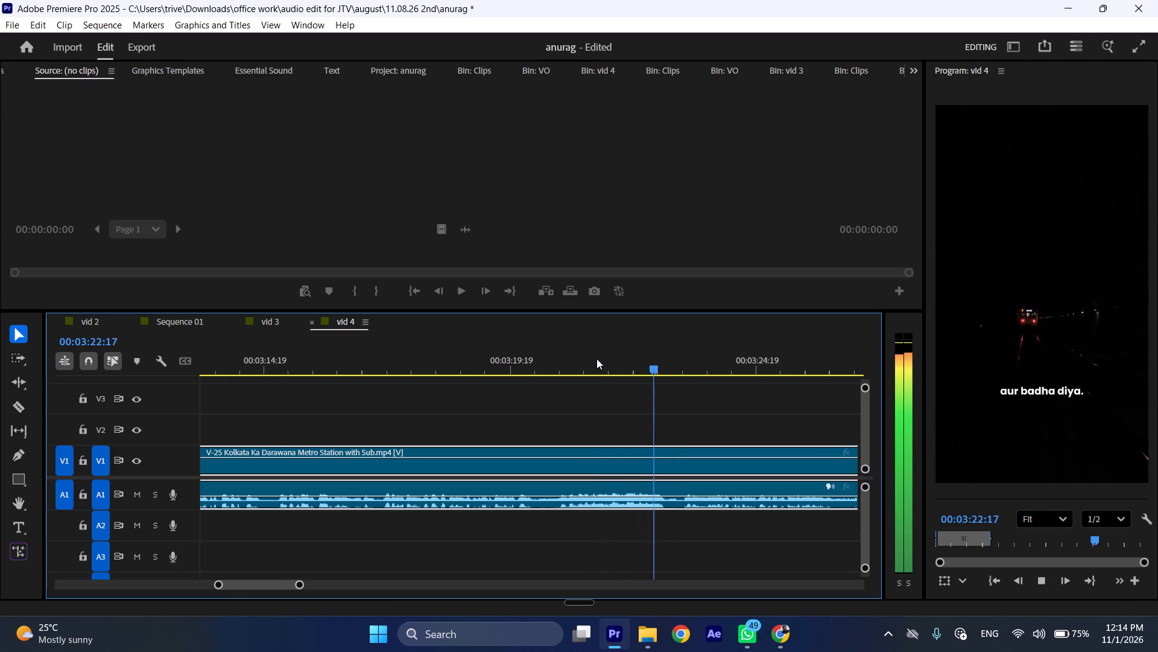
{"action": "left_click", "coordinate": [596, 359]}
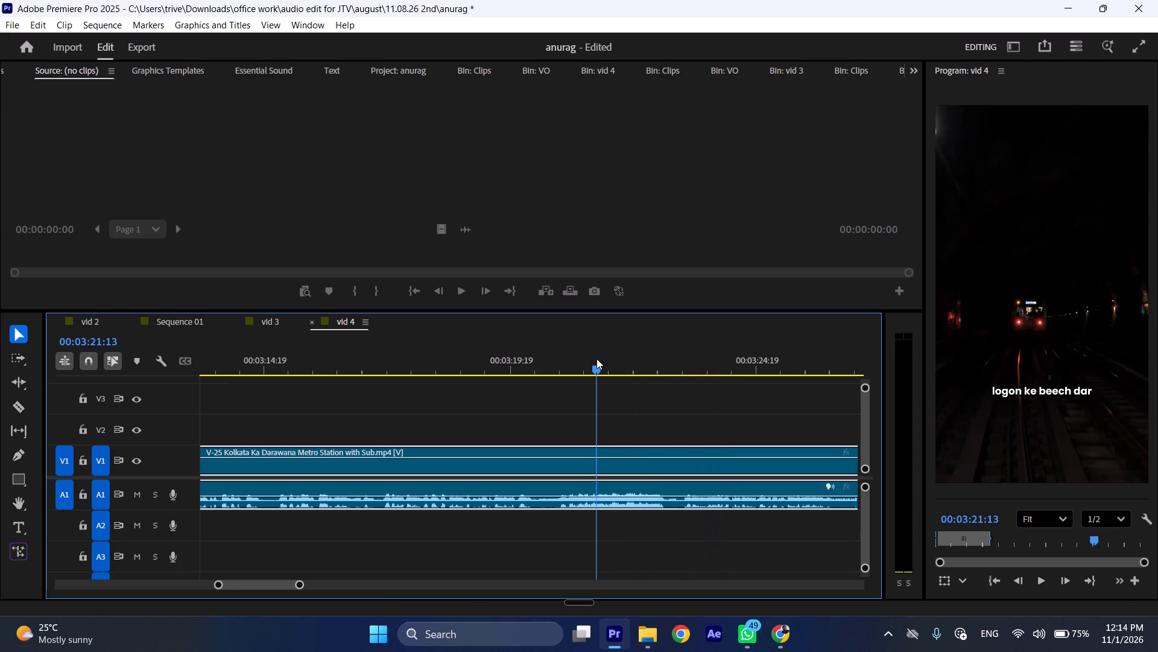
{"action": "key", "text": "space"}
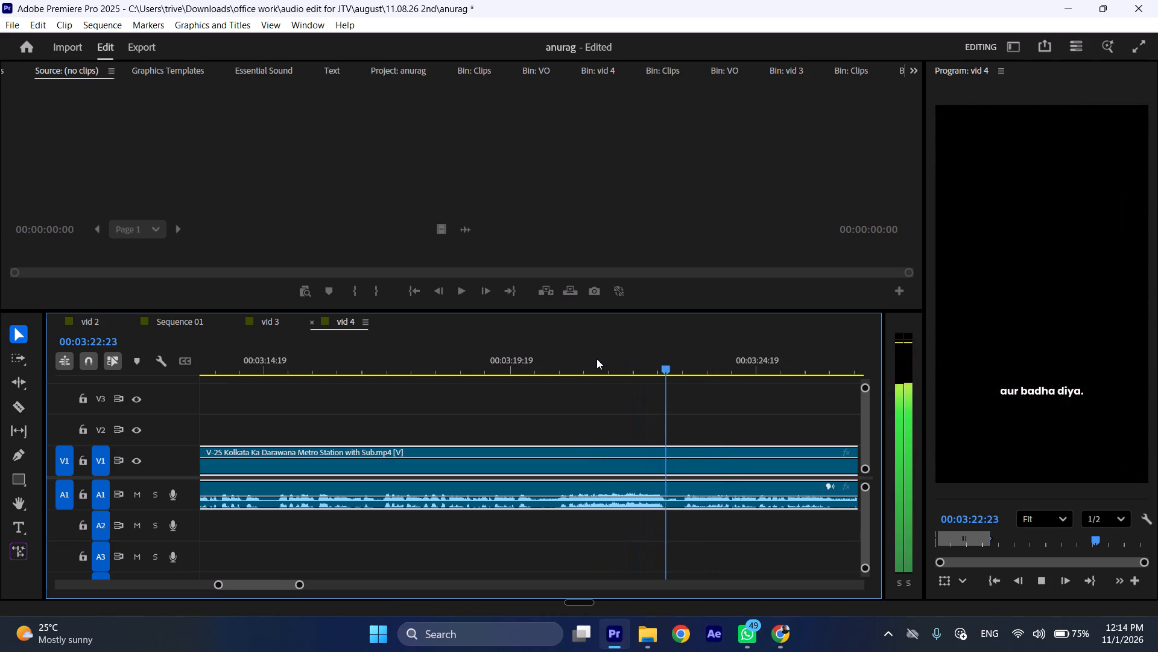
{"action": "key", "text": "space"}
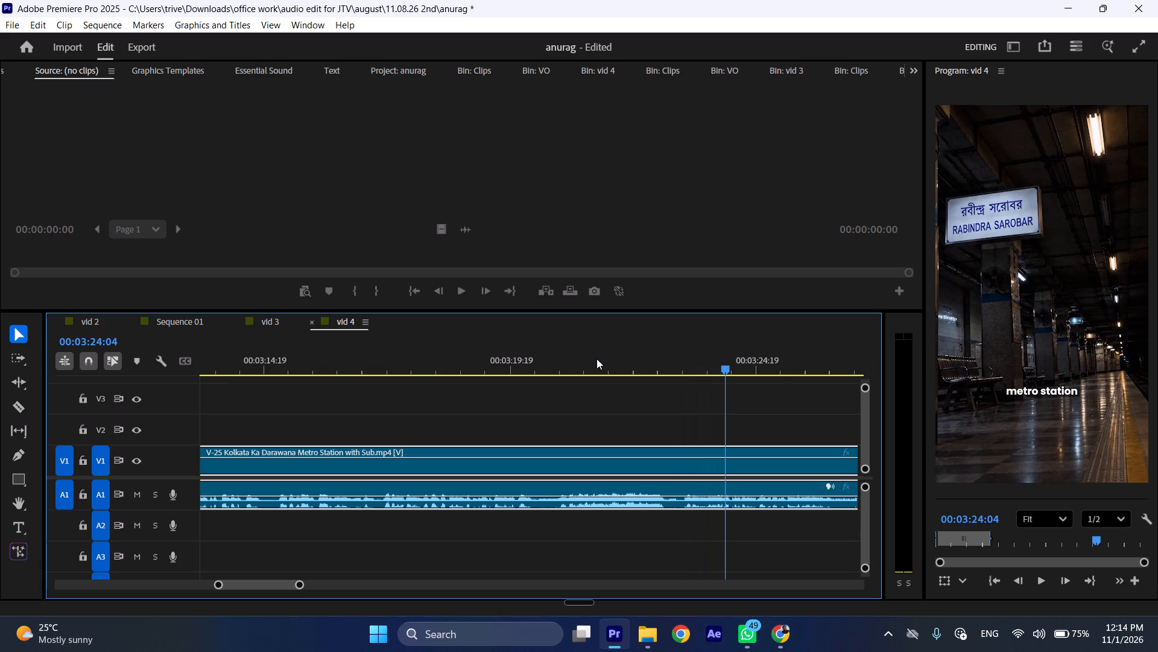
{"action": "left_click", "coordinate": [597, 359]}
{"action": "key", "text": "space"}
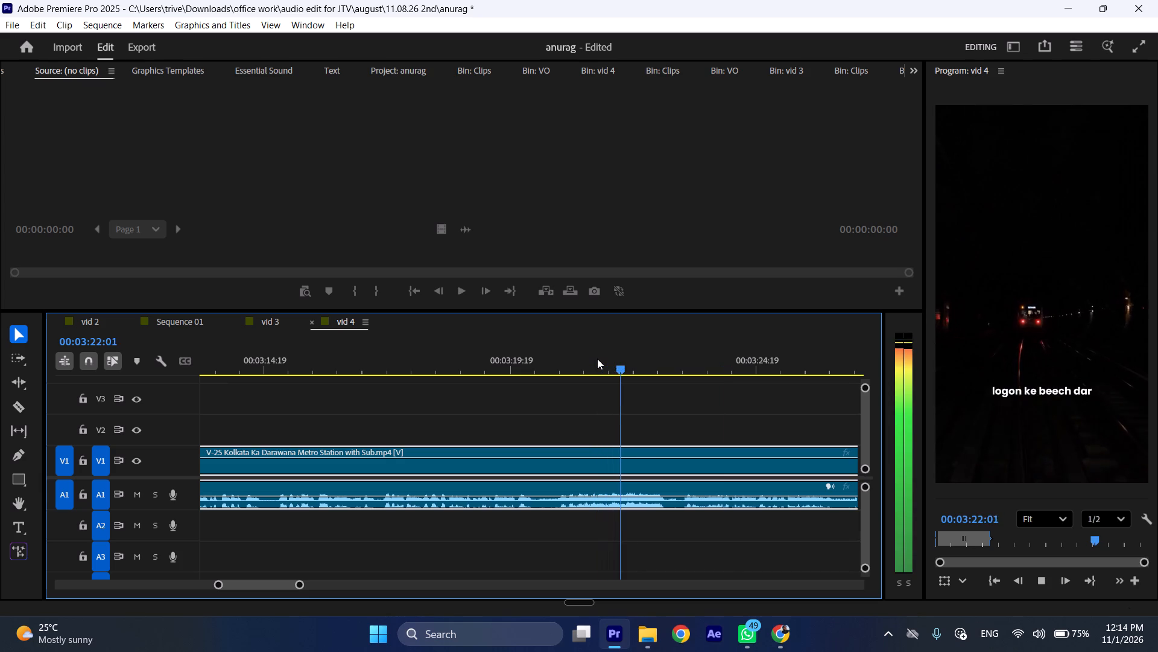
{"action": "left_click_drag", "start_coordinate": [648, 362], "coordinate": [657, 363]}
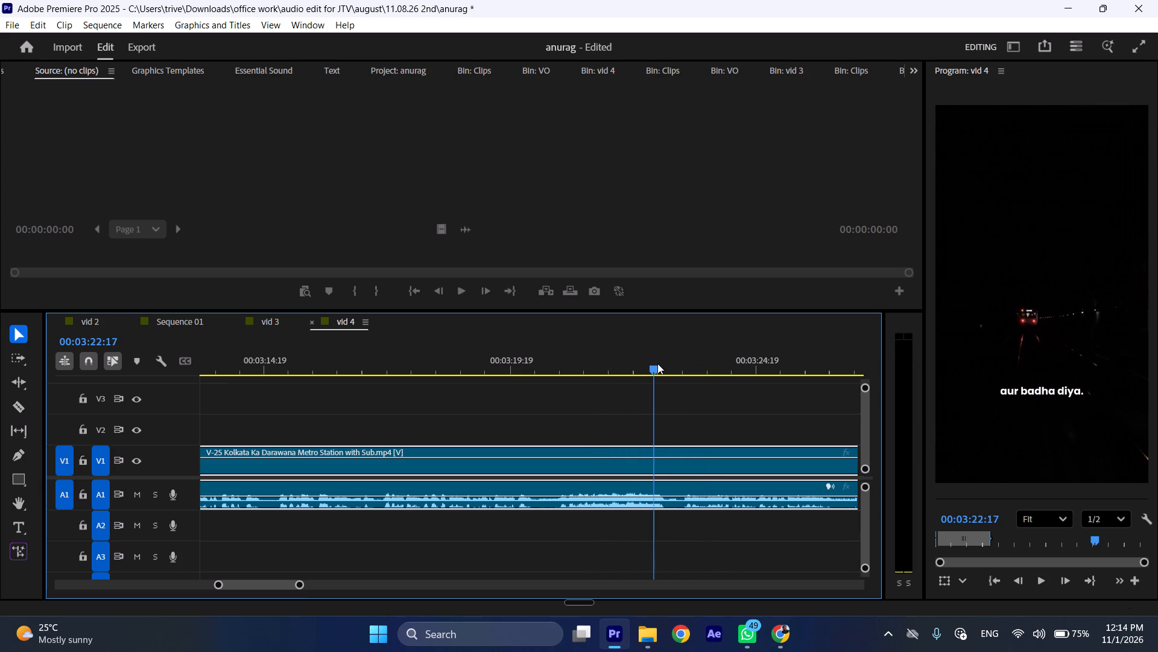
{"action": "left_click_drag", "start_coordinate": [657, 363], "coordinate": [659, 363]}
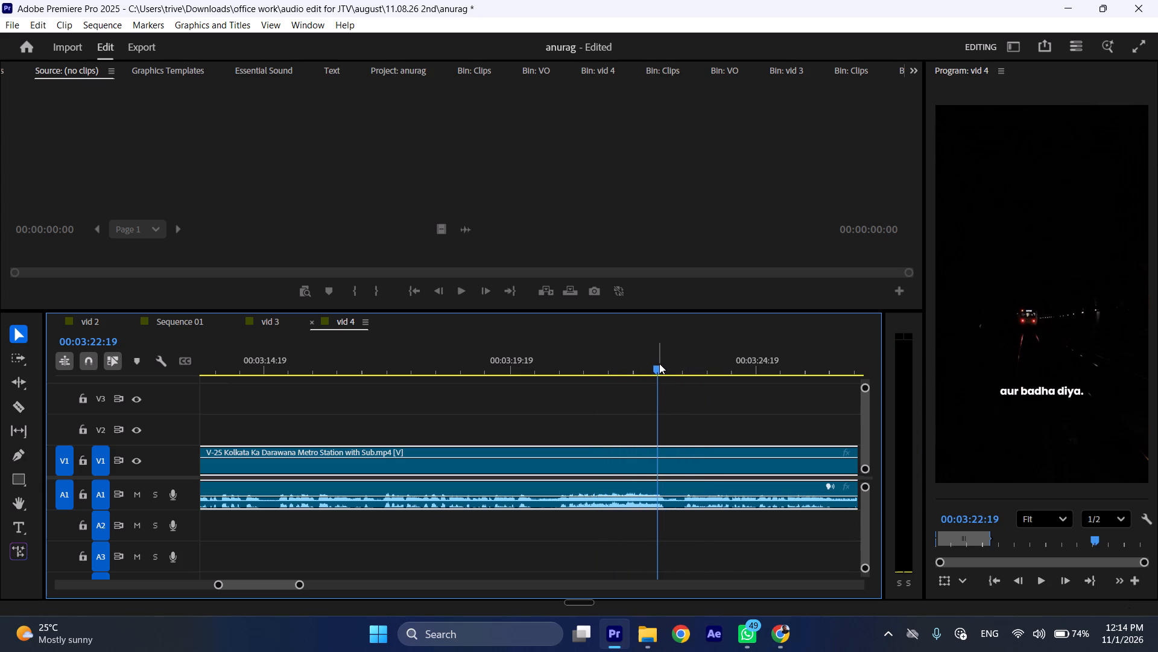
{"action": "key", "text": "space"}
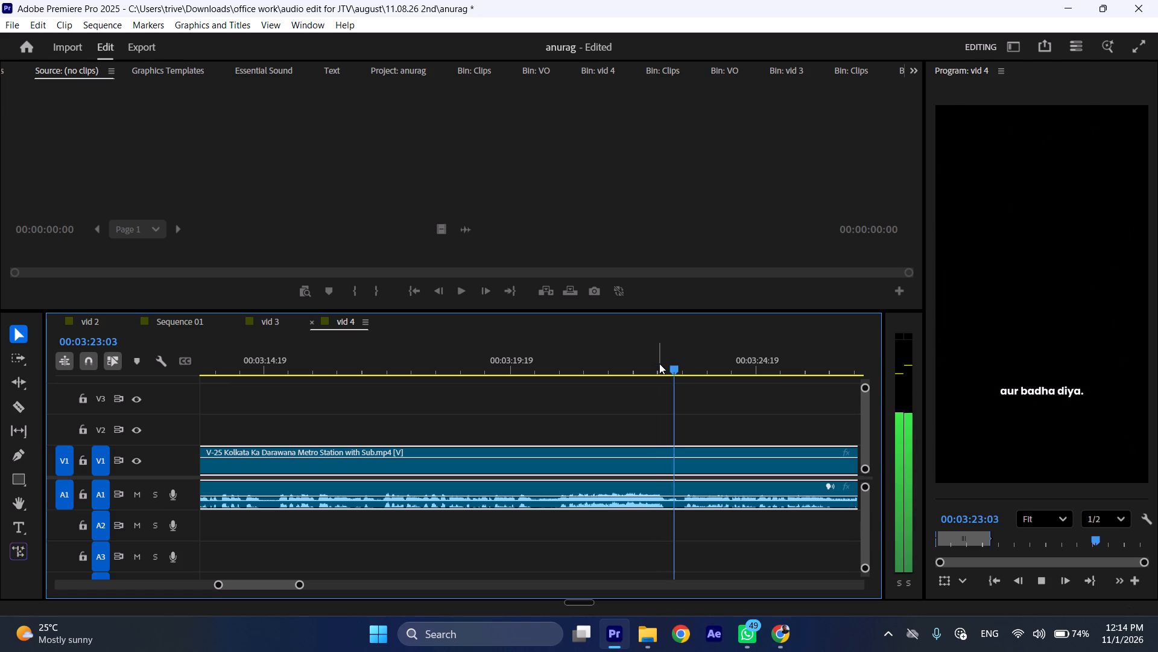
{"action": "left_click", "coordinate": [659, 363]}
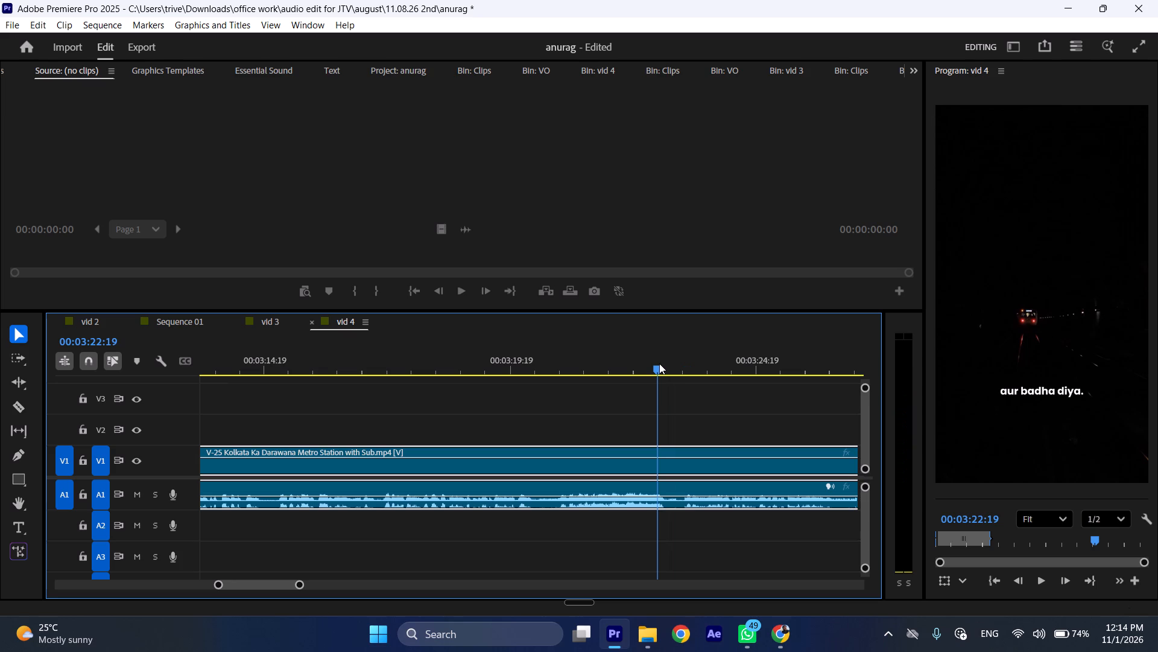
Examine the end of the tunnel shot frame by frame between 00:03:22:19 and 00:03:22:21, leaving the playhead at 00:03:22:20.
{"action": "key", "text": "ctrl+shift+c"}
{"action": "key", "text": "ctrl+shift+c"}
{"action": "key", "text": "ctrl+shift+c"}
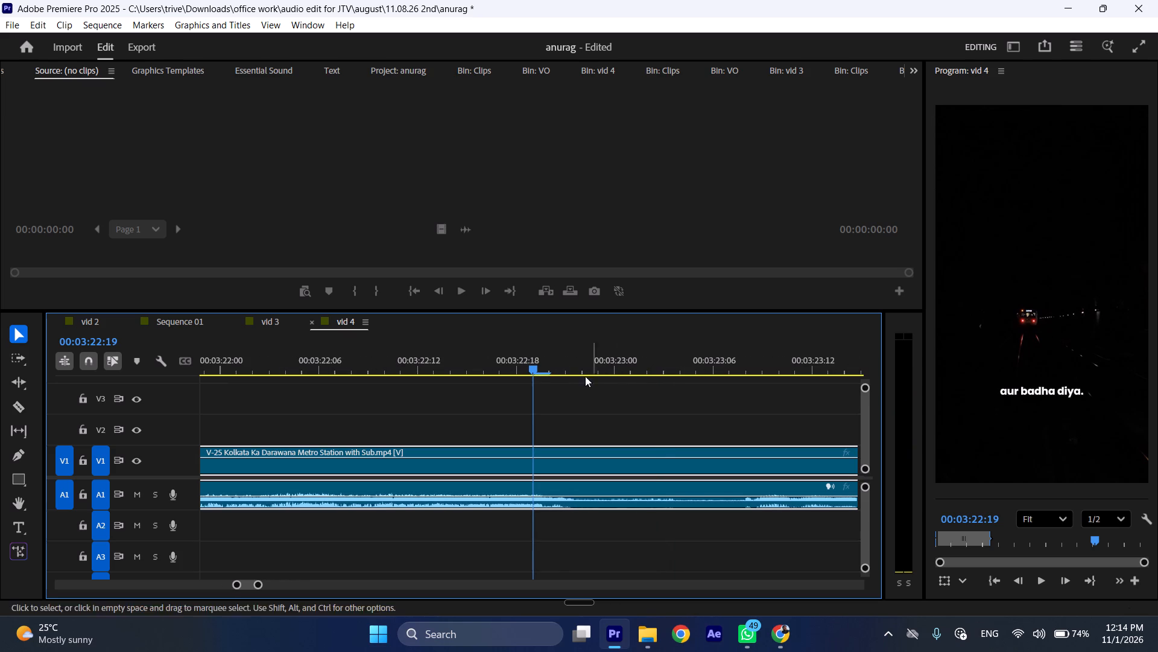
{"action": "left_click_drag", "start_coordinate": [535, 366], "coordinate": [568, 366]}
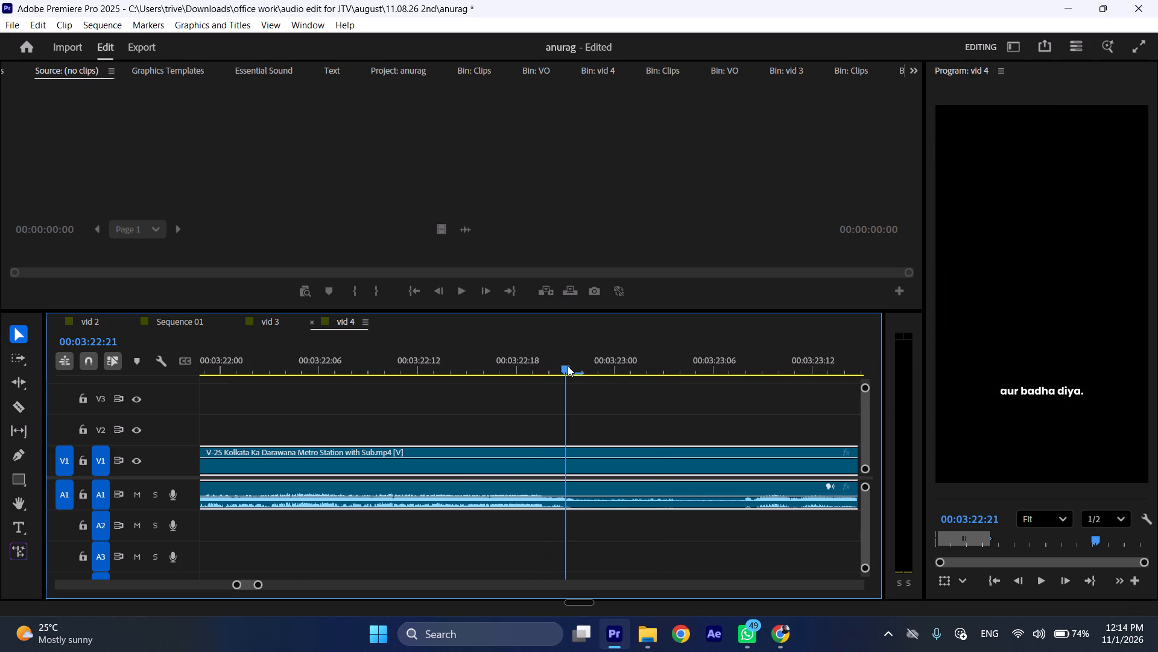
{"action": "left_click_drag", "start_coordinate": [568, 366], "coordinate": [570, 365]}
{"action": "left_click_drag", "start_coordinate": [569, 366], "coordinate": [558, 368]}
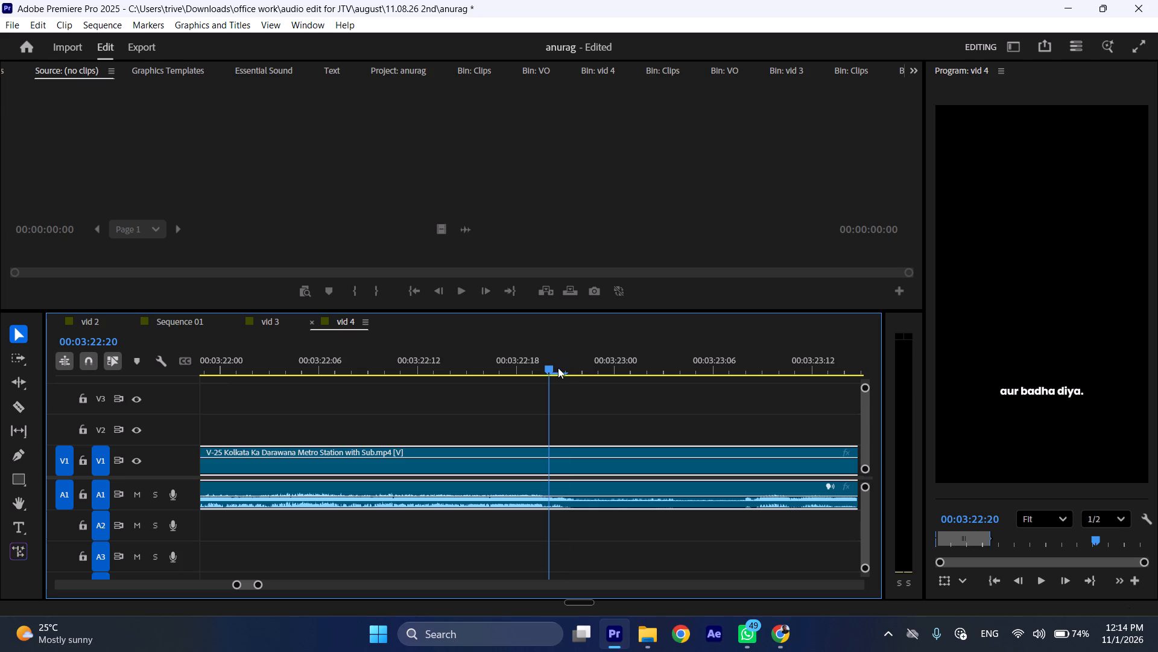
{"action": "left_click_drag", "start_coordinate": [558, 368], "coordinate": [540, 368]}
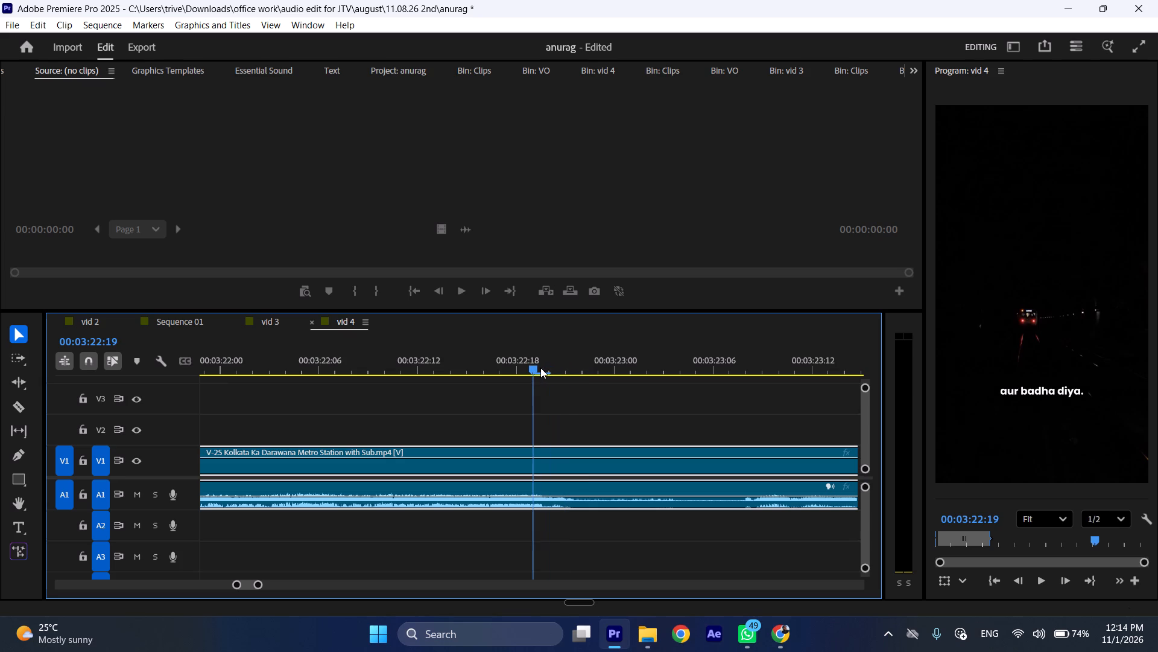
{"action": "left_click_drag", "start_coordinate": [540, 368], "coordinate": [548, 368]}
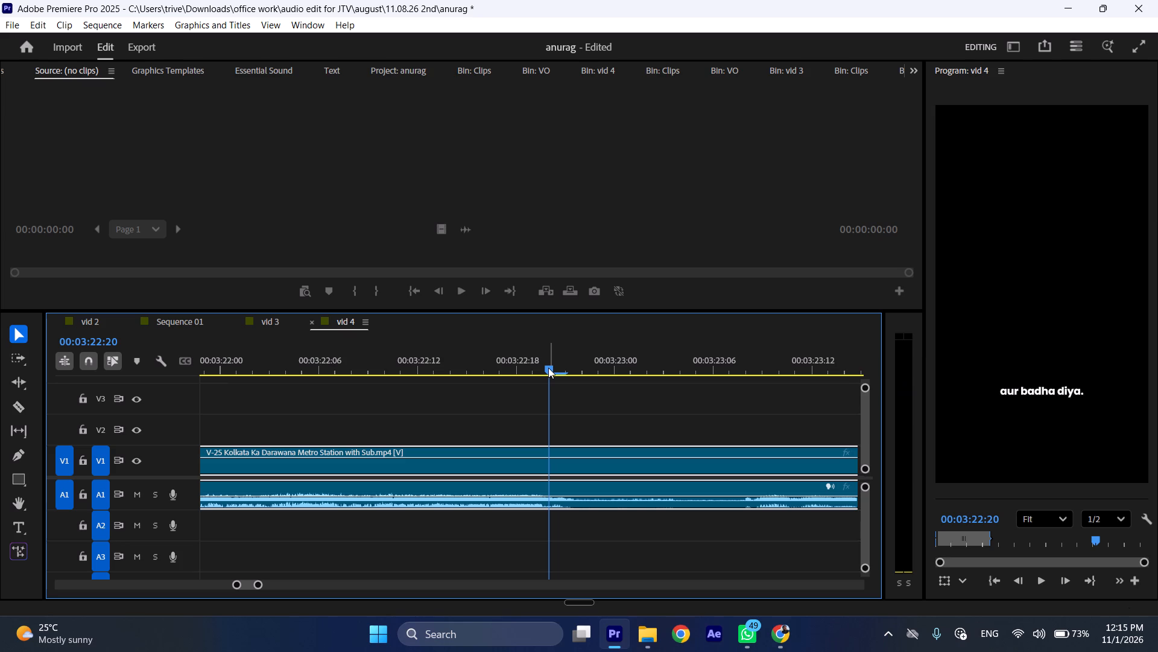
{"action": "key", "text": "ctrl+shift+x"}
{"action": "key", "text": "ctrl+shift+x"}
{"action": "key", "text": "ctrl+shift+x"}
{"action": "key", "text": "ctrl+shift+x"}
{"action": "key", "text": "ctrl+shift+x"}
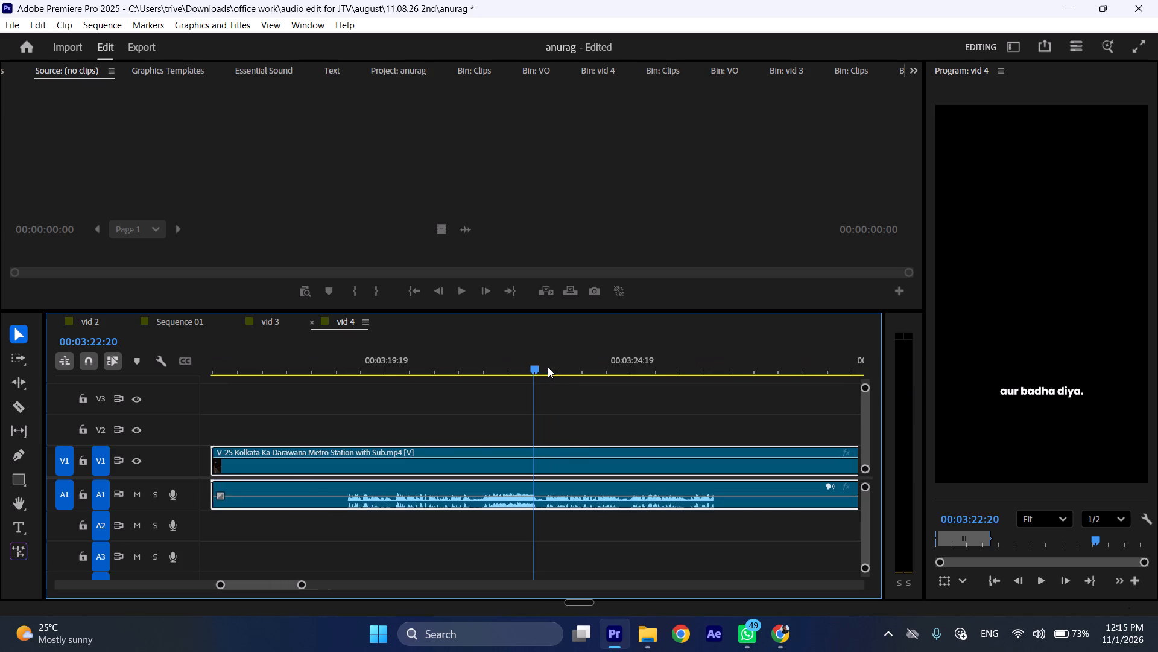
{"action": "key", "text": "ctrl+shift+x"}
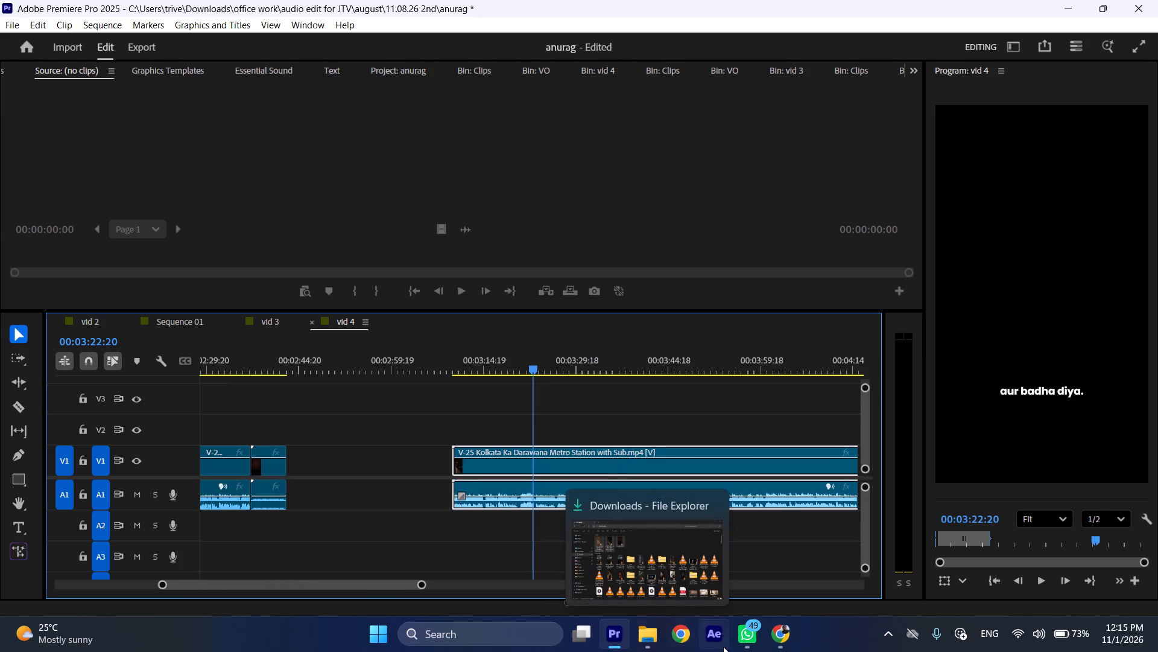
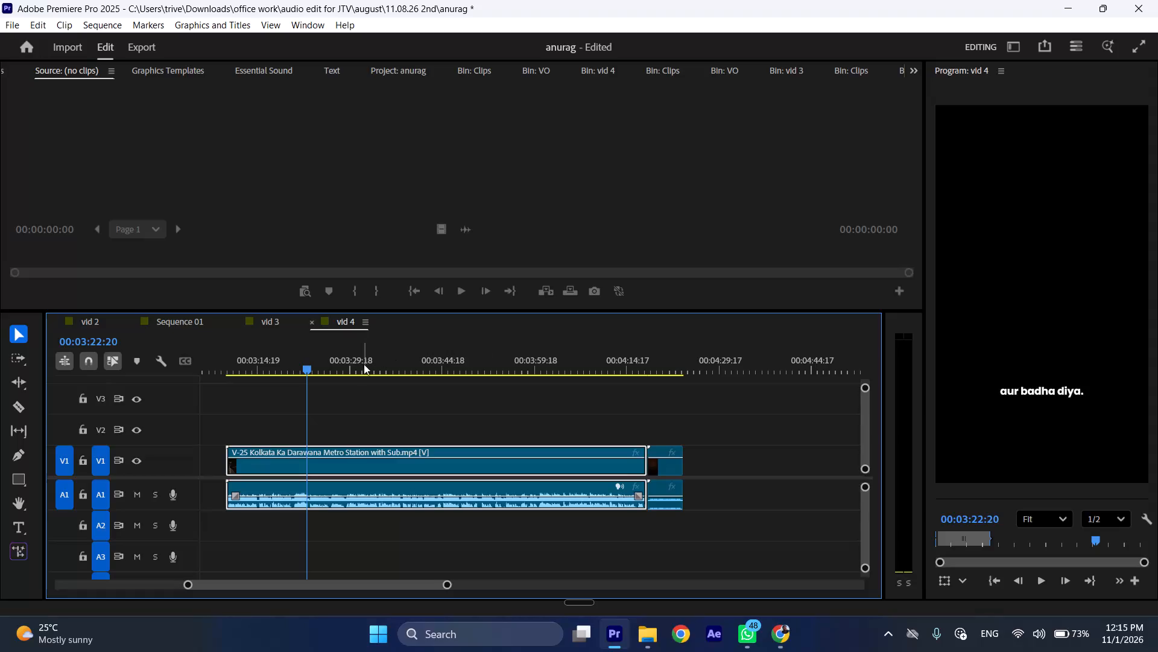
Skim the V-25 clip from about 00:03:22 onward and play the passage around 00:04:08 to check the change into the presenter shot.
{"action": "left_click_drag", "start_coordinate": [360, 366], "coordinate": [376, 366]}
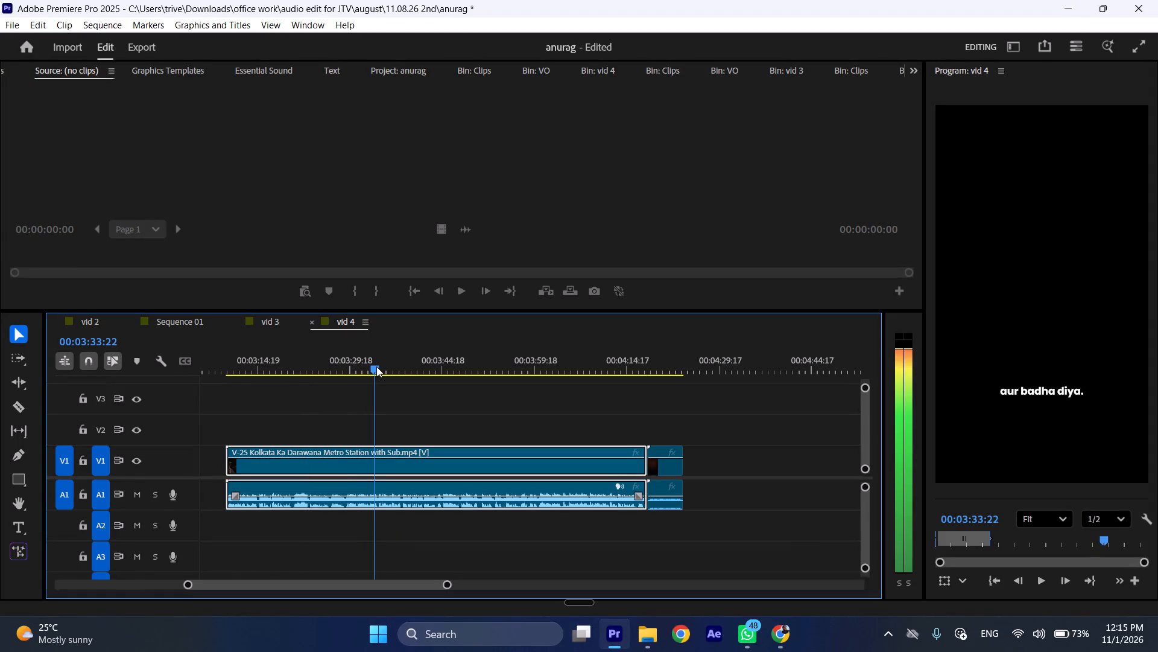
{"action": "left_click_drag", "start_coordinate": [376, 366], "coordinate": [367, 363]}
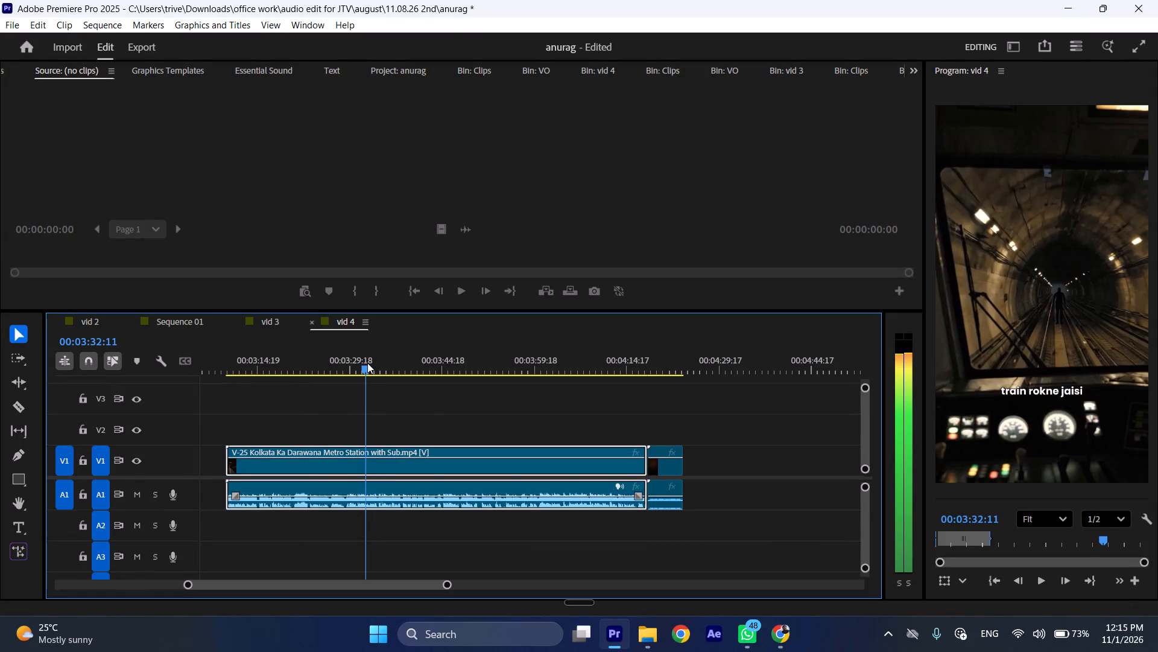
{"action": "left_click_drag", "start_coordinate": [367, 363], "coordinate": [569, 363]}
{"action": "key", "text": "space"}
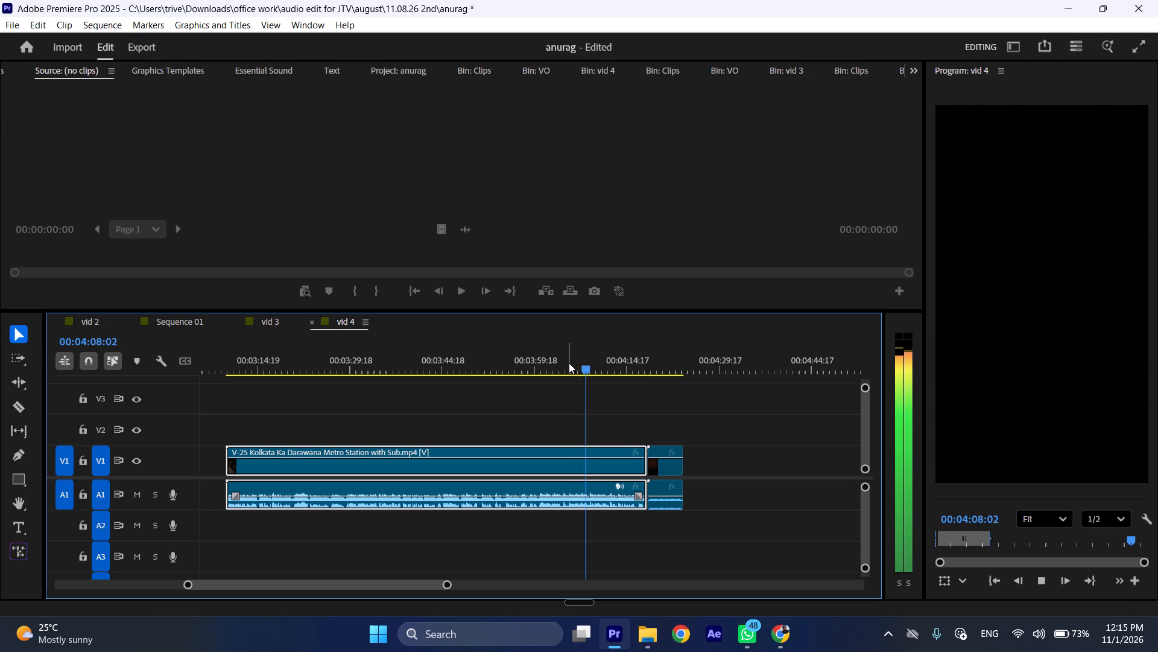
{"action": "key", "text": "space"}
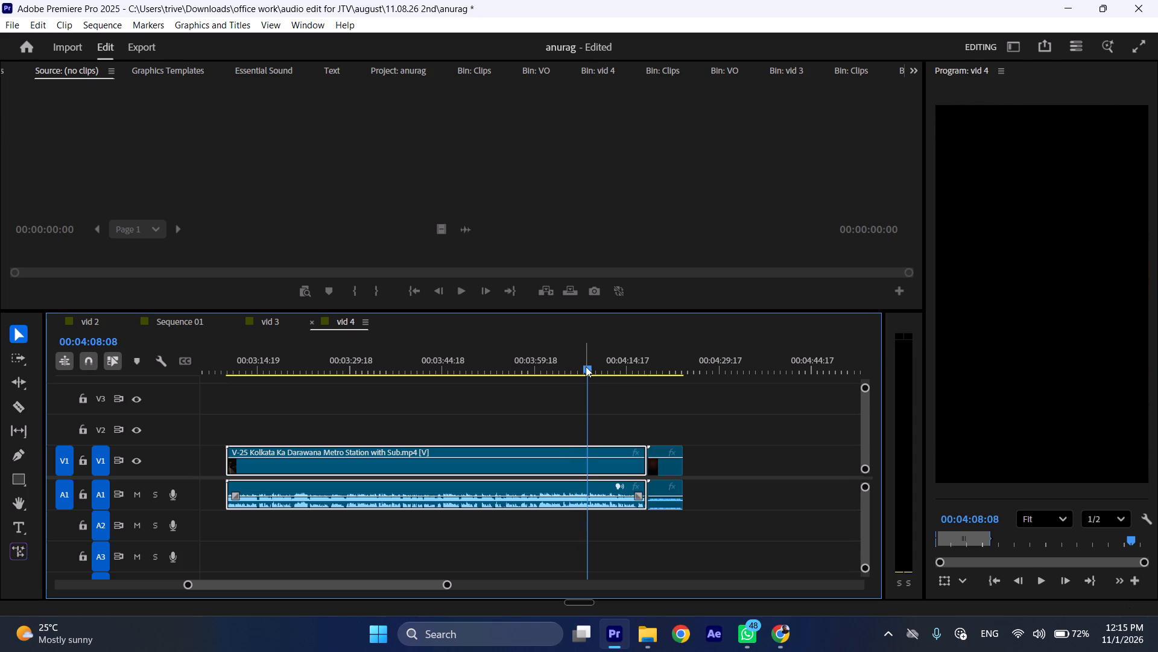
{"action": "key", "text": "space"}
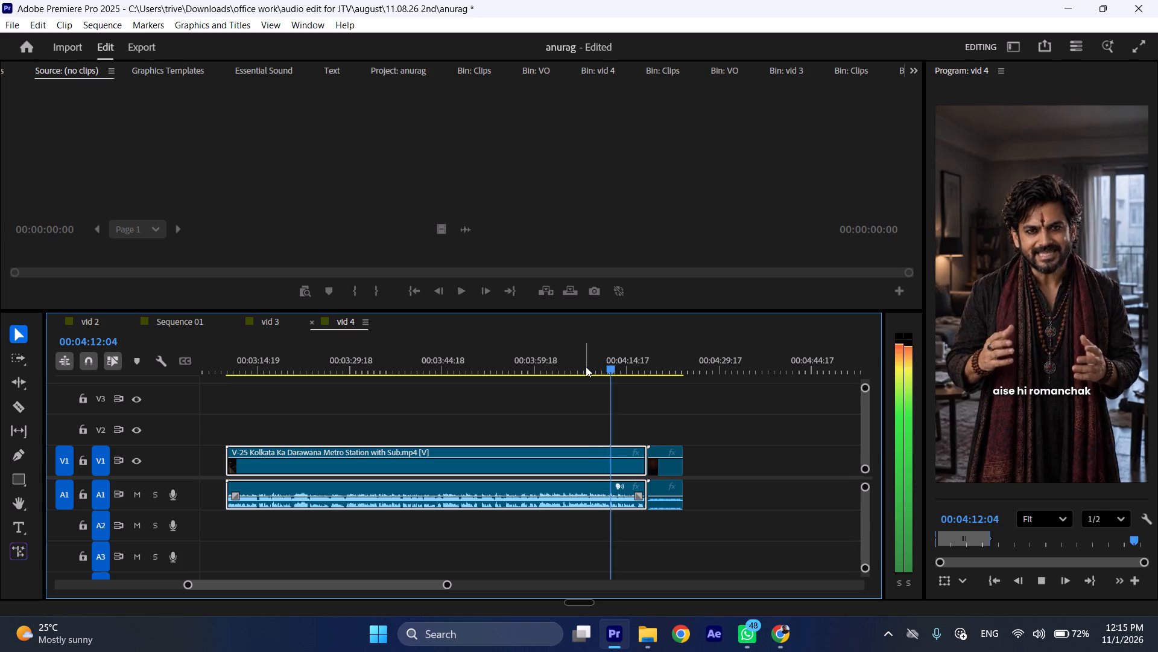
{"action": "left_click", "coordinate": [586, 366]}
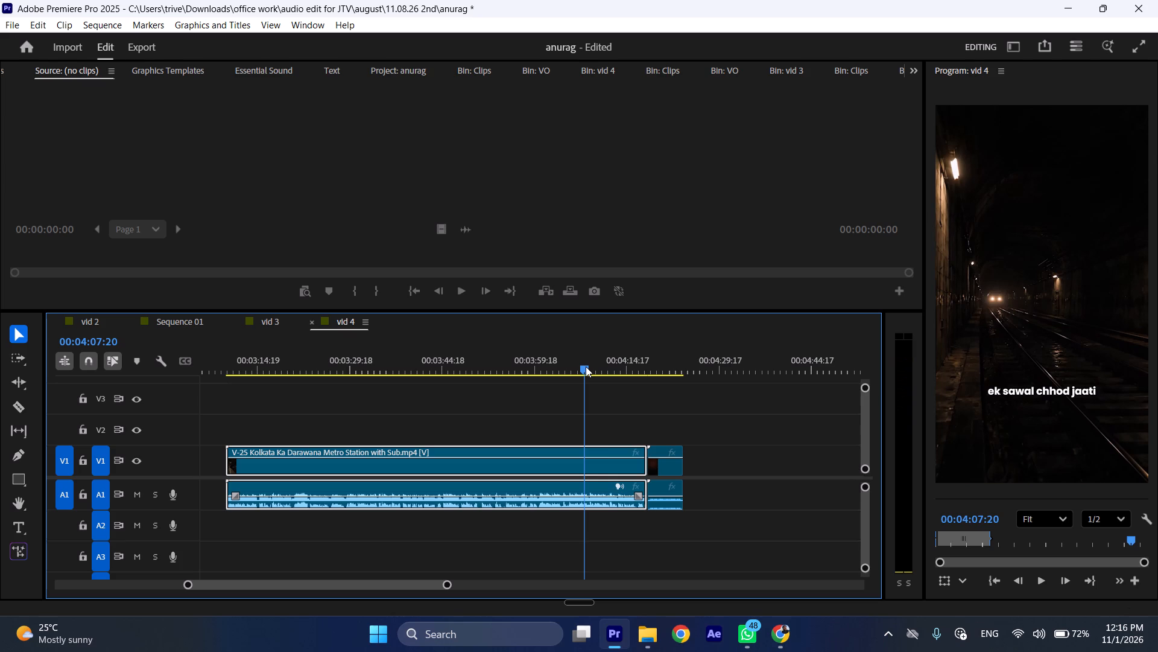
Scrub back from about 00:04:07 to 00:03:31, checking the station platform and train cab shots.
{"action": "left_click_drag", "start_coordinate": [586, 366], "coordinate": [574, 368]}
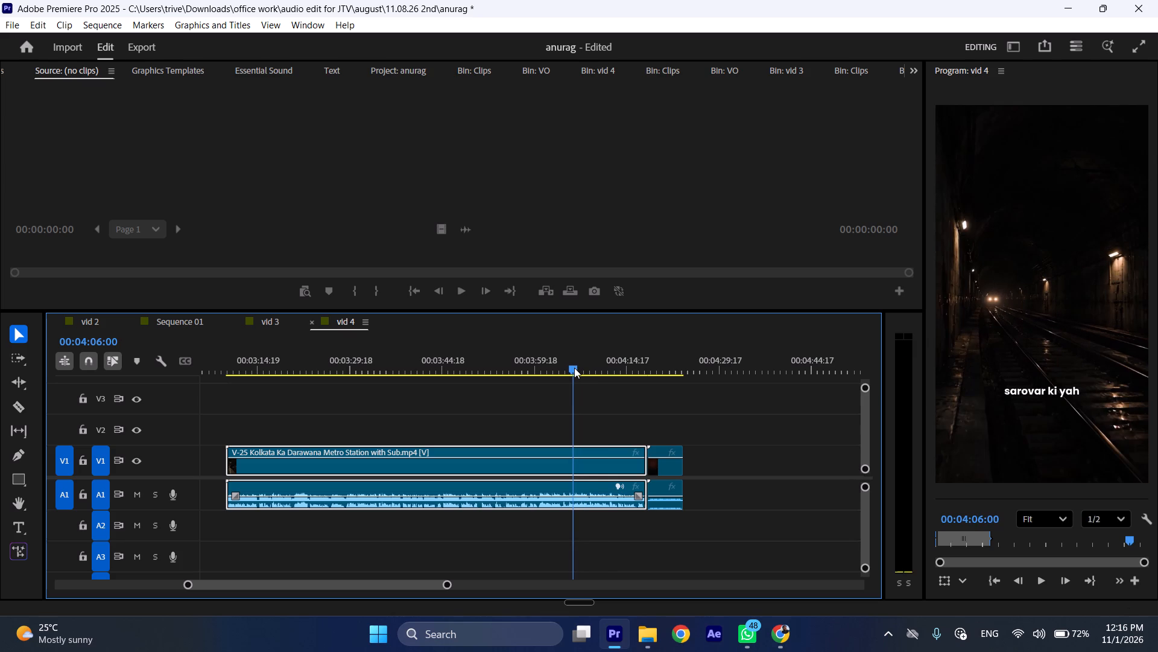
{"action": "left_click_drag", "start_coordinate": [564, 366], "coordinate": [475, 371]}
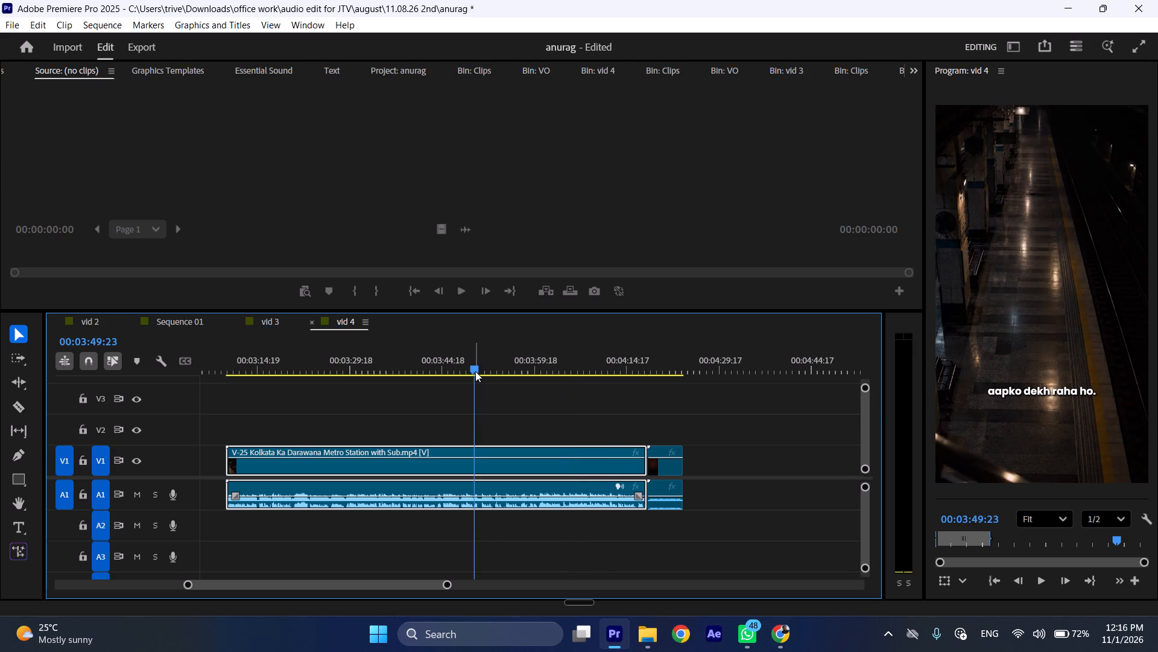
{"action": "left_click_drag", "start_coordinate": [475, 371], "coordinate": [457, 371]}
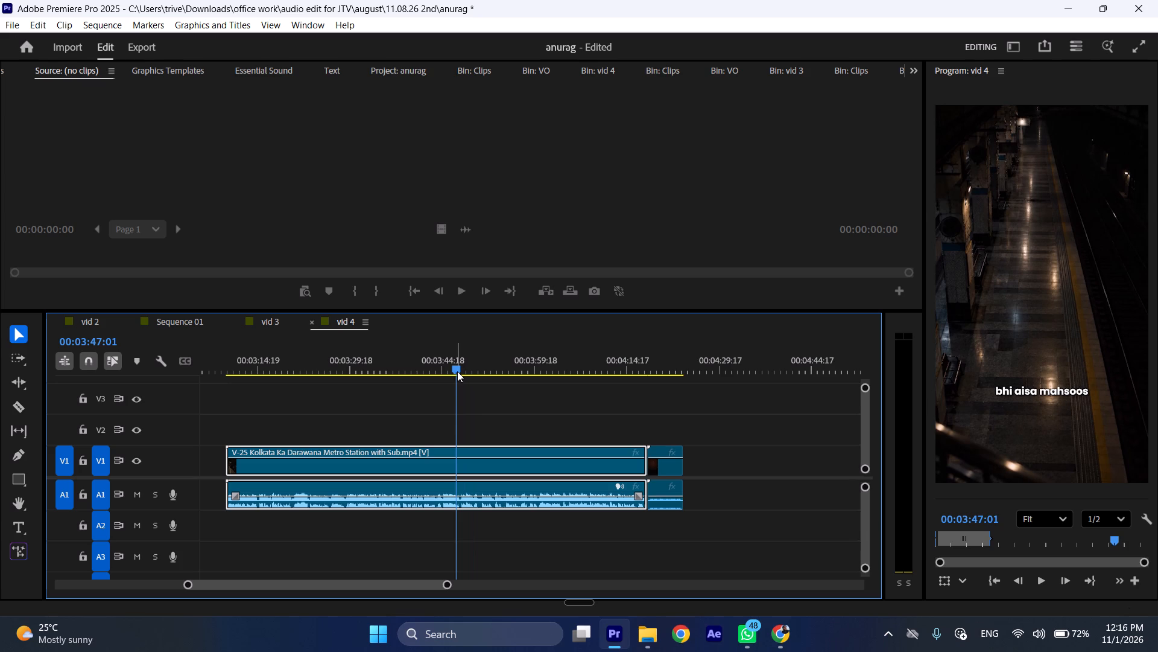
{"action": "left_click_drag", "start_coordinate": [479, 367], "coordinate": [420, 367]}
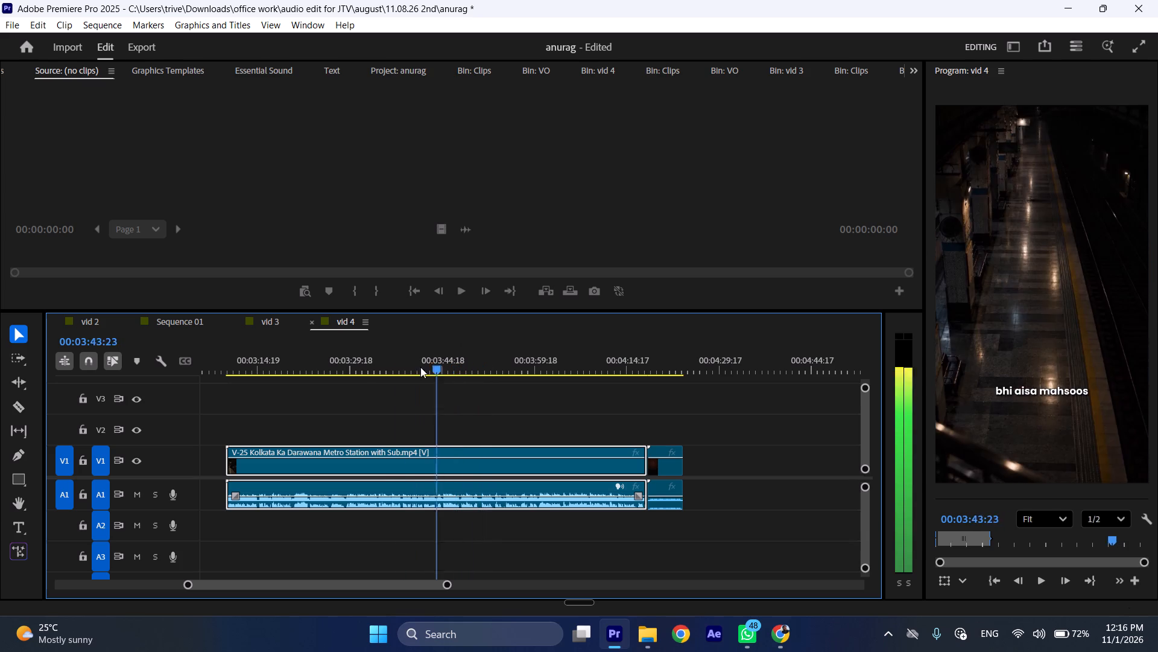
{"action": "left_click_drag", "start_coordinate": [420, 367], "coordinate": [361, 367]}
{"action": "key", "text": "space"}
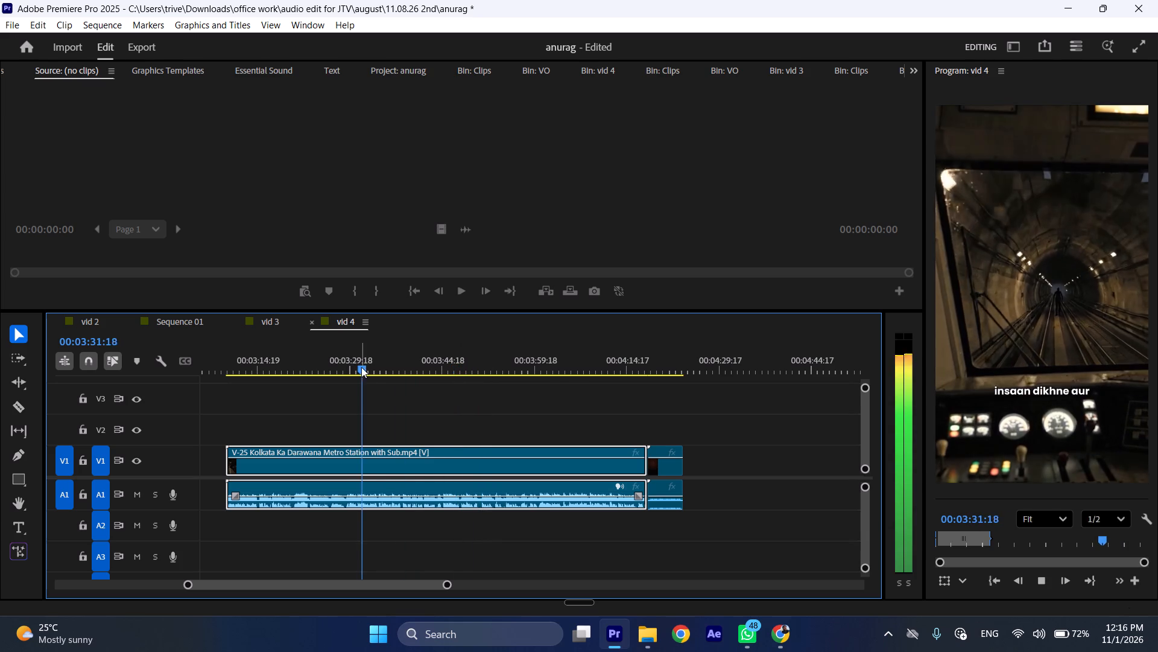
Replay the passage from about 00:04:04 to 00:04:15 to review the transition from the dark tunnel shot to the presenter.
{"action": "left_click", "coordinate": [583, 370]}
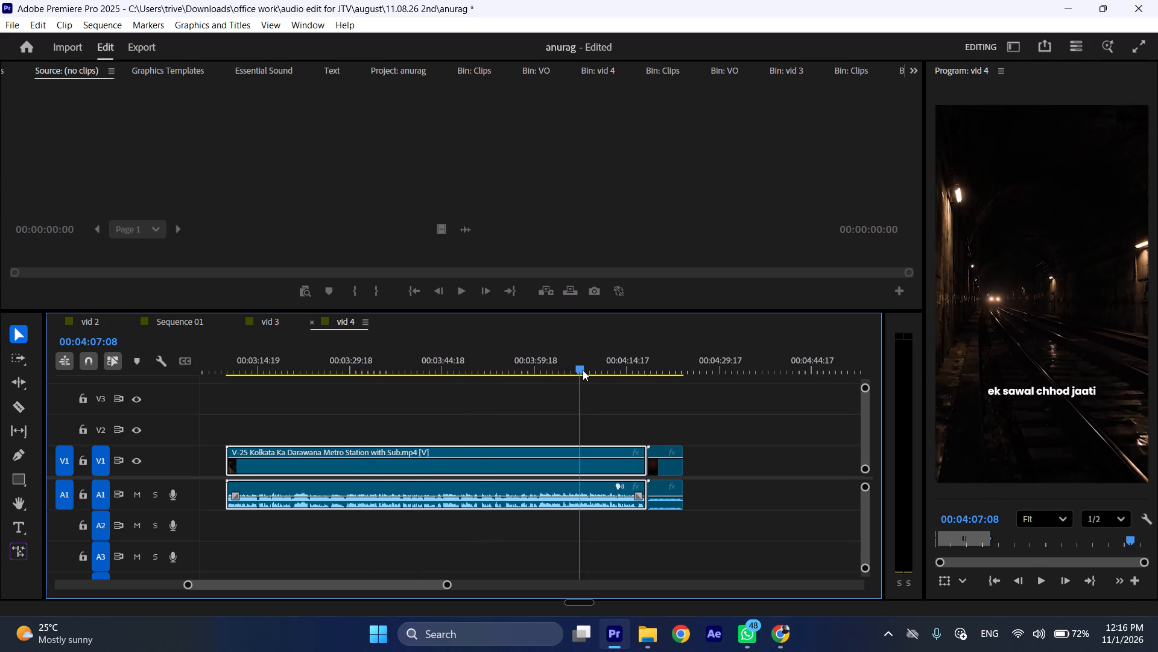
{"action": "key", "text": "space"}
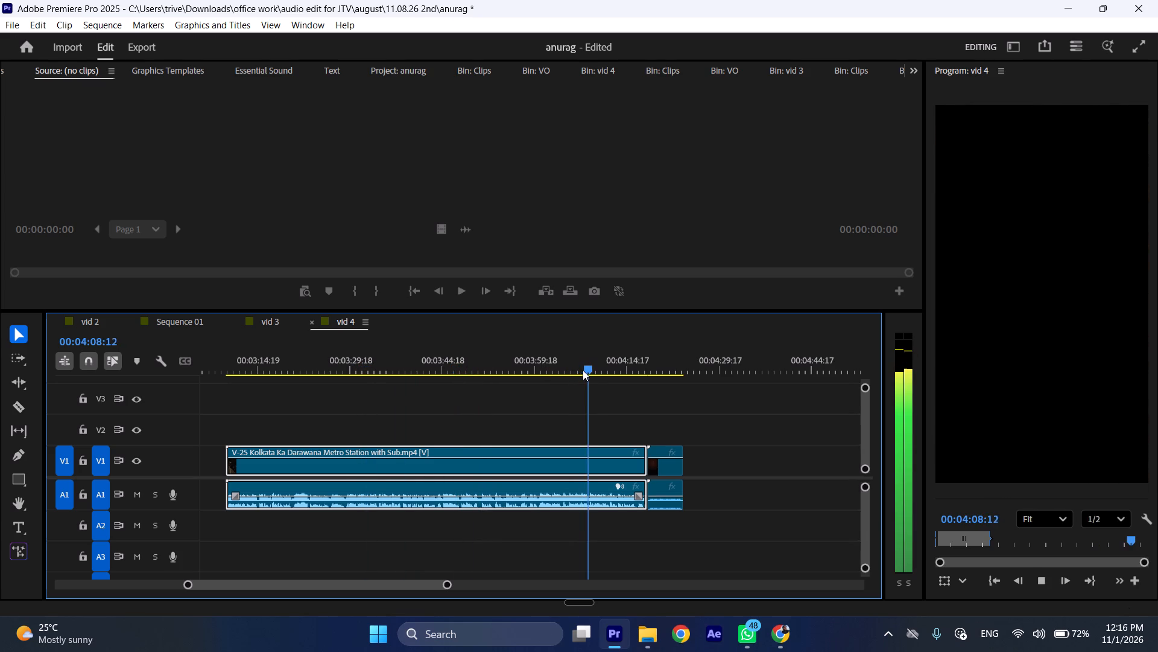
{"action": "left_click", "coordinate": [583, 370]}
{"action": "left_click_drag", "start_coordinate": [581, 370], "coordinate": [562, 370]}
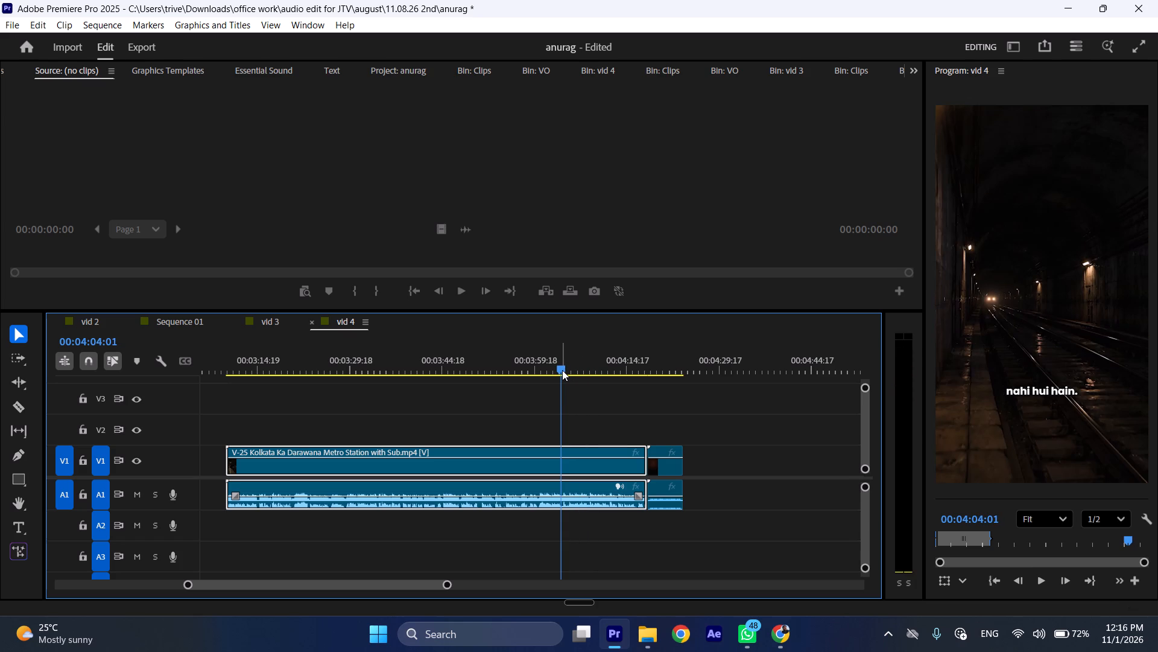
{"action": "key", "text": "space"}
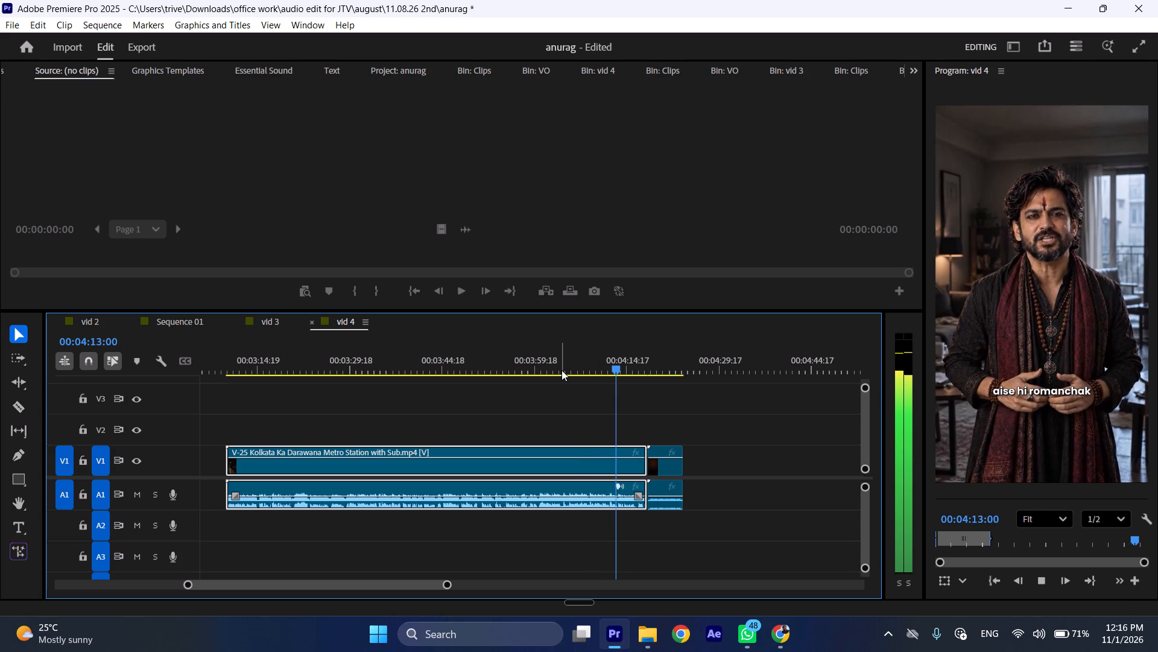
{"action": "key", "text": "space"}
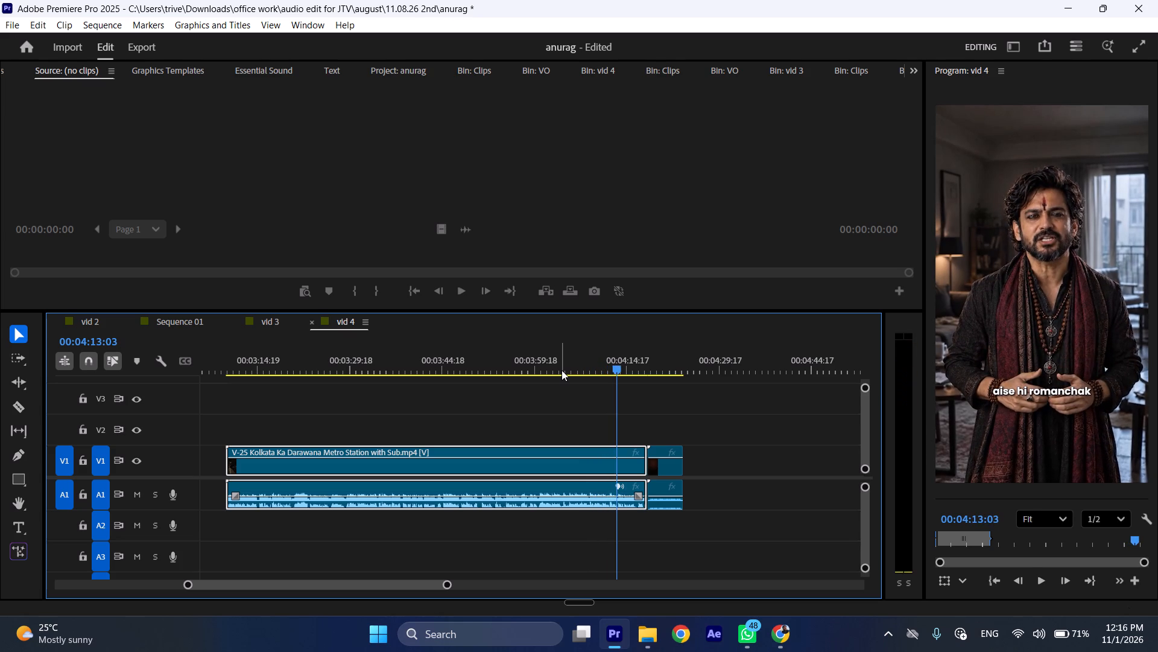
{"action": "key", "text": "space"}
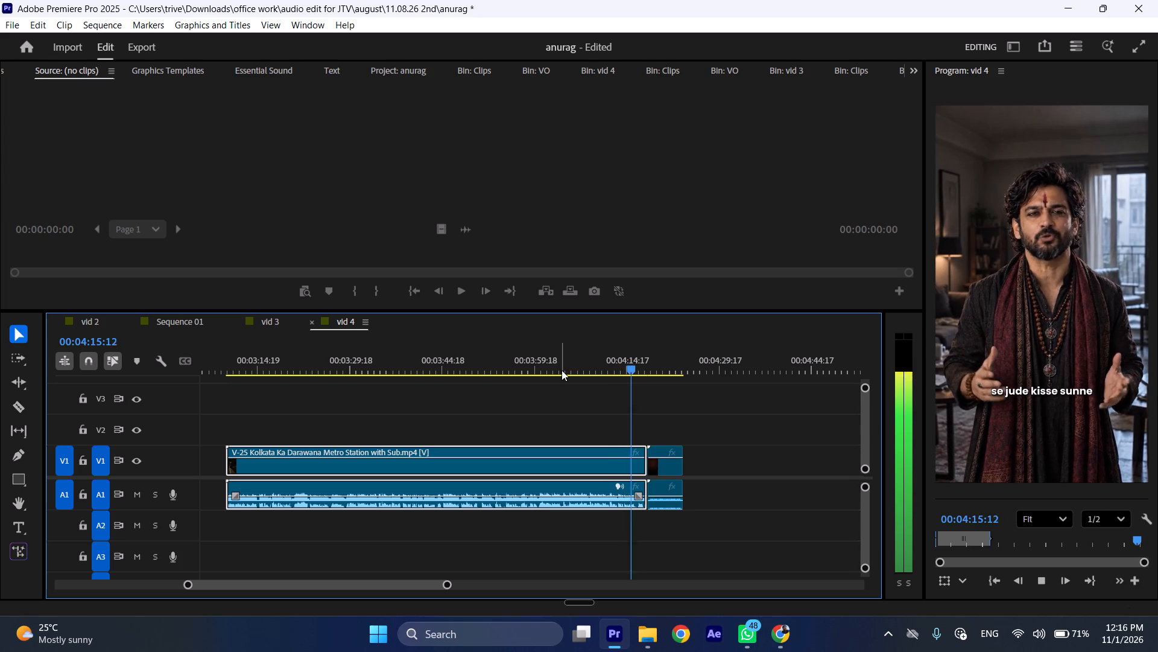
{"action": "left_click", "coordinate": [562, 370]}
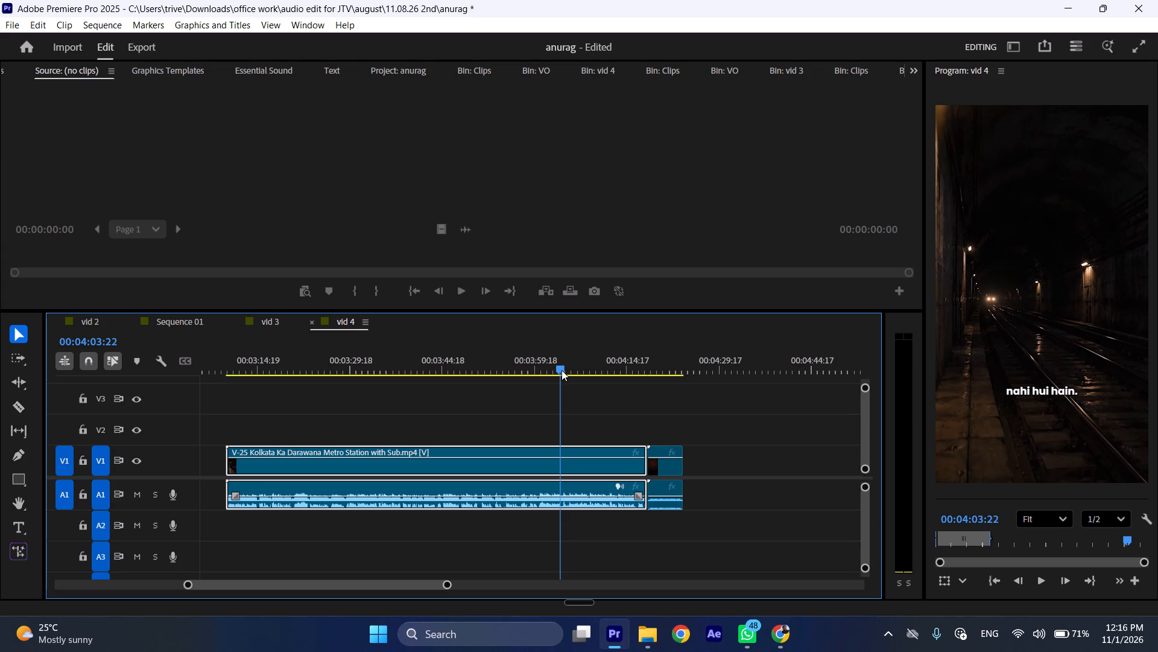
{"action": "key", "text": "space"}
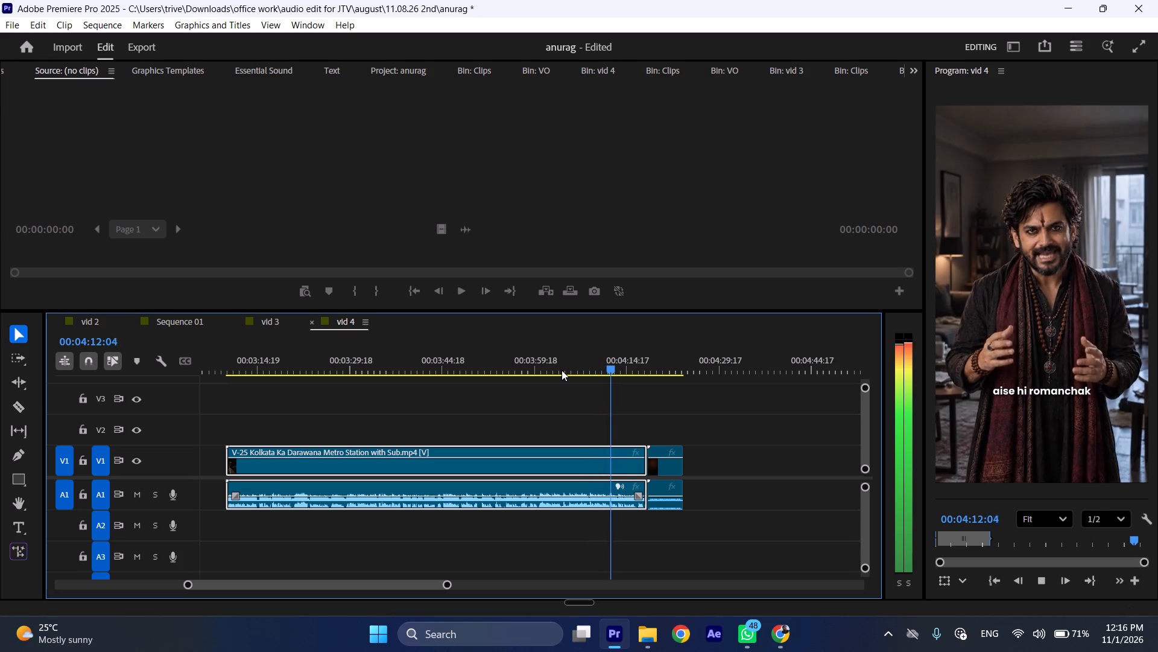
{"action": "key", "text": "space"}
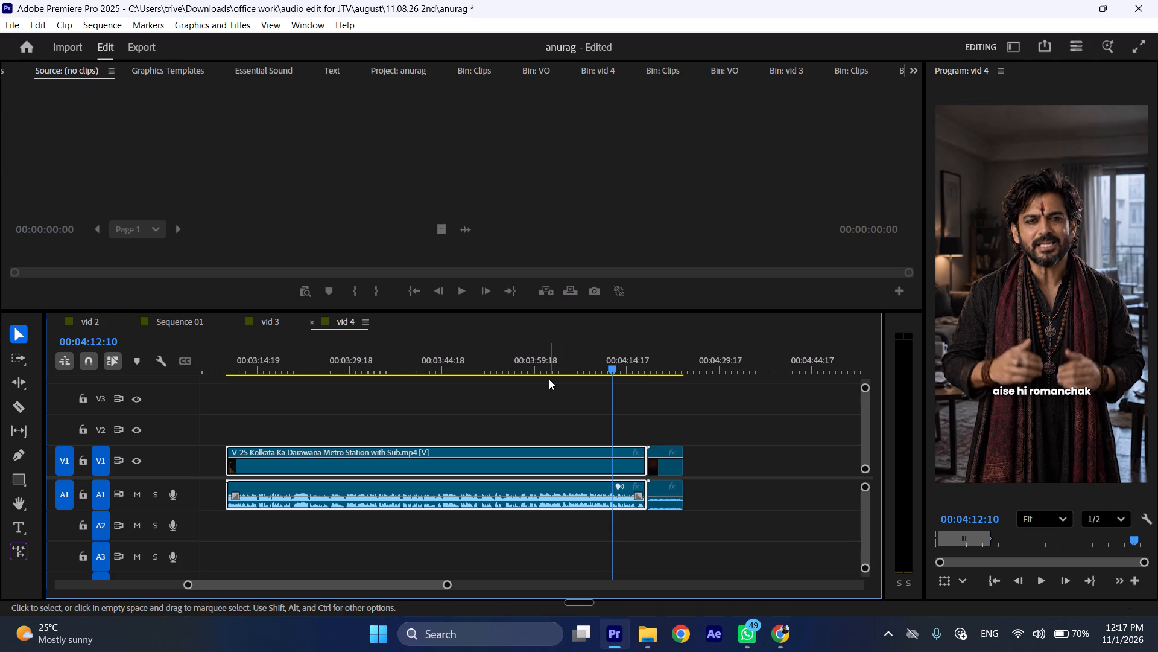
Scrub slowly through the dark tunnel shot from about 00:04:02 to 00:04:08, checking the picture against the subtitles.
{"action": "left_click_drag", "start_coordinate": [549, 368], "coordinate": [550, 368]}
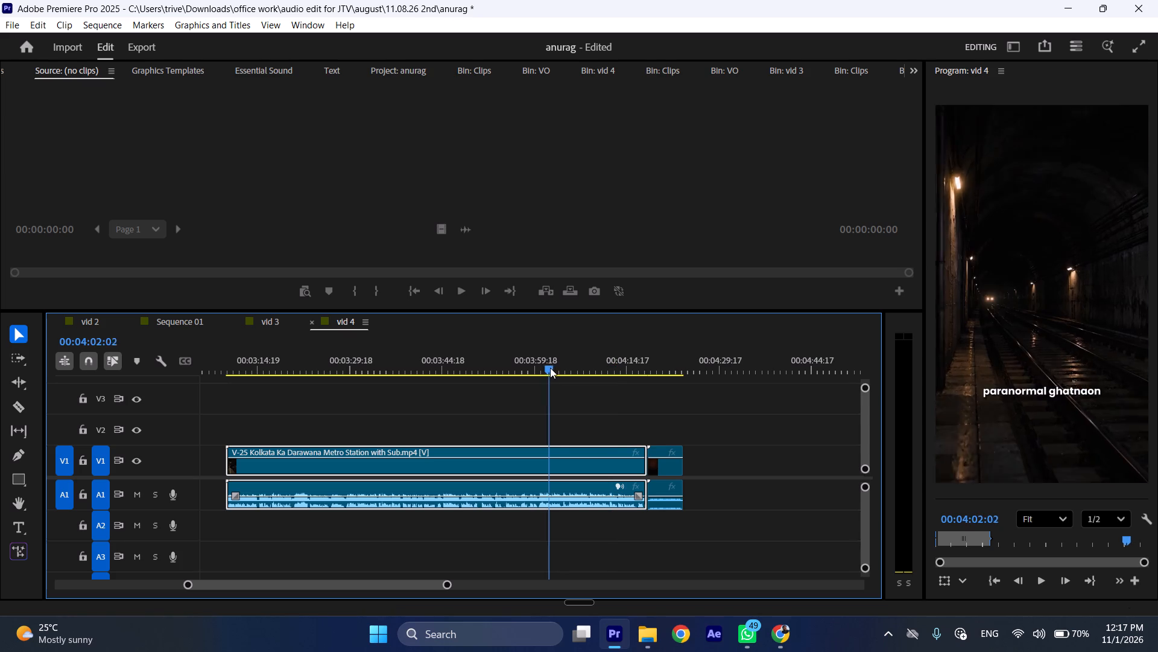
{"action": "left_click_drag", "start_coordinate": [550, 368], "coordinate": [564, 368]}
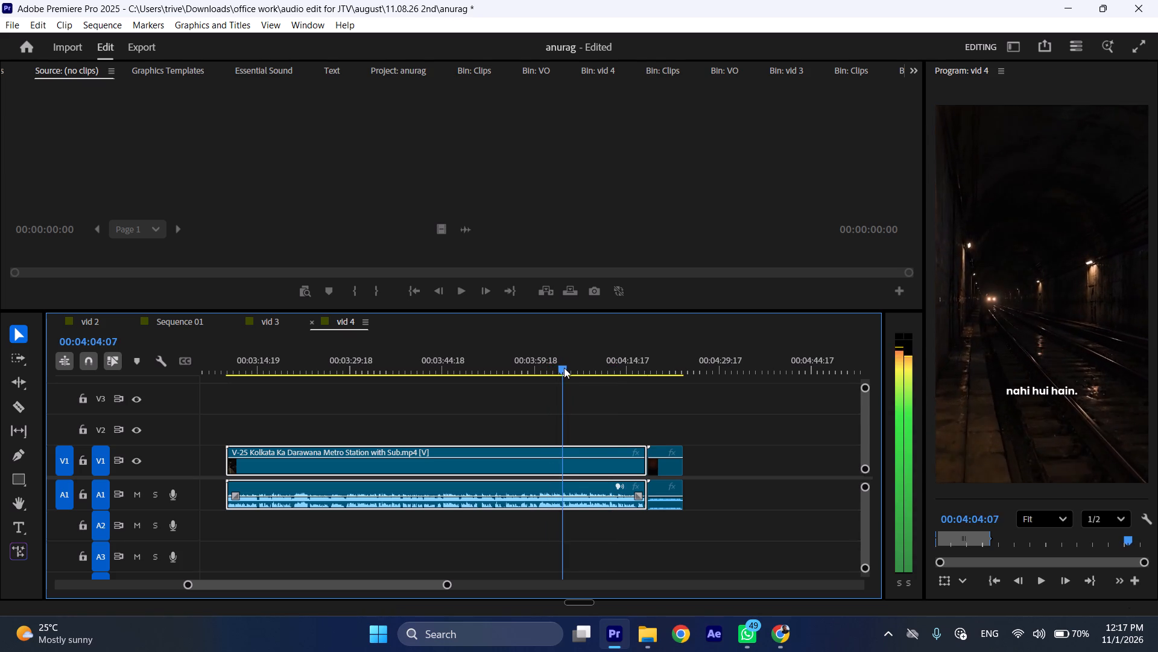
{"action": "left_click_drag", "start_coordinate": [564, 368], "coordinate": [571, 368]}
{"action": "left_click_drag", "start_coordinate": [572, 368], "coordinate": [577, 368]}
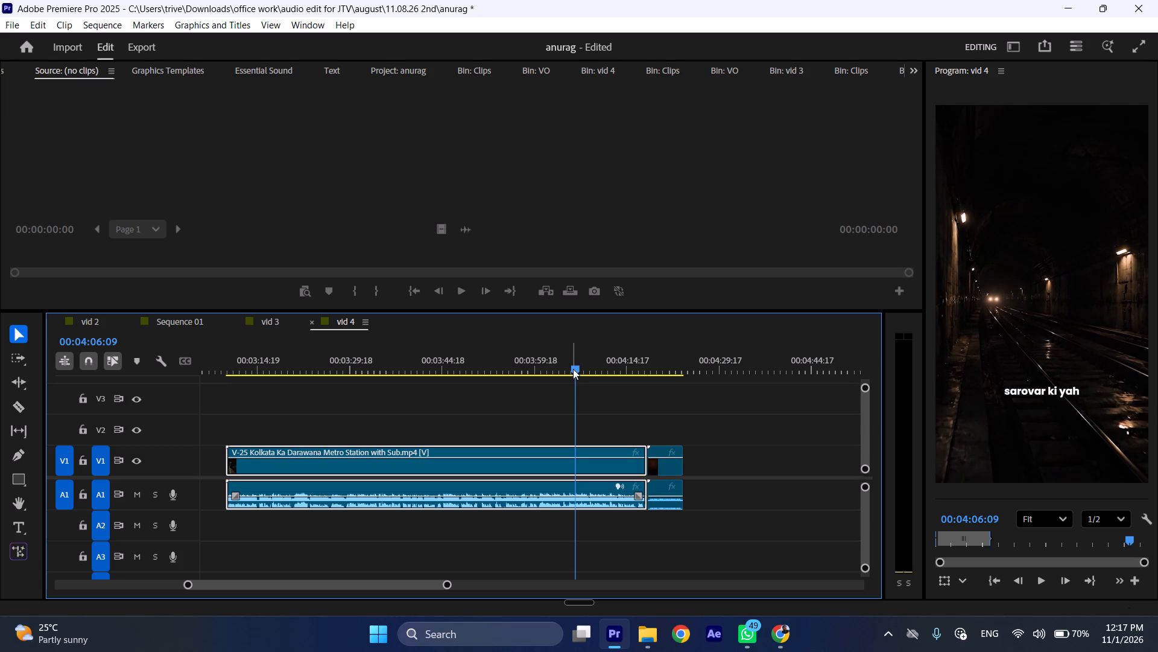
{"action": "left_click_drag", "start_coordinate": [573, 369], "coordinate": [575, 369]}
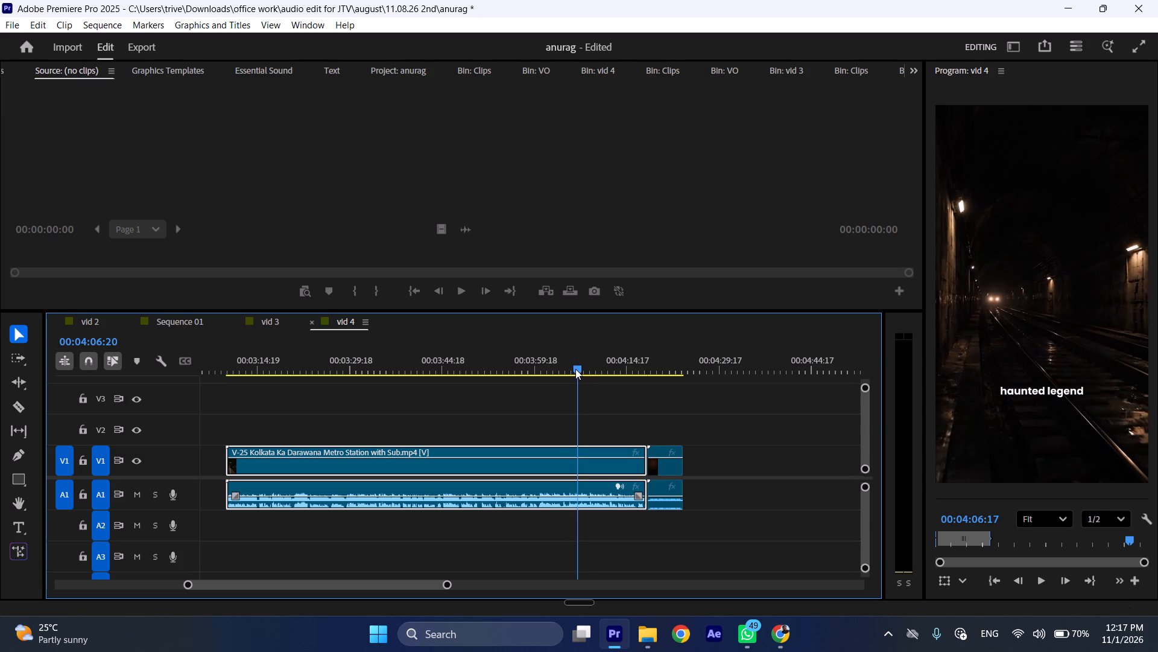
{"action": "left_click_drag", "start_coordinate": [575, 369], "coordinate": [582, 369]}
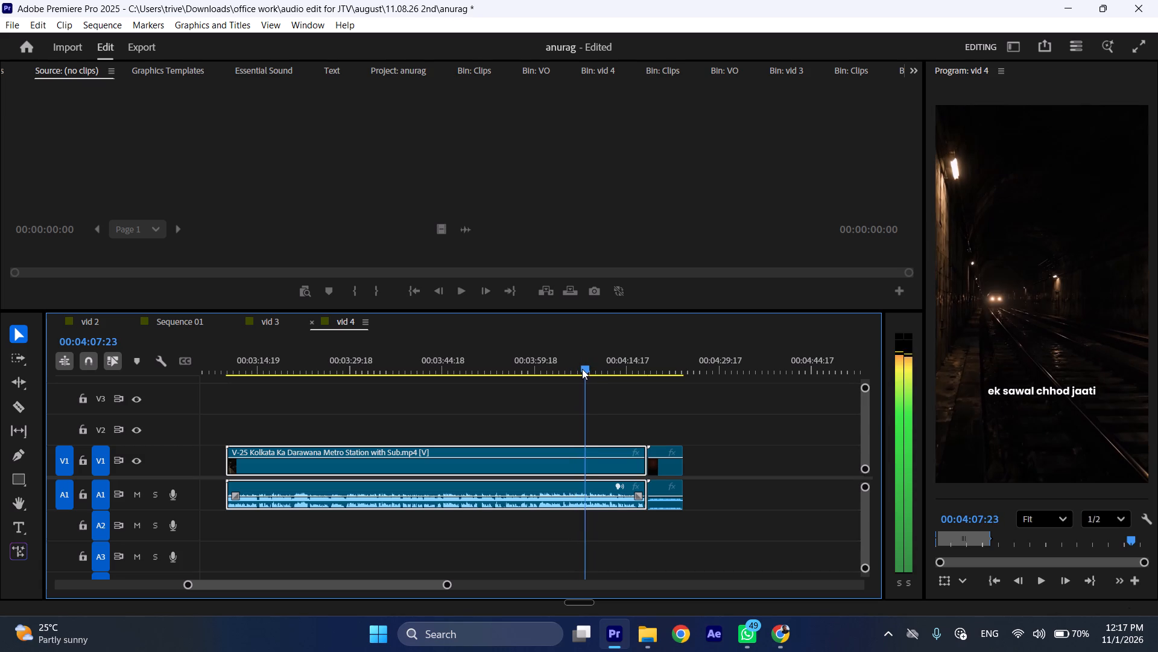
{"action": "left_click_drag", "start_coordinate": [582, 369], "coordinate": [581, 368]}
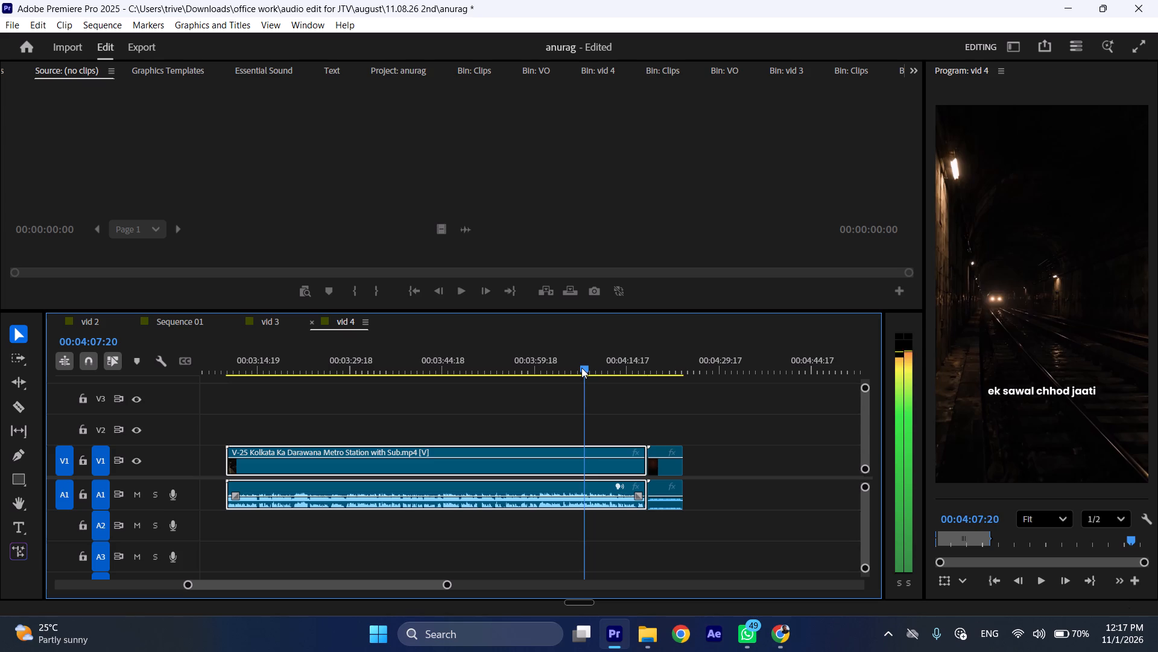
{"action": "left_click_drag", "start_coordinate": [581, 368], "coordinate": [584, 368]}
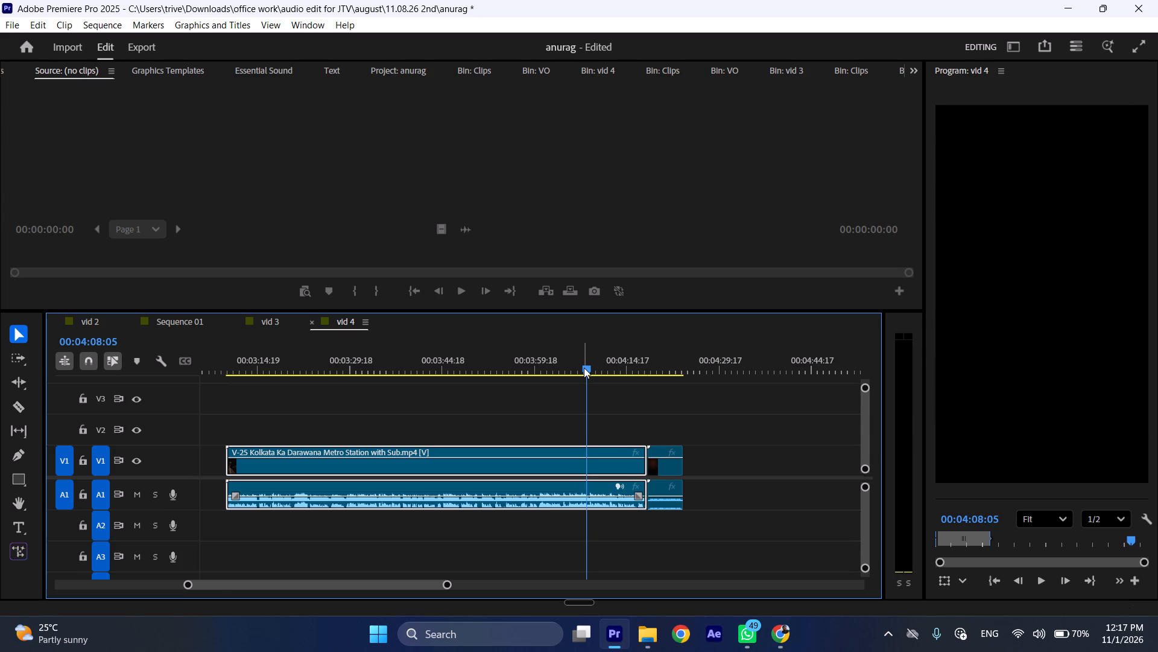
Examine the tunnel shot's ending frame by frame between 00:04:08:05 and 00:04:07:23, leaving the playhead at 00:04:08:00.
{"action": "key", "text": "ctrl+shift+c"}
{"action": "key", "text": "ctrl+shift+c"}
{"action": "key", "text": "ctrl+shift+c"}
{"action": "key", "text": "ctrl+shift+c"}
{"action": "key", "text": "ctrl+shift+c"}
{"action": "key", "text": "ctrl+shift+c"}
{"action": "key", "text": "ctrl+shift+c"}
{"action": "key", "text": "ctrl+shift+c"}
{"action": "key", "text": "ctrl+shift+c"}
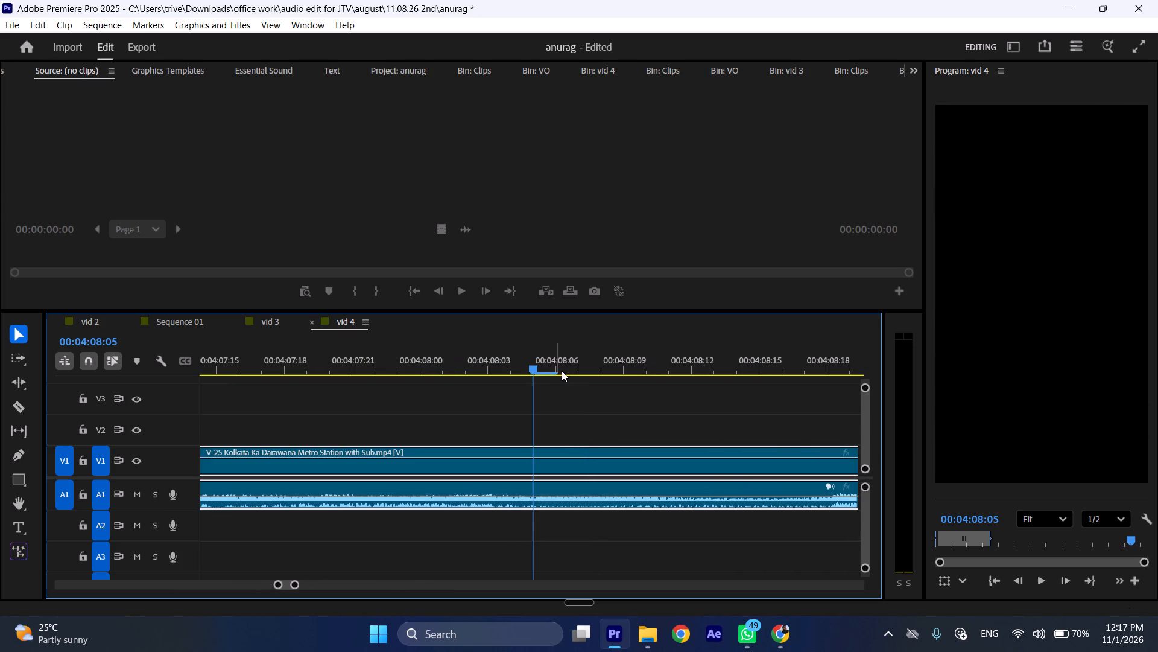
{"action": "left_click_drag", "start_coordinate": [535, 369], "coordinate": [506, 369]}
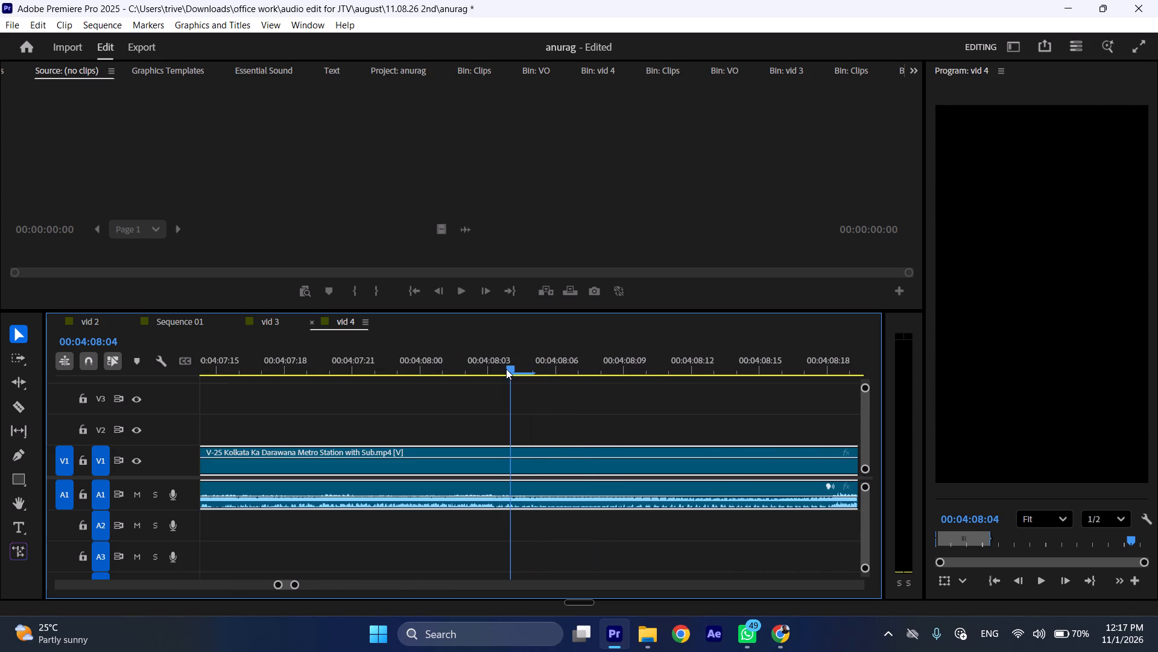
{"action": "left_click_drag", "start_coordinate": [506, 369], "coordinate": [449, 369]}
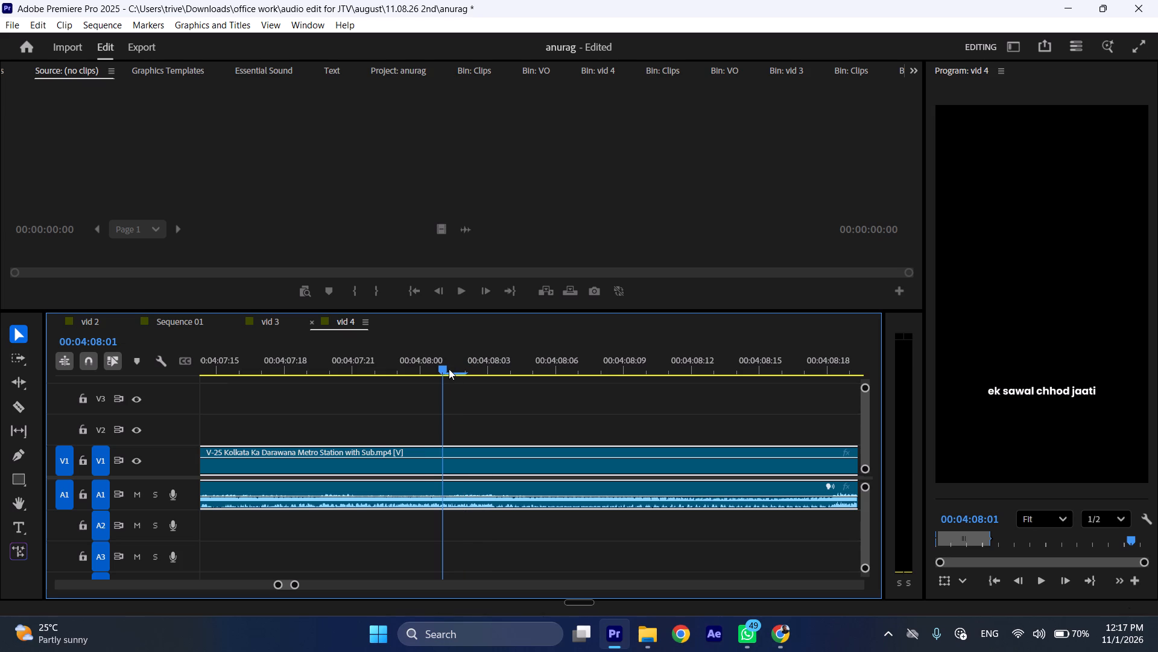
{"action": "left_click_drag", "start_coordinate": [449, 369], "coordinate": [405, 371]}
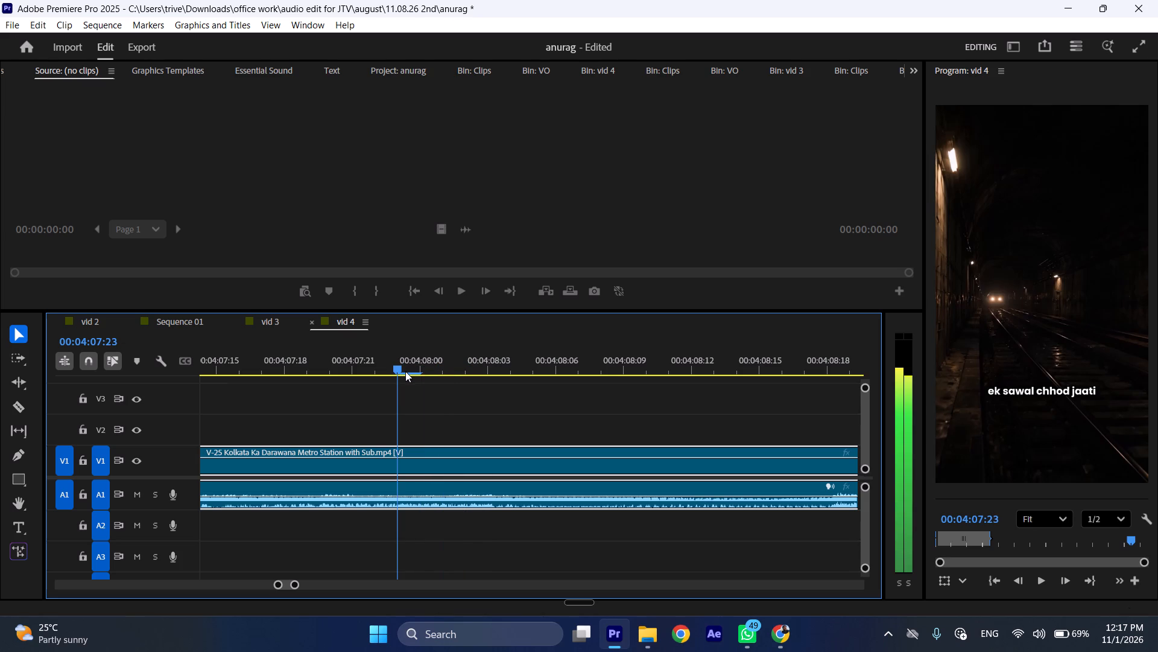
{"action": "left_click_drag", "start_coordinate": [405, 371], "coordinate": [412, 372]}
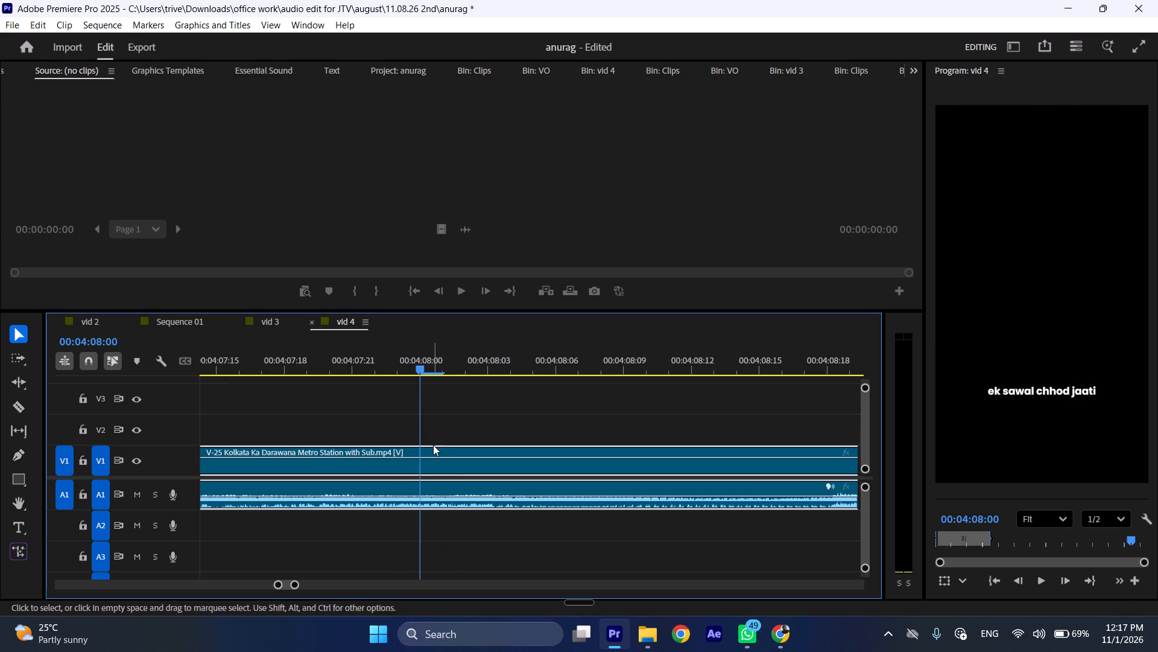
Unlink the V-25 clip's video from its audio and split only the video at 00:04:08:00.
{"action": "left_click", "coordinate": [434, 468]}
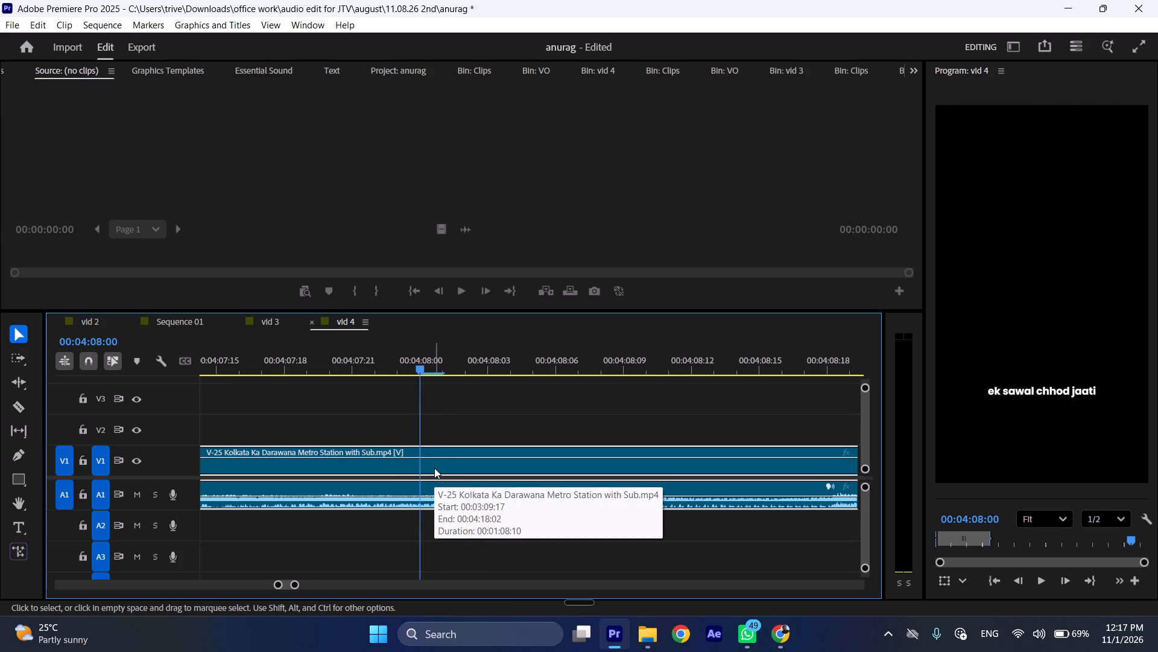
{"action": "right_click", "coordinate": [434, 468]}
{"action": "left_click", "coordinate": [478, 275]}
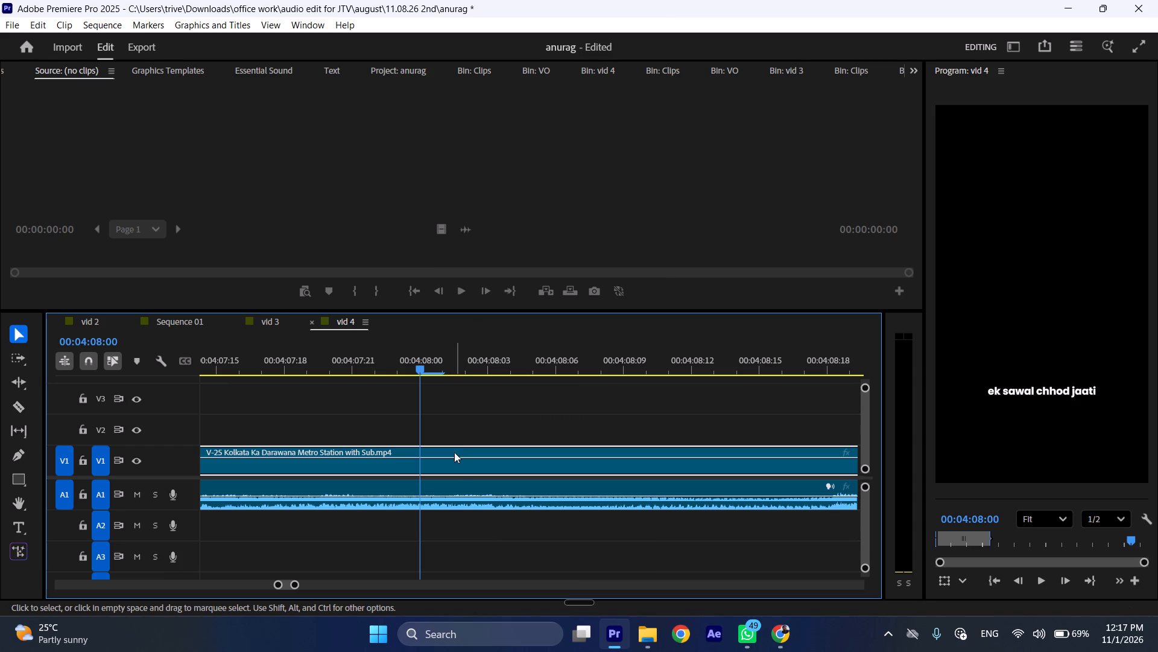
{"action": "key", "text": "shift+c"}
{"action": "key", "text": "ctrl+shift+x"}
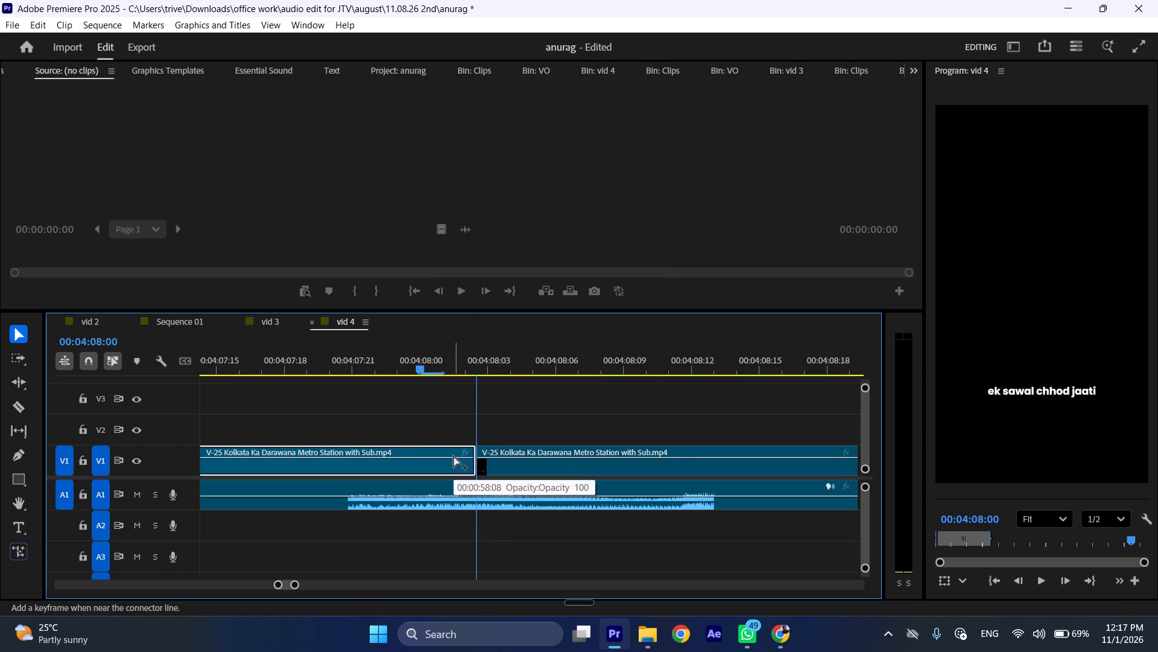
Find the first presenter frame after the black passage and split only the V-25 clip's video there, at 00:04:11:18.
{"action": "key", "text": "ctrl+shift+x"}
{"action": "key", "text": "ctrl+shift+x"}
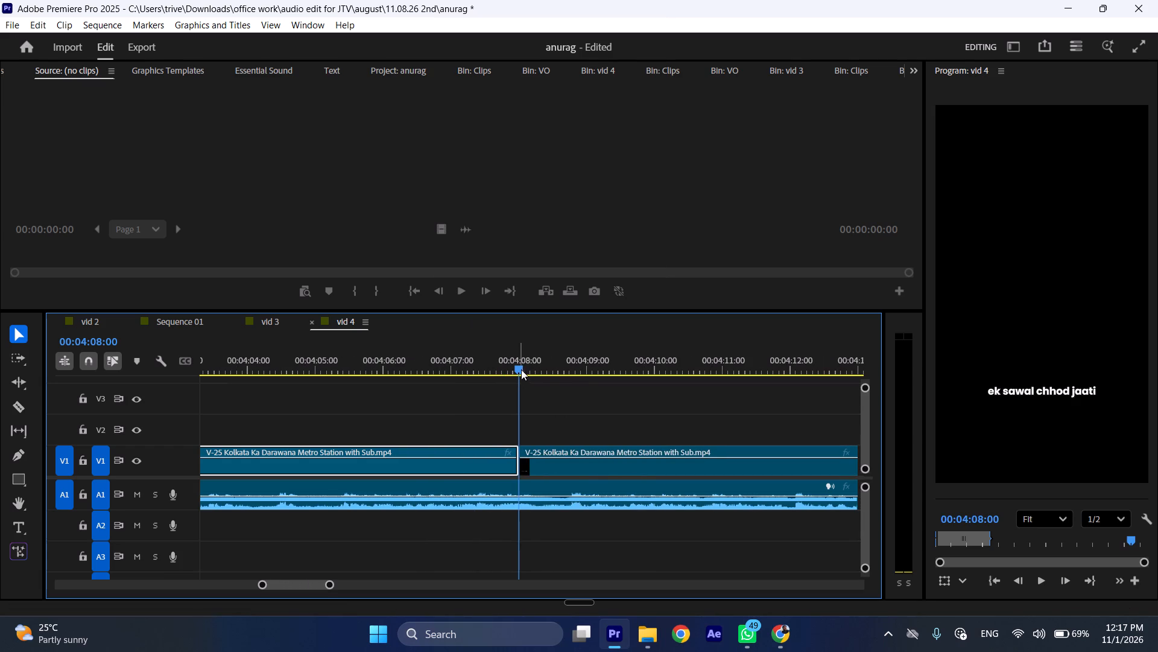
{"action": "left_click_drag", "start_coordinate": [521, 369], "coordinate": [786, 371]}
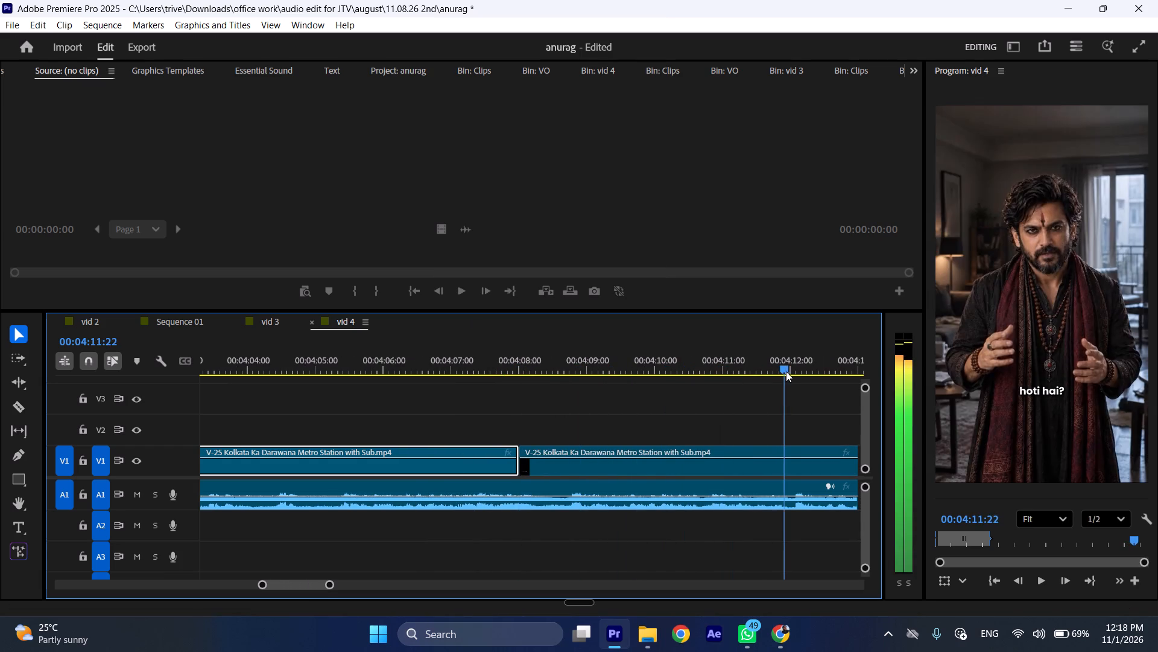
{"action": "left_click_drag", "start_coordinate": [786, 371], "coordinate": [772, 370]}
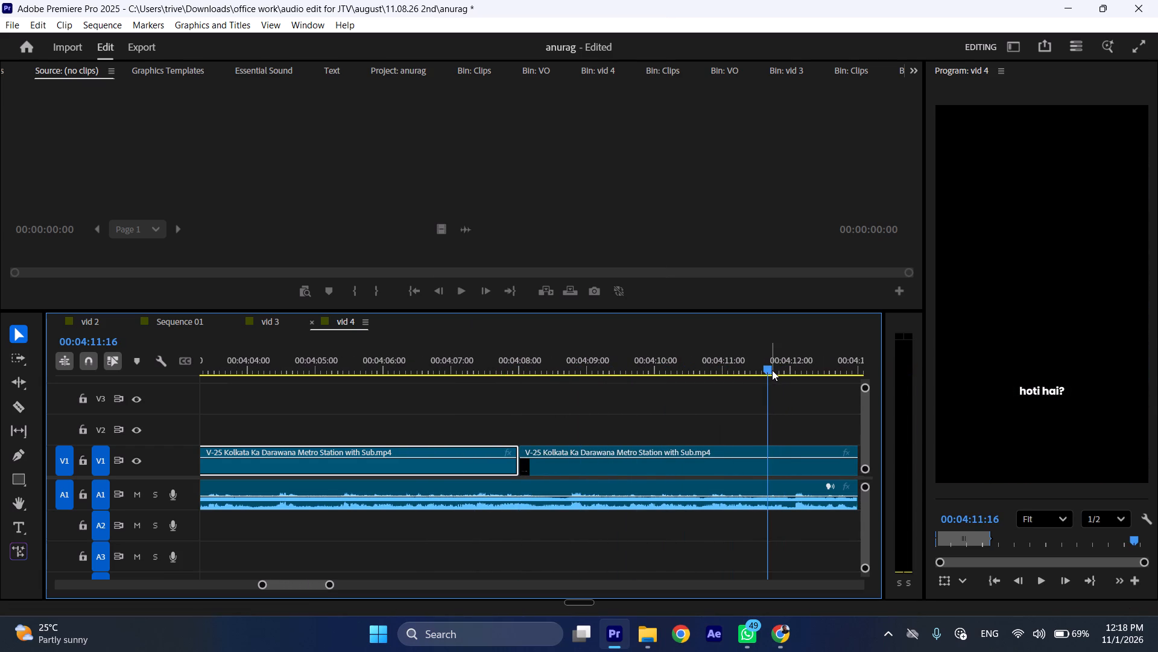
{"action": "key", "text": "ctrl+shift+c"}
{"action": "key", "text": "ctrl+shift+c"}
{"action": "key", "text": "ctrl+shift+c"}
{"action": "key", "text": "ctrl+shift+c"}
{"action": "key", "text": "ctrl+shift+c"}
{"action": "key", "text": "ctrl+shift+c"}
{"action": "left_click_drag", "start_coordinate": [535, 368], "coordinate": [540, 368]}
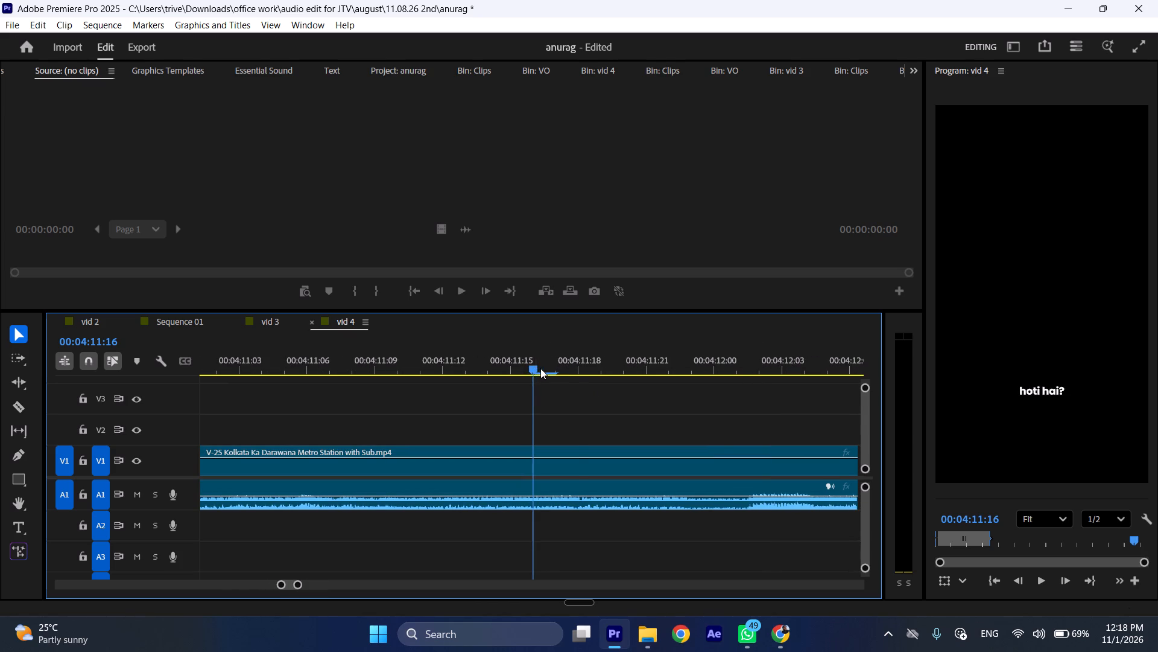
{"action": "left_click_drag", "start_coordinate": [540, 368], "coordinate": [572, 366]}
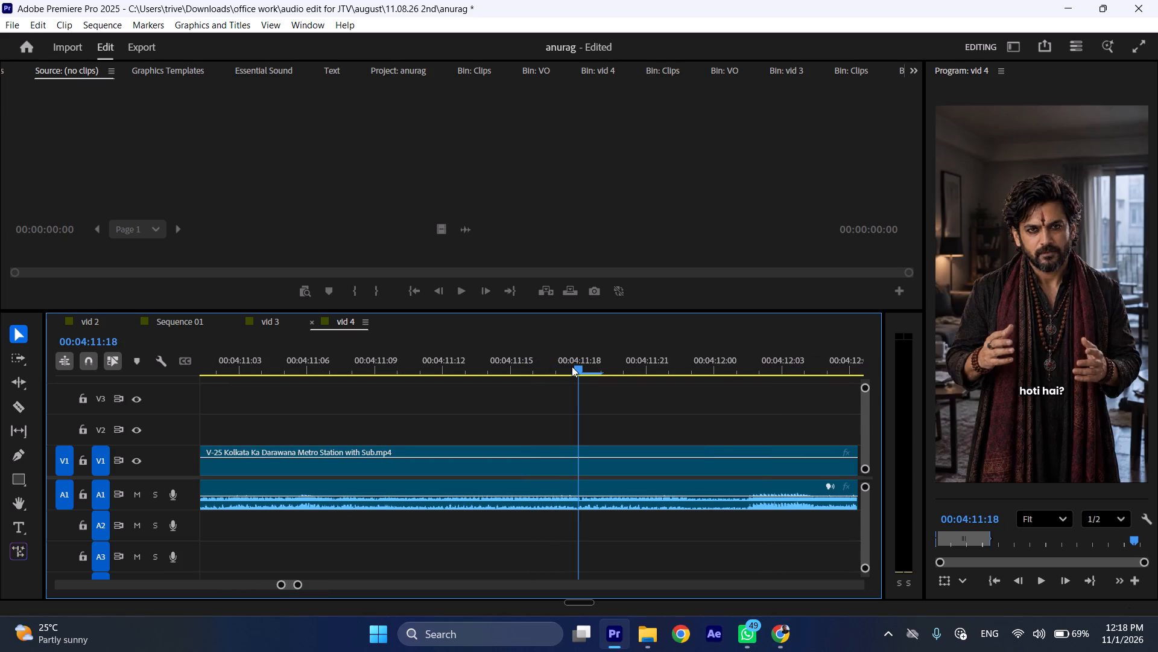
{"action": "left_click_drag", "start_coordinate": [572, 366], "coordinate": [570, 366]}
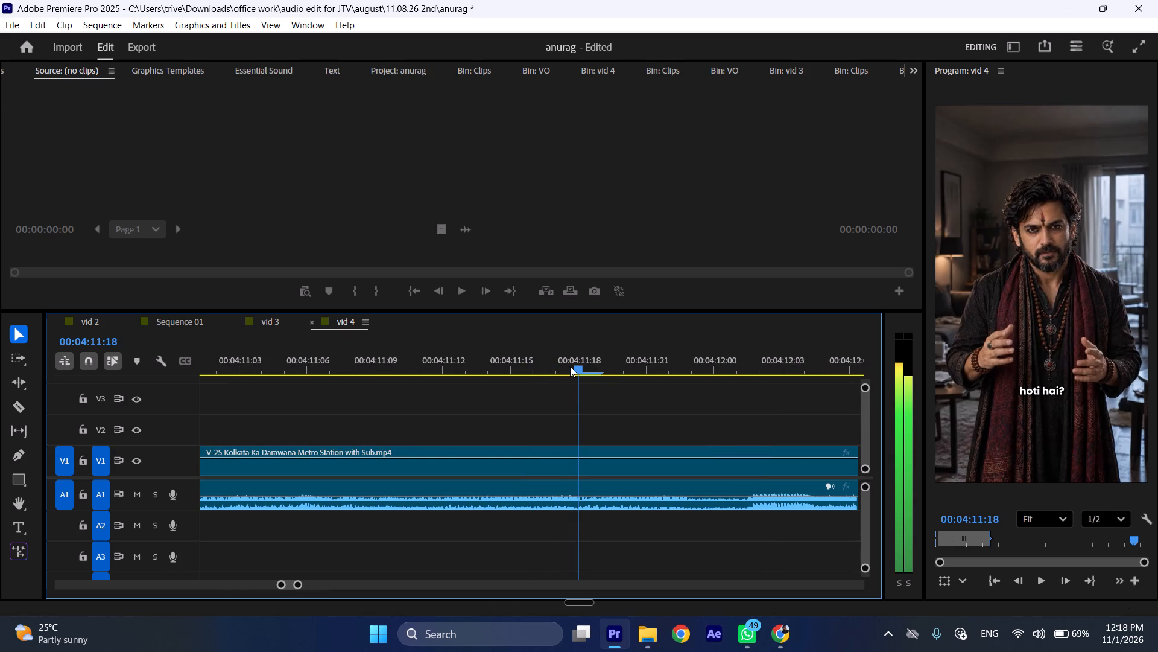
{"action": "left_click_drag", "start_coordinate": [570, 366], "coordinate": [569, 366]}
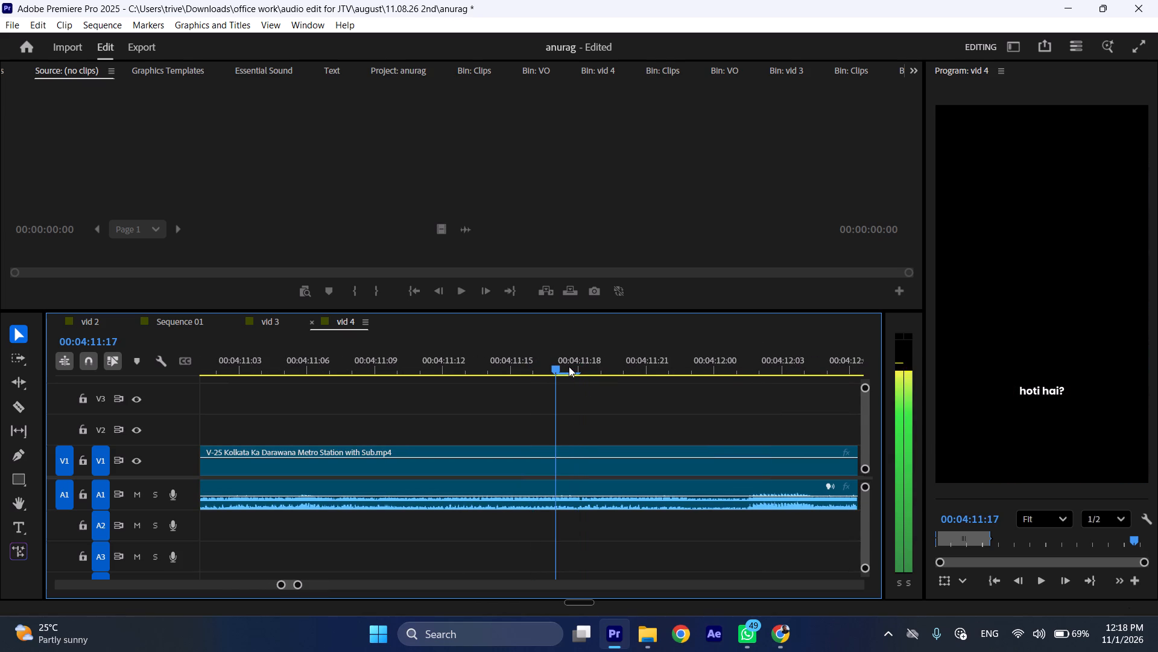
{"action": "left_click_drag", "start_coordinate": [569, 366], "coordinate": [570, 366]}
{"action": "left_click", "coordinate": [588, 467]}
{"action": "key", "text": "shift+c"}
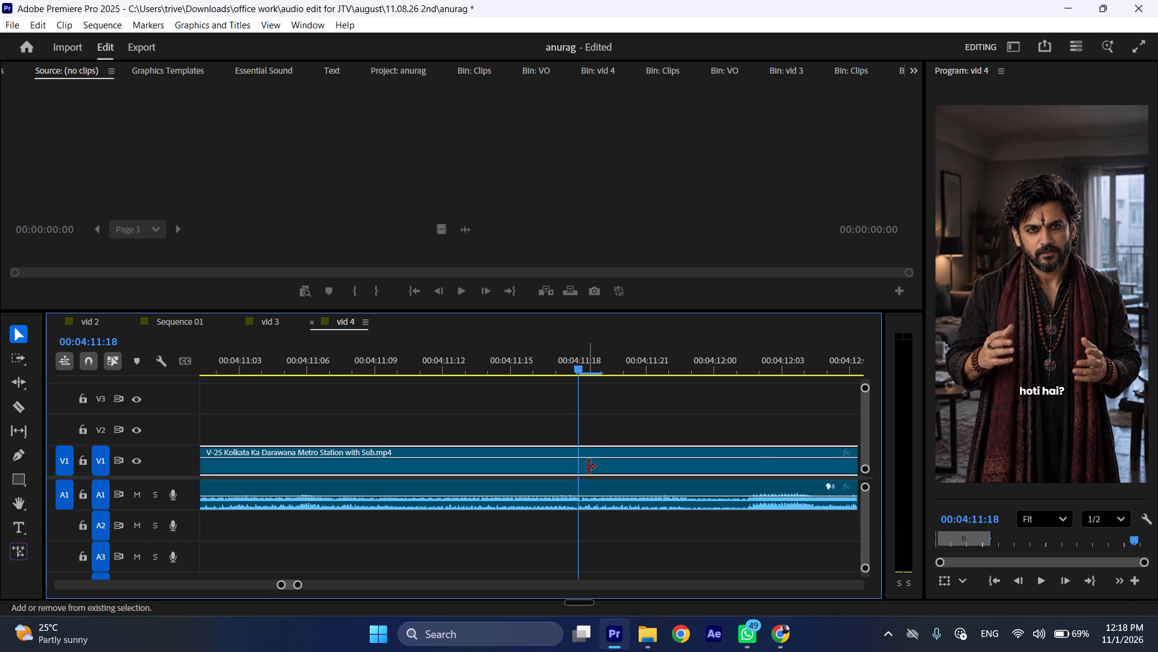
Delete the black video segment of the V-25 clip between 00:04:08:00 and 00:04:11:18, keeping its audio and leaving the gap open.
{"action": "key", "text": "ctrl+shift+x"}
{"action": "key", "text": "ctrl+shift+x"}
{"action": "key", "text": "ctrl+shift+x"}
{"action": "key", "text": "ctrl+shift+x"}
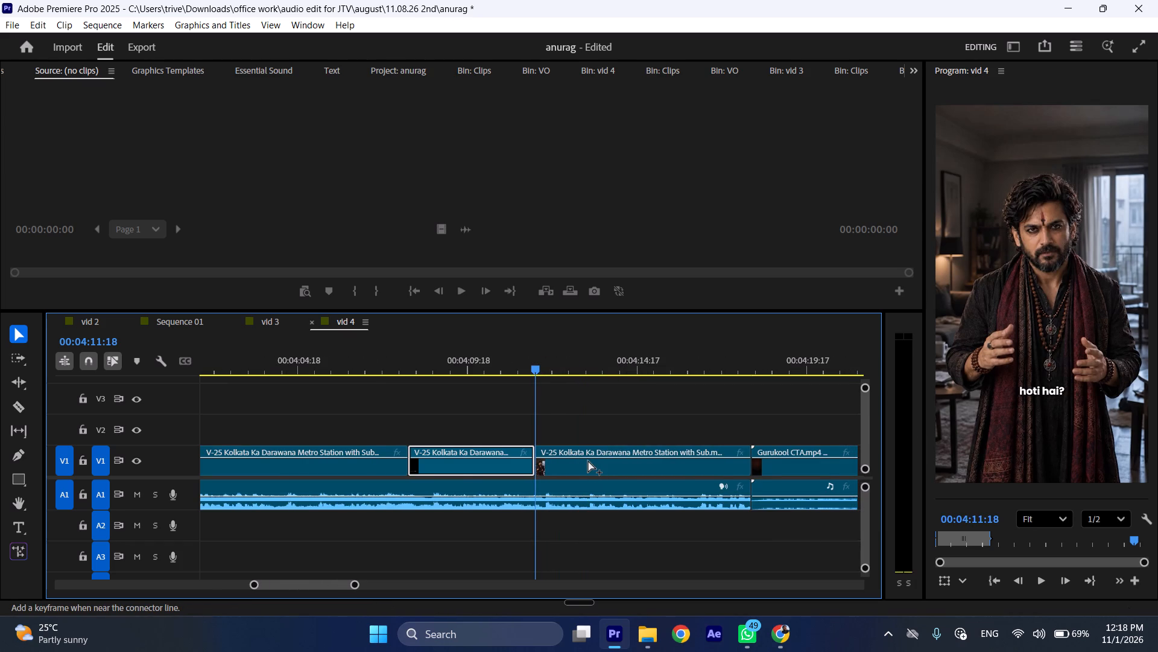
{"action": "key", "text": "ctrl+shift+x"}
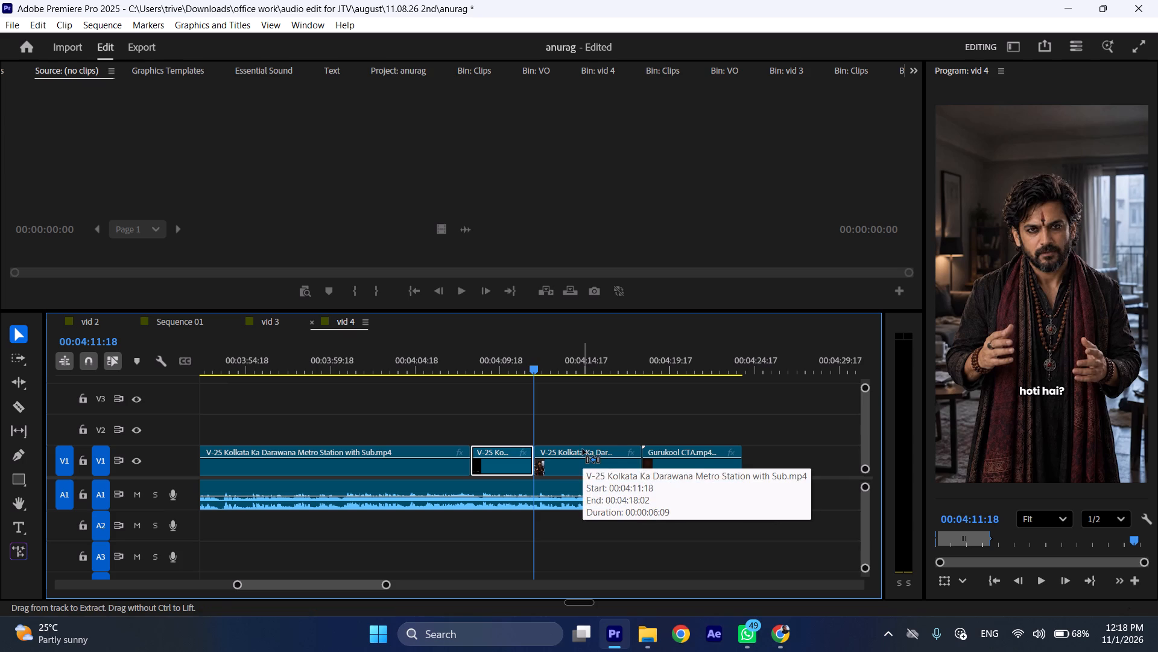
{"action": "key", "text": "ctrl+shift+x"}
{"action": "key", "text": "ctrl+shift+x"}
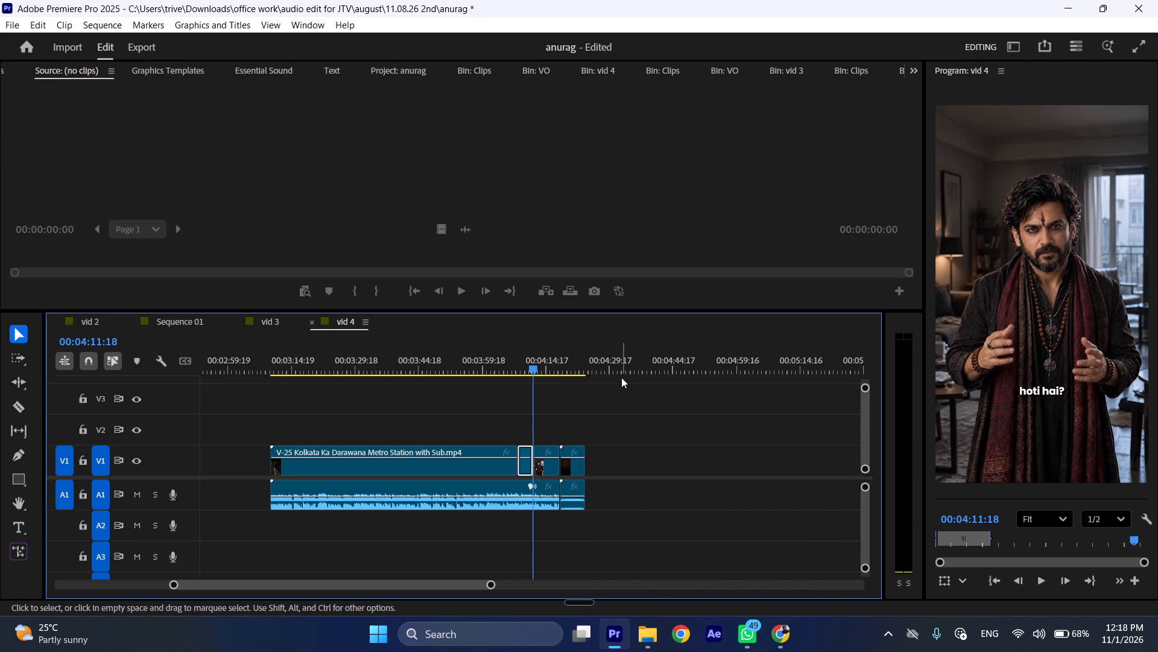
{"action": "key", "text": "BackSpace"}
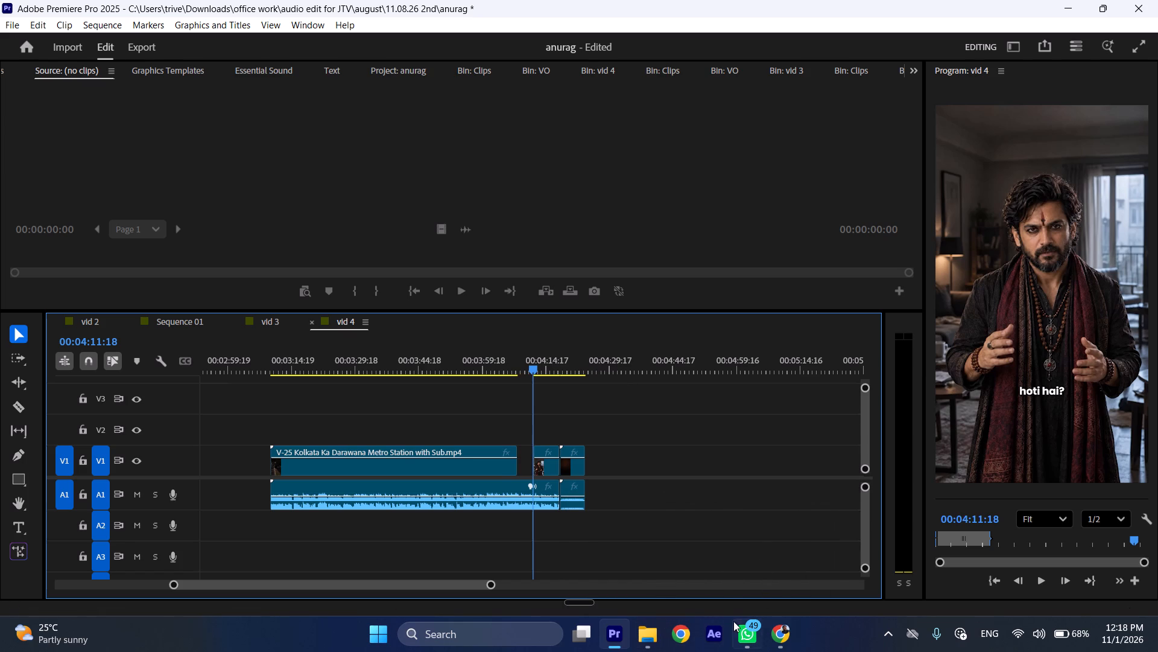
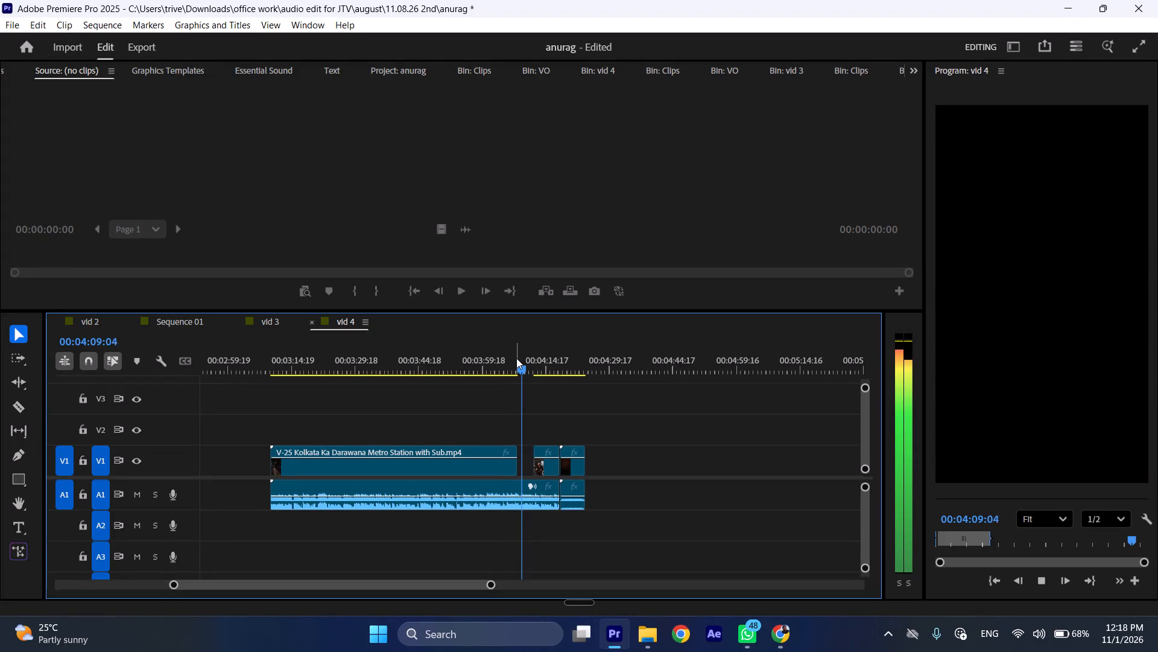
Return the playhead to 00:04:07:10 in the tunnel shot, just before the gap in V-25's video, to inspect the cut.
{"action": "left_click", "coordinate": [516, 358]}
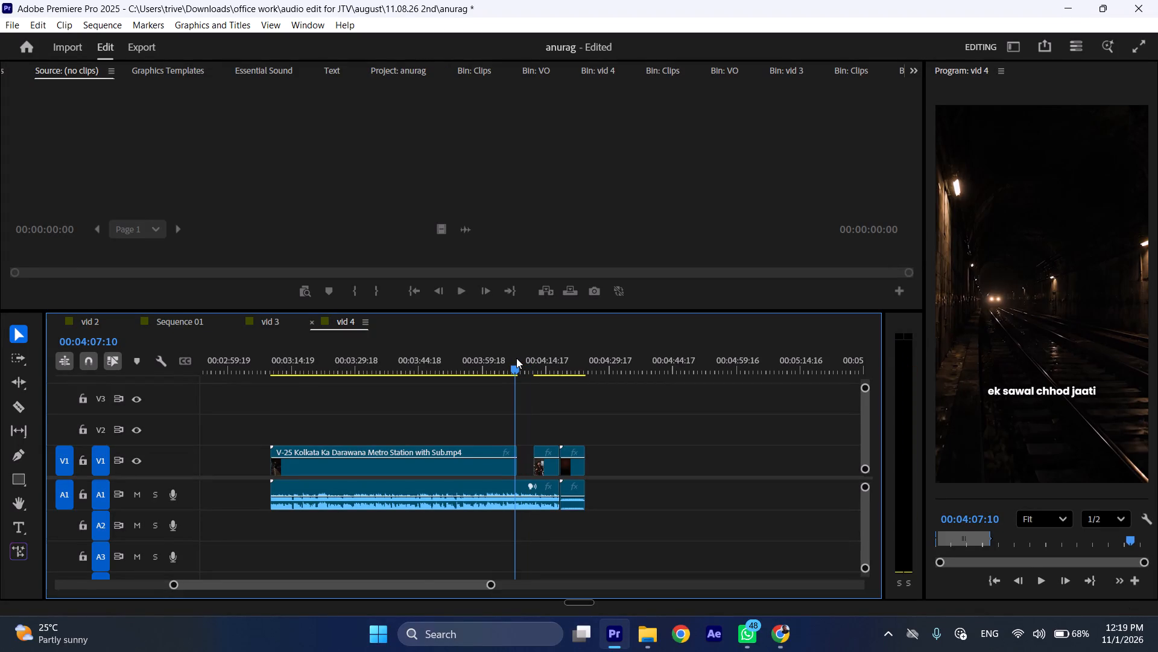
{"action": "key", "text": "ctrl+shift+c"}
{"action": "key", "text": "ctrl+shift+c"}
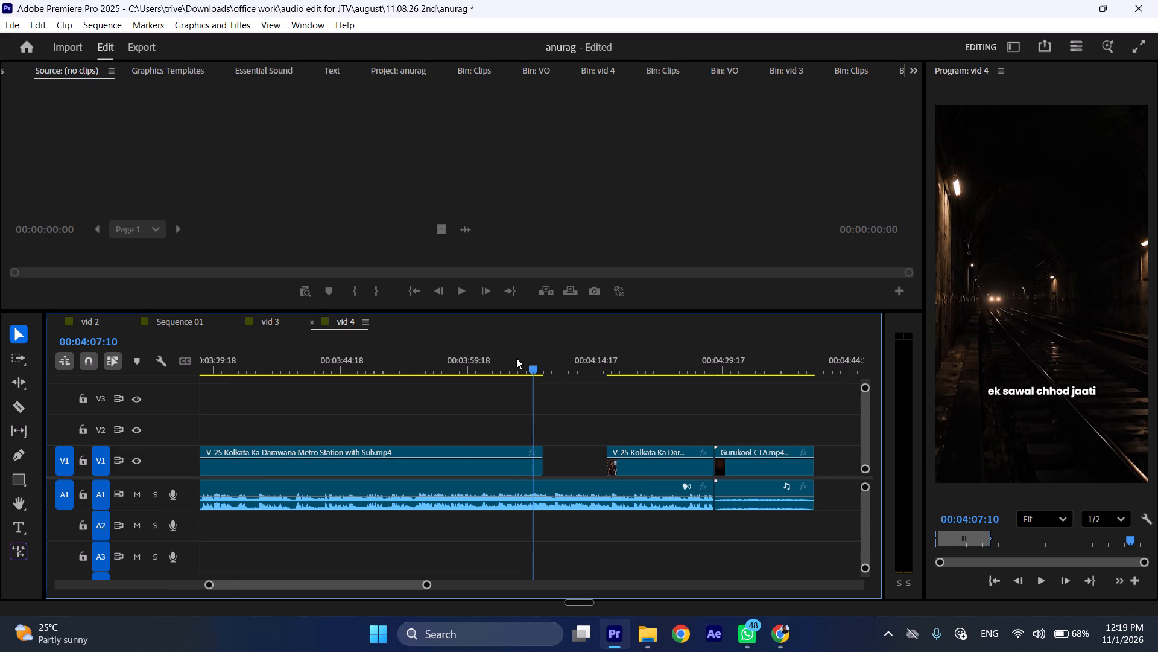
Play V-25 from about 00:04:06 across the video gap into the presenter shot, checking the voice-over and subtitles around 00:04:12.
{"action": "left_click", "coordinate": [516, 358]}
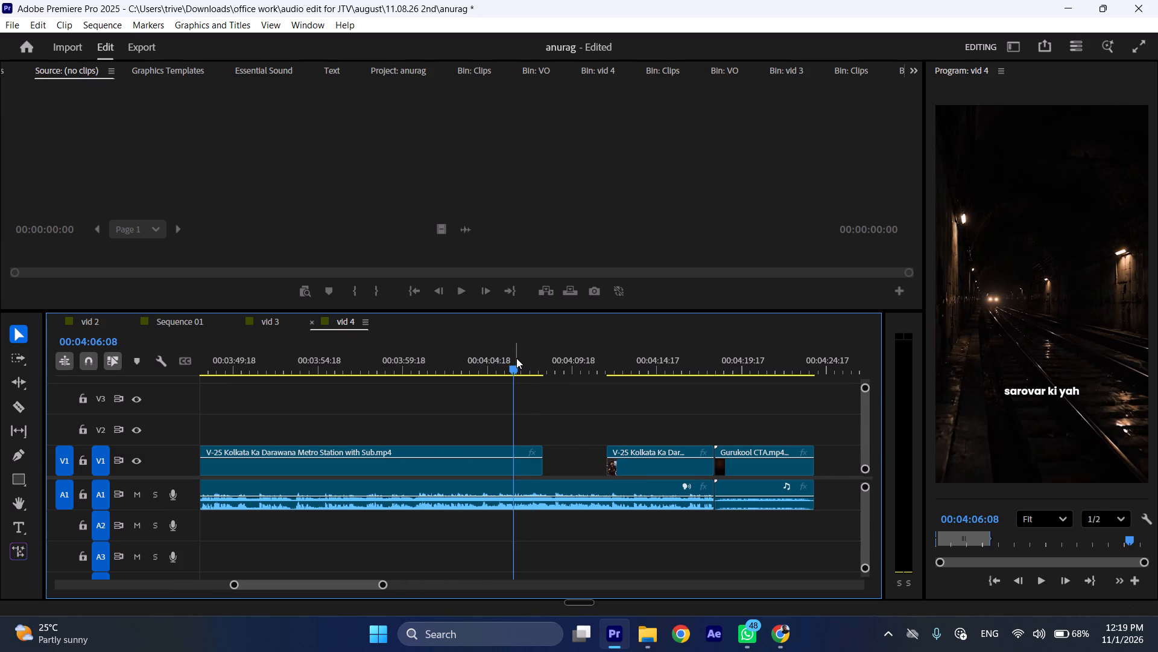
{"action": "key", "text": "space"}
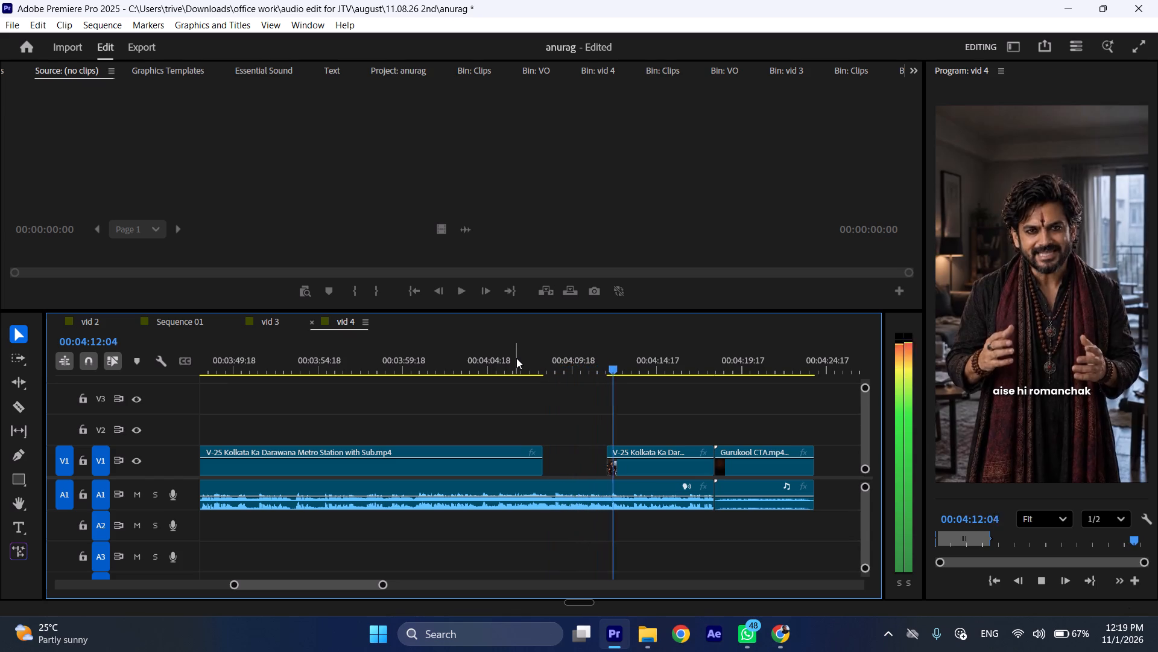
{"action": "key", "text": "space"}
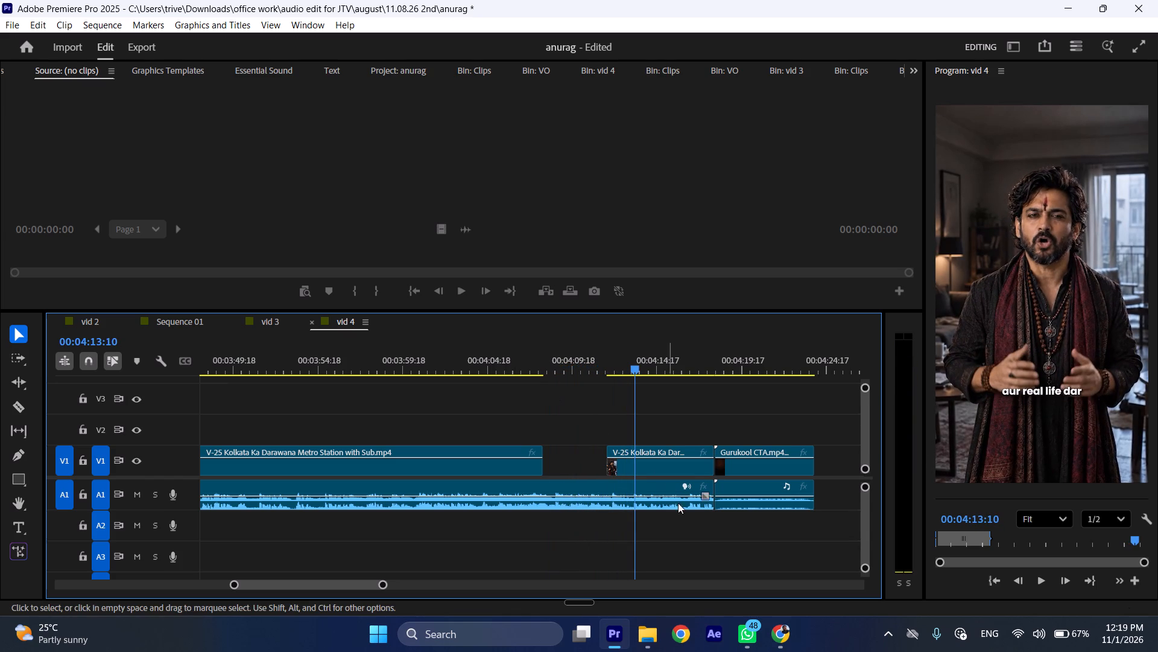
{"action": "left_click", "coordinate": [613, 370]}
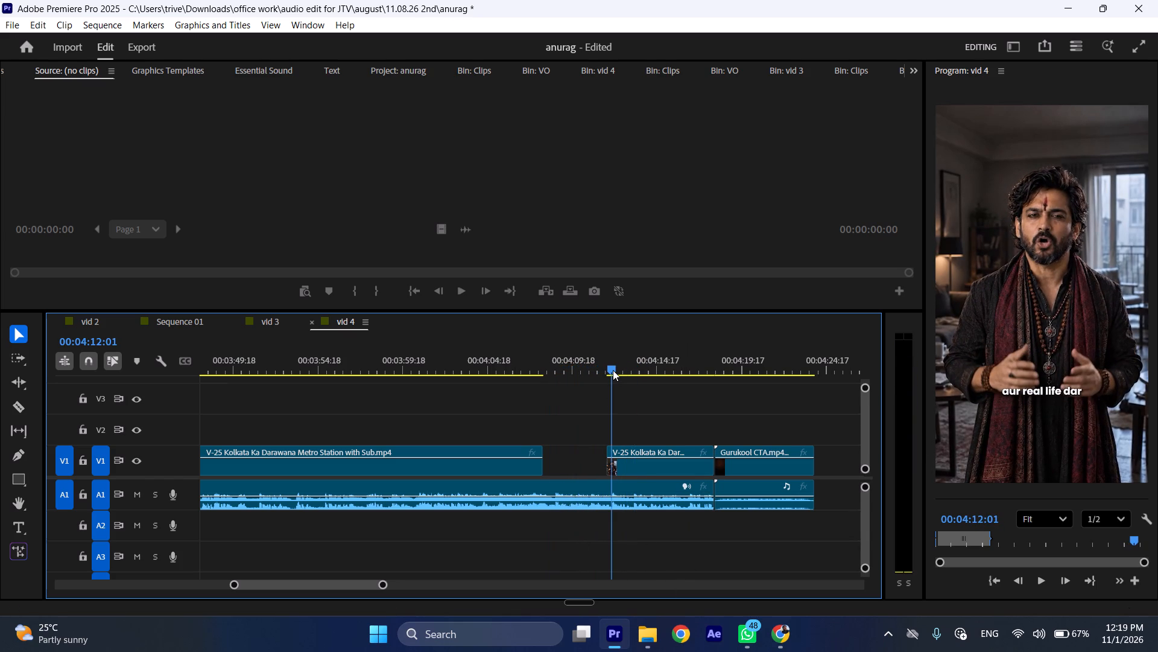
{"action": "key", "text": "space"}
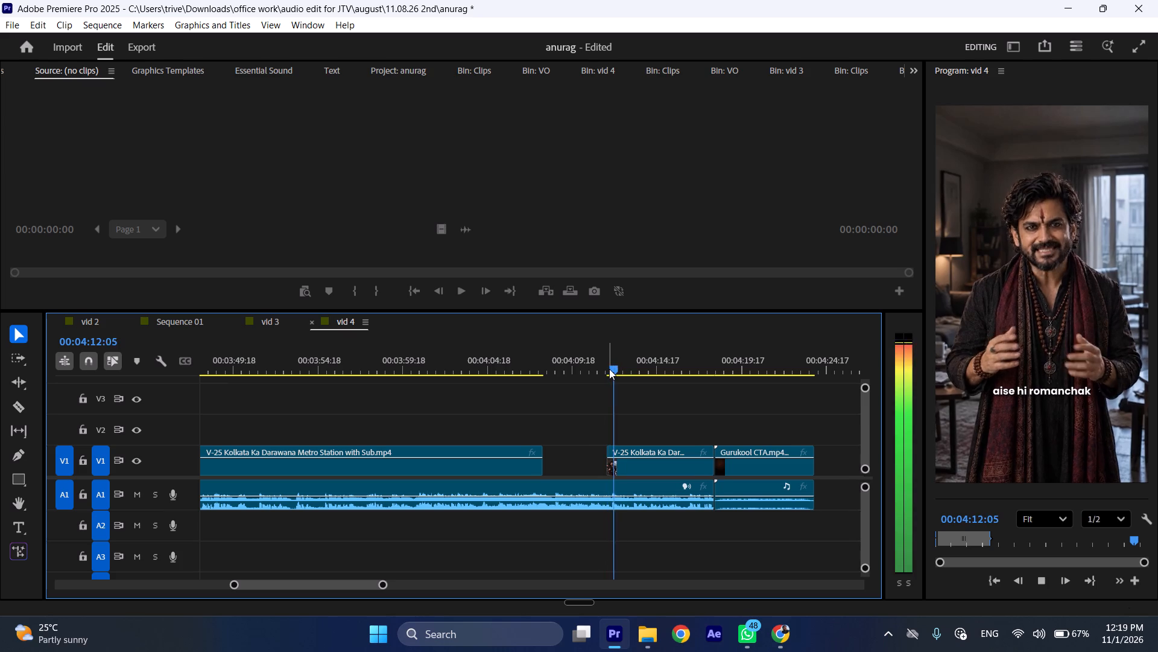
{"action": "left_click", "coordinate": [609, 369]}
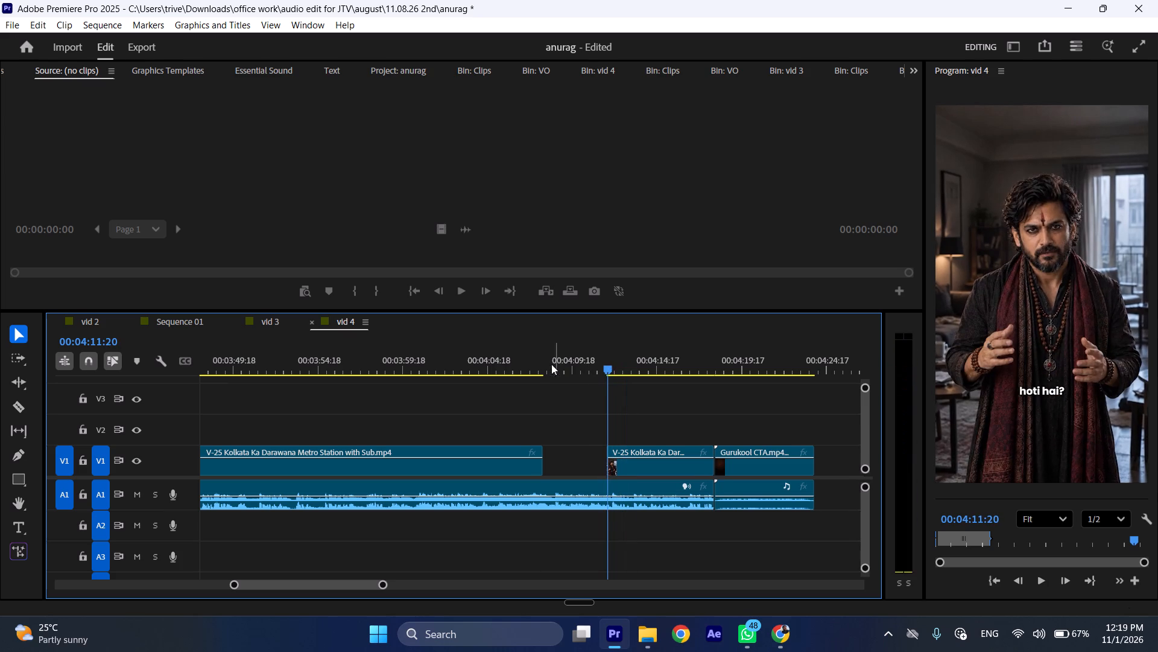
{"action": "left_click", "coordinate": [540, 359]}
{"action": "key", "text": "space"}
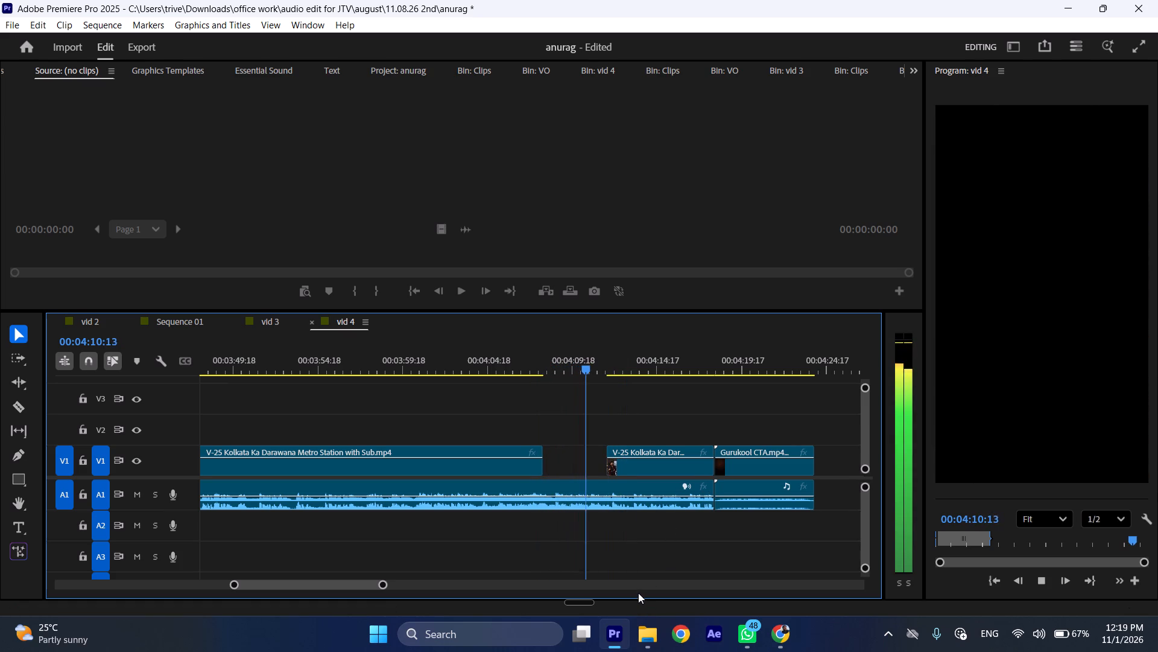
{"action": "key", "text": "space"}
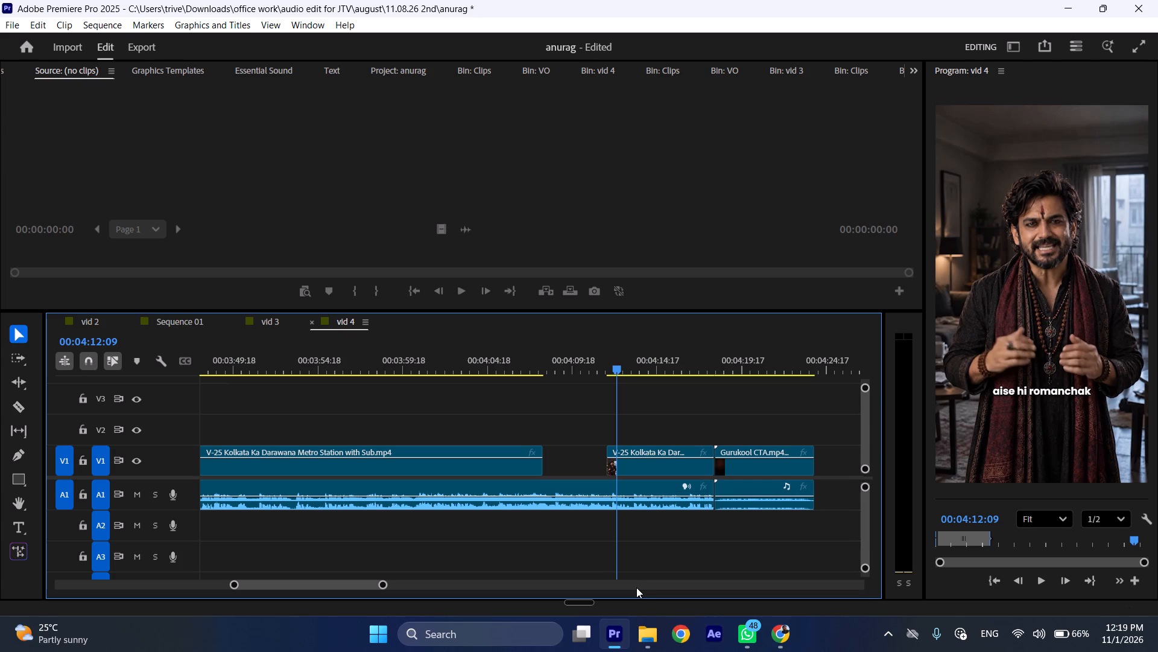
Replay the start of the presenter shot and locate the subtitle change from "hoti hai?" to "aise hi romanchak" near 00:04:12:03.
{"action": "left_click_drag", "start_coordinate": [622, 363], "coordinate": [610, 362]}
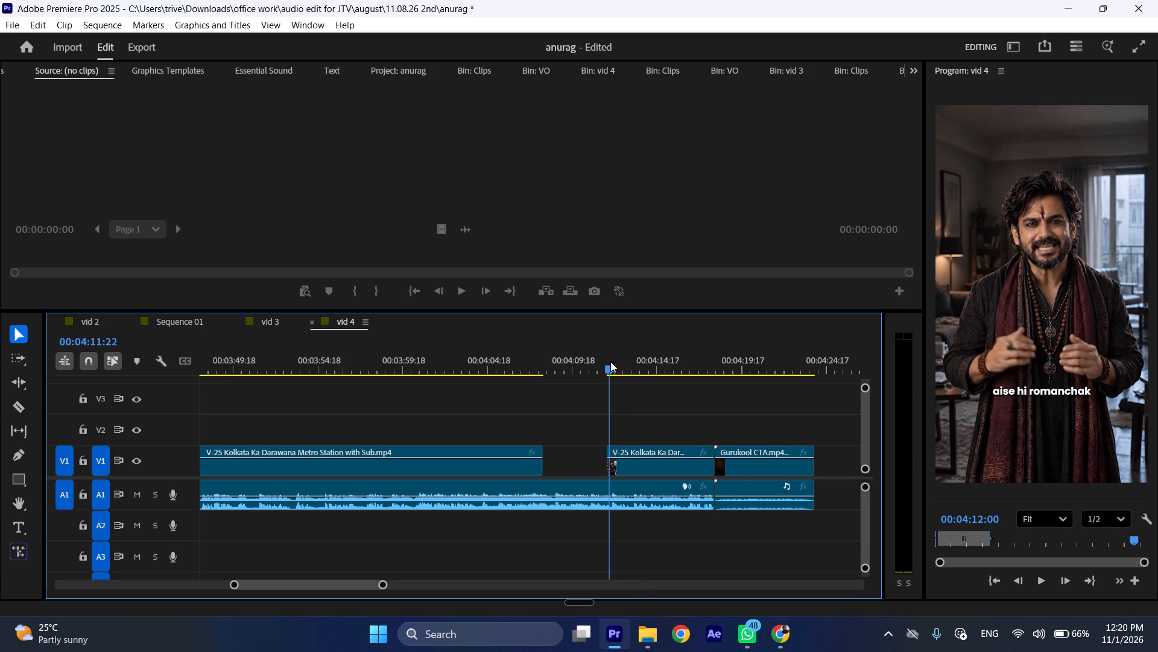
{"action": "left_click_drag", "start_coordinate": [610, 362], "coordinate": [601, 360]}
{"action": "key", "text": "space"}
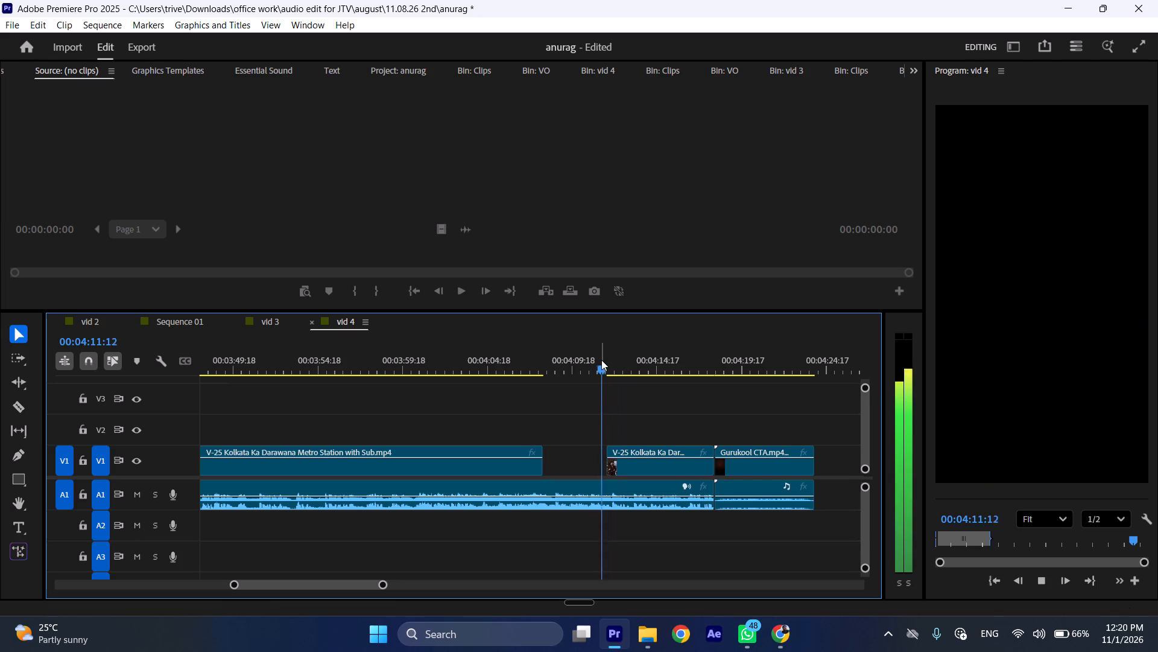
{"action": "left_click", "coordinate": [618, 357]}
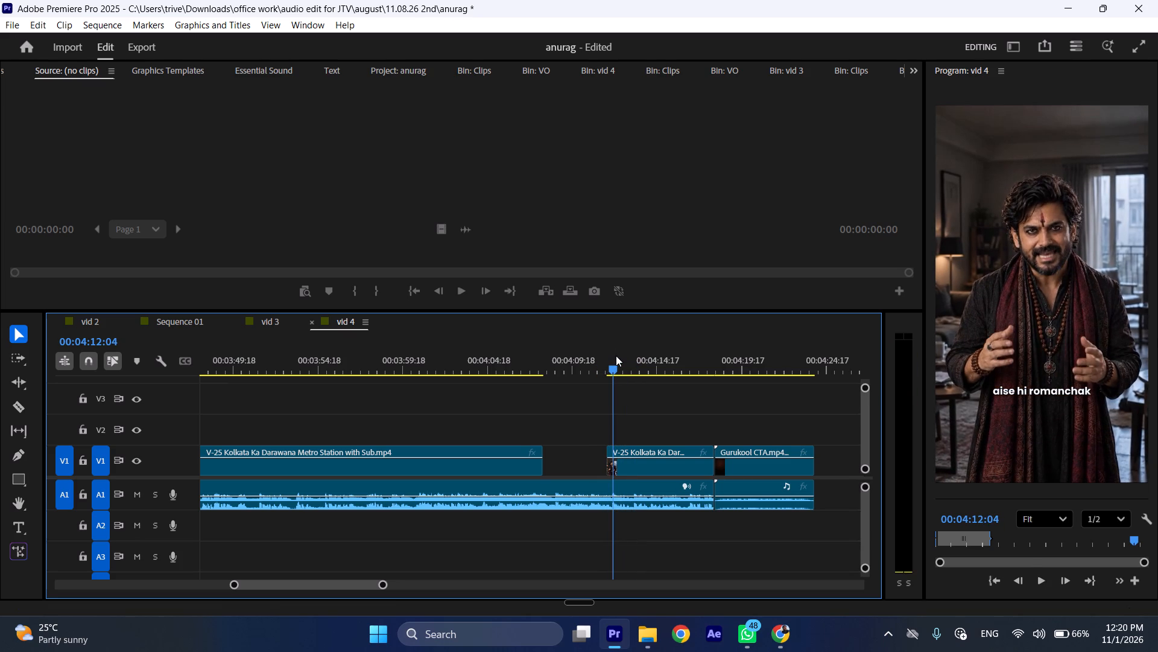
{"action": "key", "text": "space"}
{"action": "left_click", "coordinate": [616, 356]}
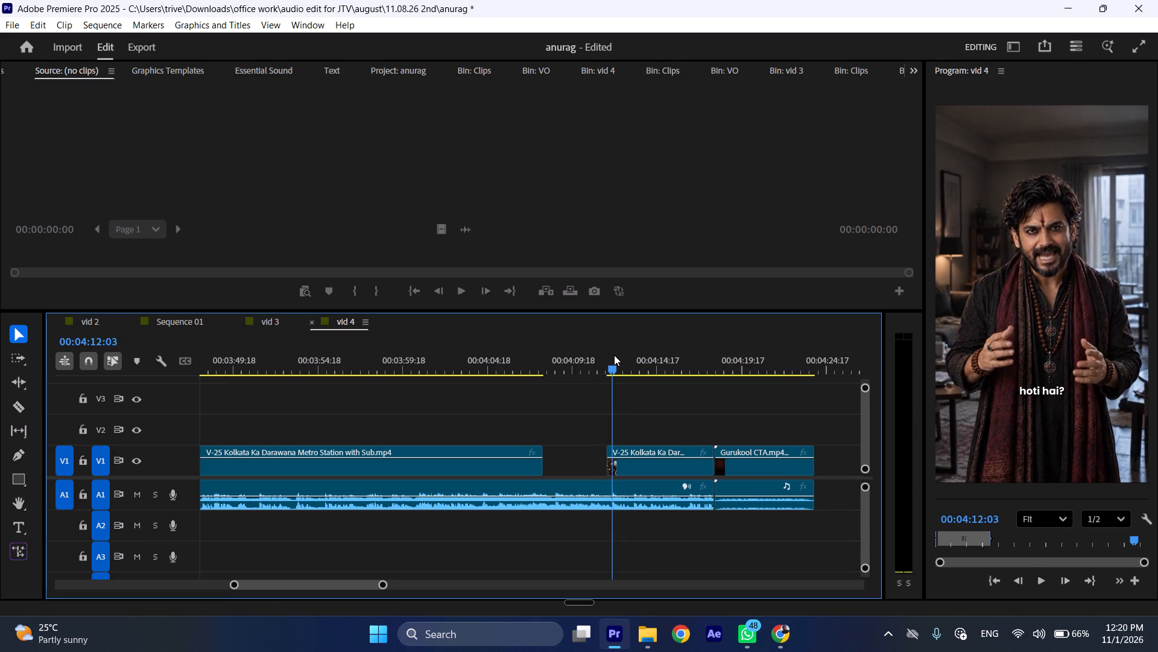
Trim the start of the V-25 presenter shot's video, leaving the audio intact, so it begins at 00:04:12:00.
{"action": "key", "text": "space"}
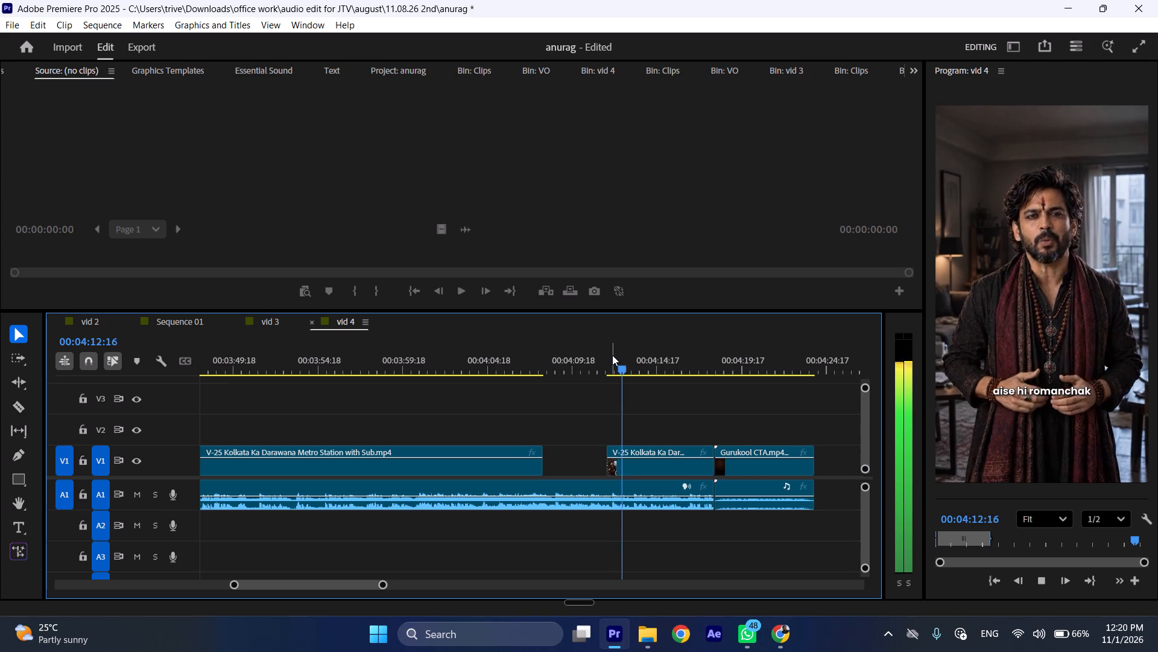
{"action": "left_click", "coordinate": [612, 355]}
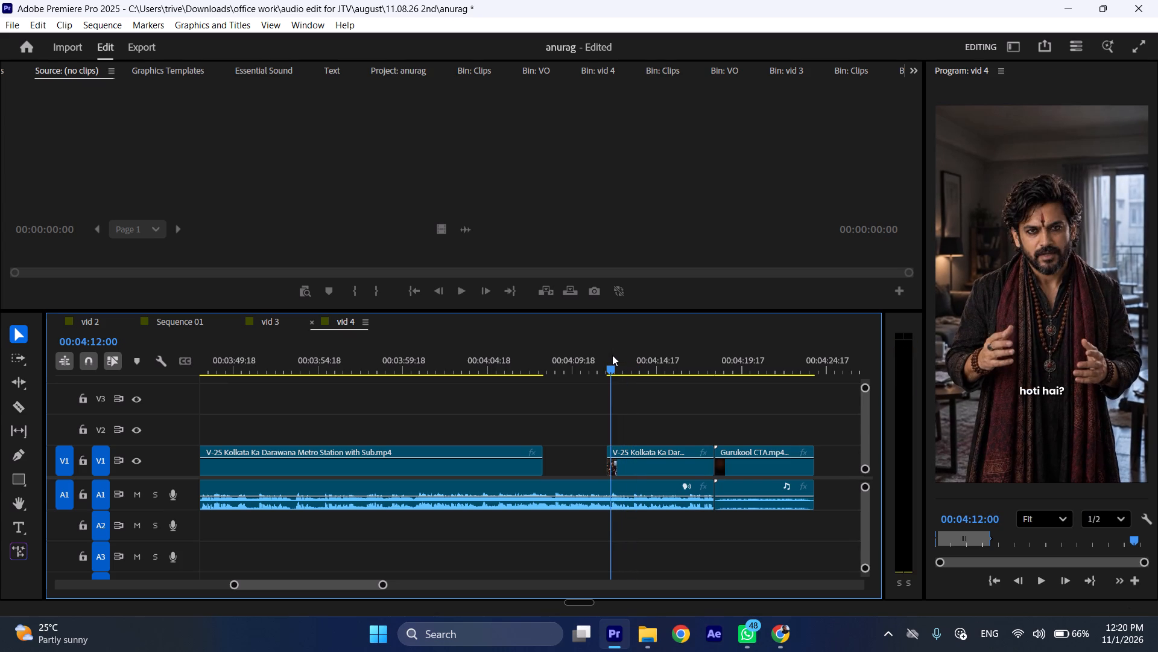
{"action": "left_click", "coordinate": [611, 451]}
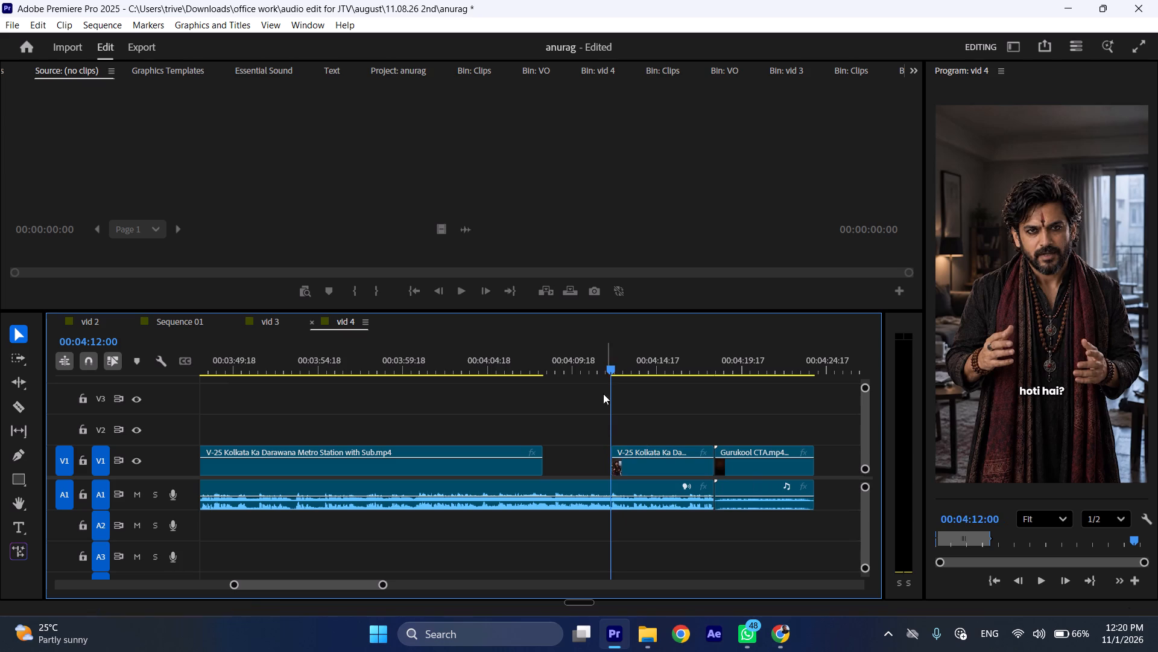
Play the trimmed presenter shot's start, and replay the video gap from the end of the preceding V-25 segment to 00:04:10:09.
{"action": "left_click", "coordinate": [600, 360]}
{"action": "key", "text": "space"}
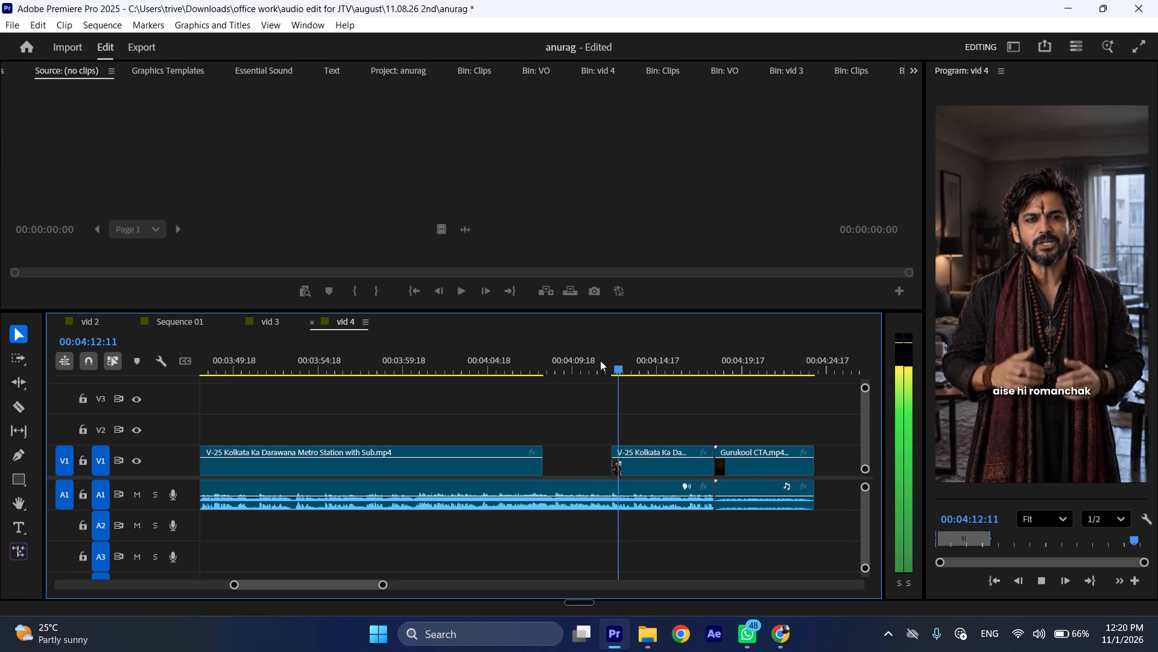
{"action": "left_click_drag", "start_coordinate": [600, 360], "coordinate": [539, 360]}
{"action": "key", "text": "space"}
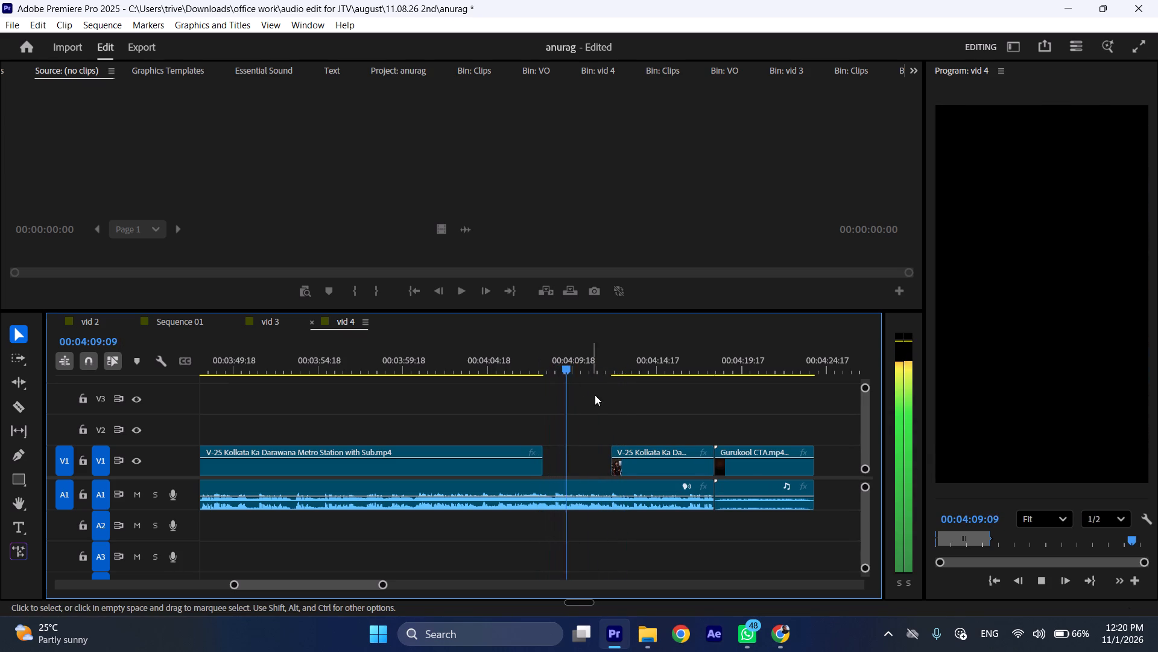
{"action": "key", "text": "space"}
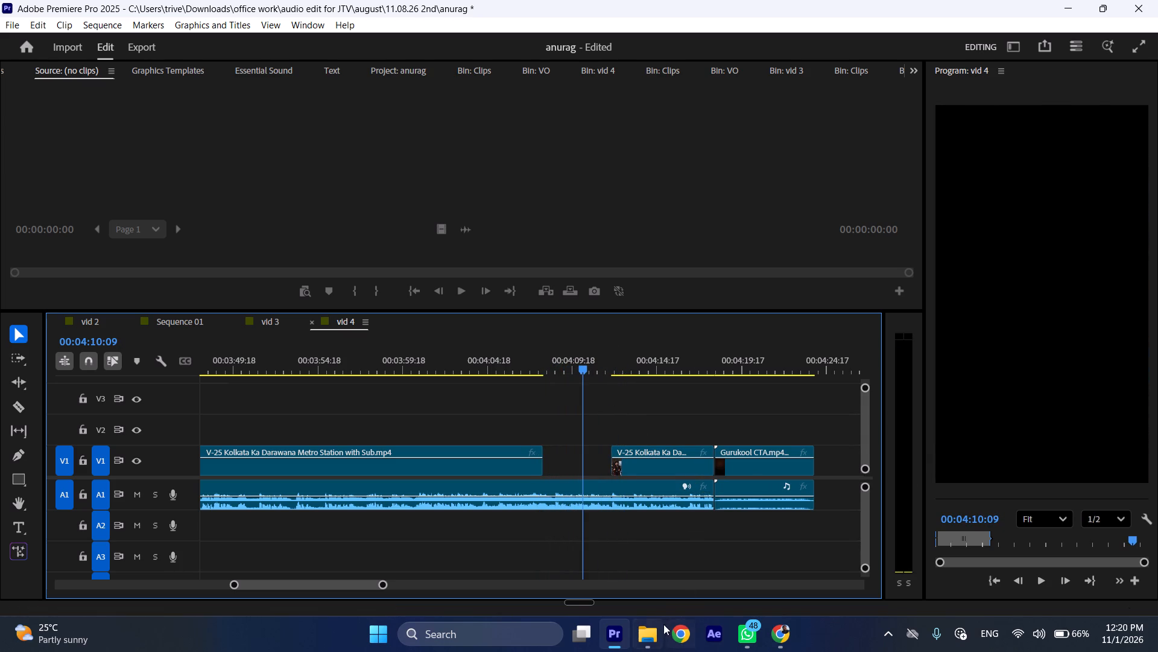
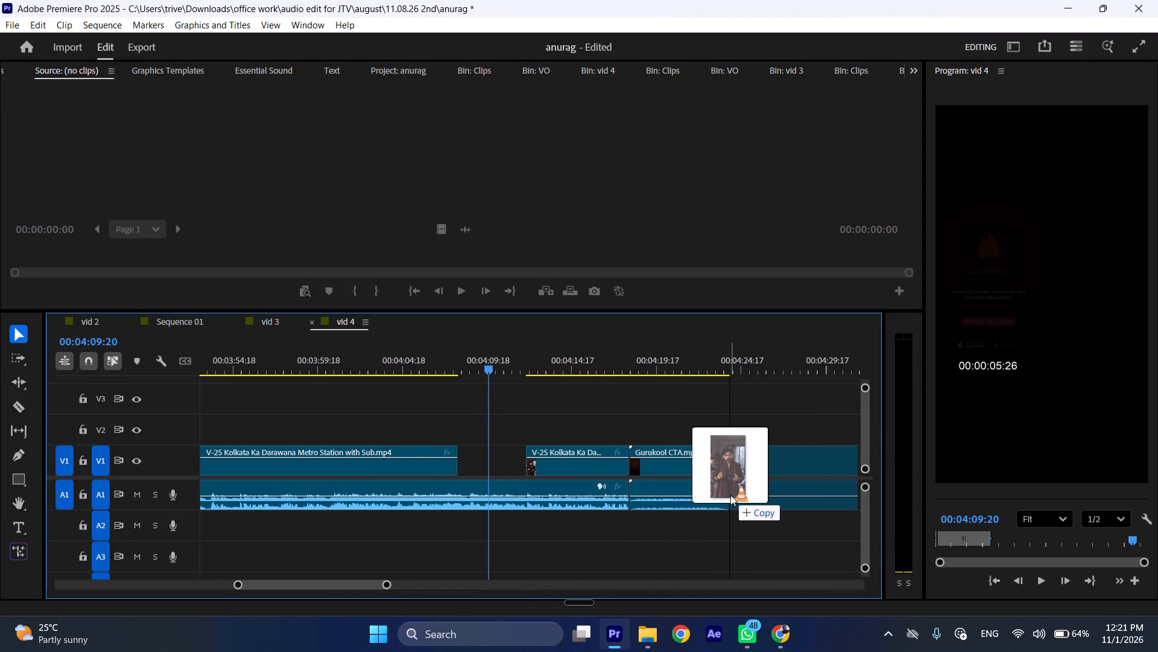
Unlink the WhatsApp presenter clip placed after the Gurukool CTA and delete only its audio.
{"action": "scroll", "coordinate": [741, 492], "scroll_direction": "down", "scroll_amount": 5}
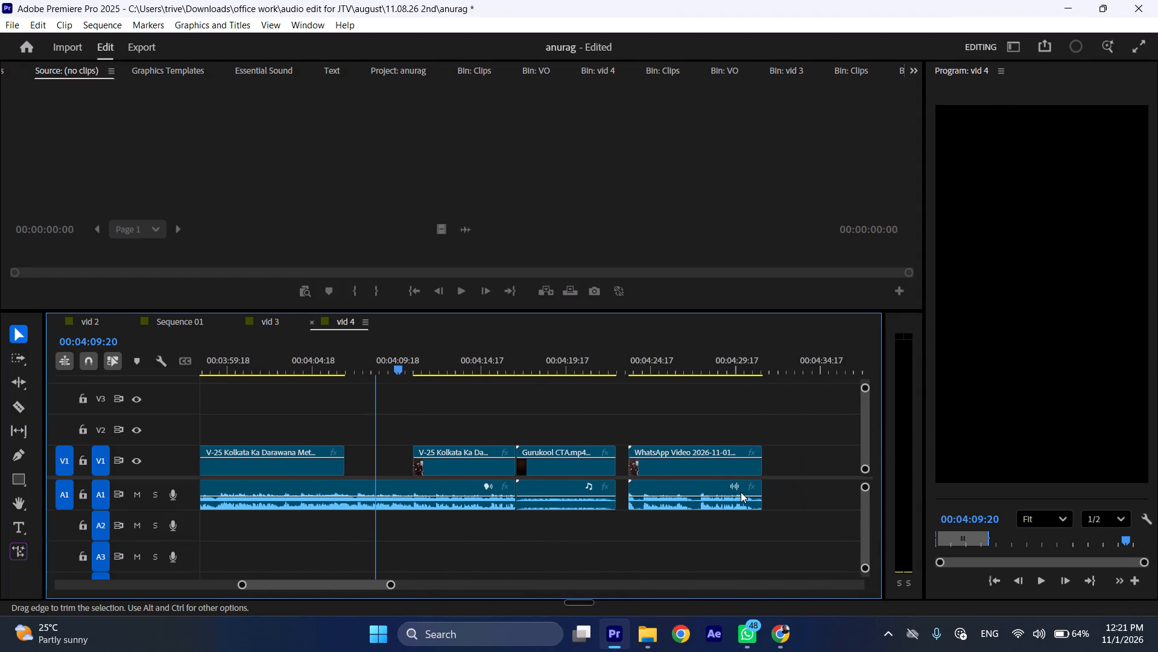
{"action": "left_click", "coordinate": [709, 471]}
{"action": "right_click", "coordinate": [709, 471]}
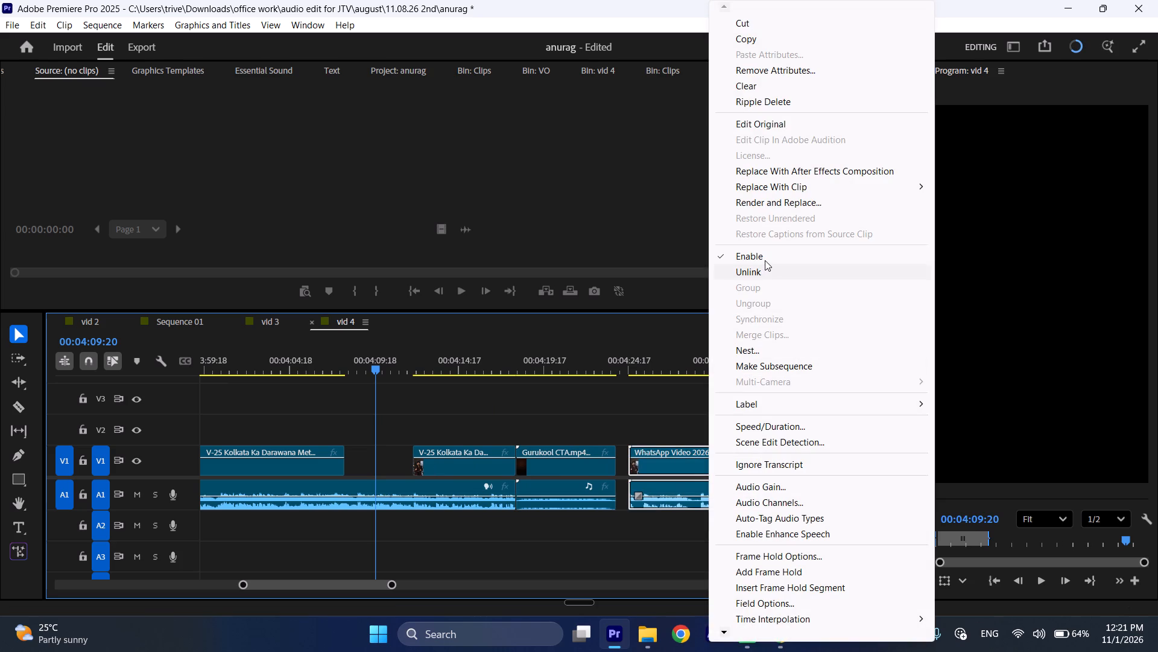
{"action": "left_click", "coordinate": [764, 268]}
{"action": "left_click", "coordinate": [717, 494]}
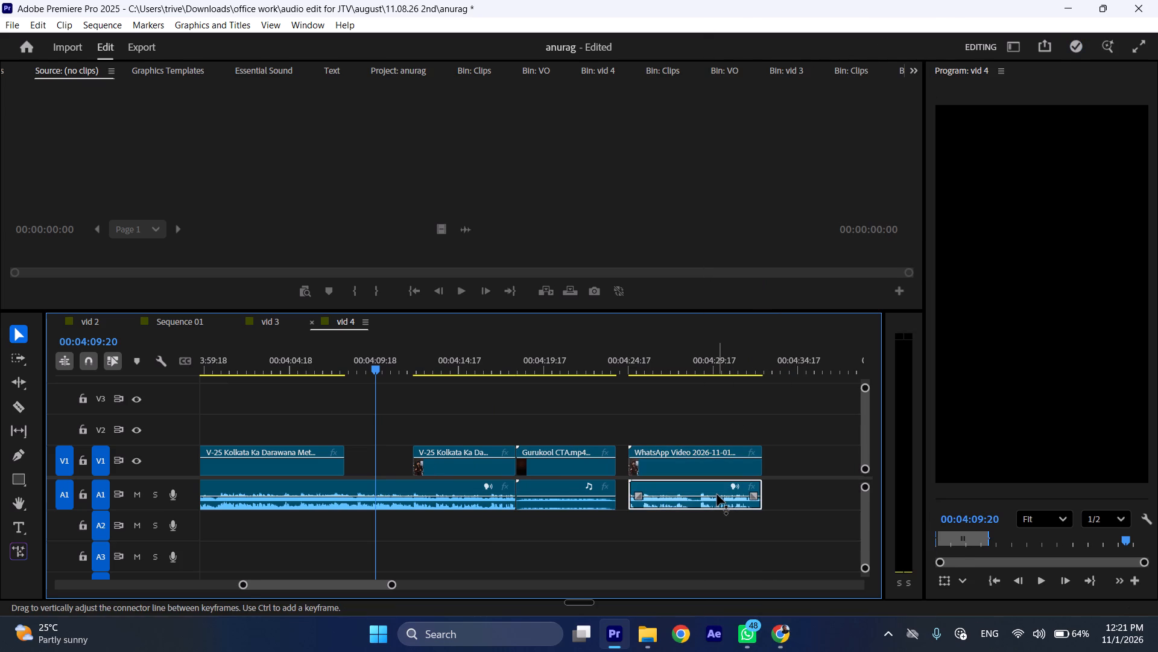
{"action": "key", "text": "BackSpace"}
Move the WhatsApp presenter video onto V2 above the V-25 video gap, starting where the first V-25 video piece ends.
{"action": "scroll", "coordinate": [717, 494], "scroll_direction": "up", "scroll_amount": 4}
{"action": "left_click_drag", "start_coordinate": [743, 446], "coordinate": [463, 428]}
{"action": "scroll", "coordinate": [478, 428], "scroll_direction": "up", "scroll_amount": 1}
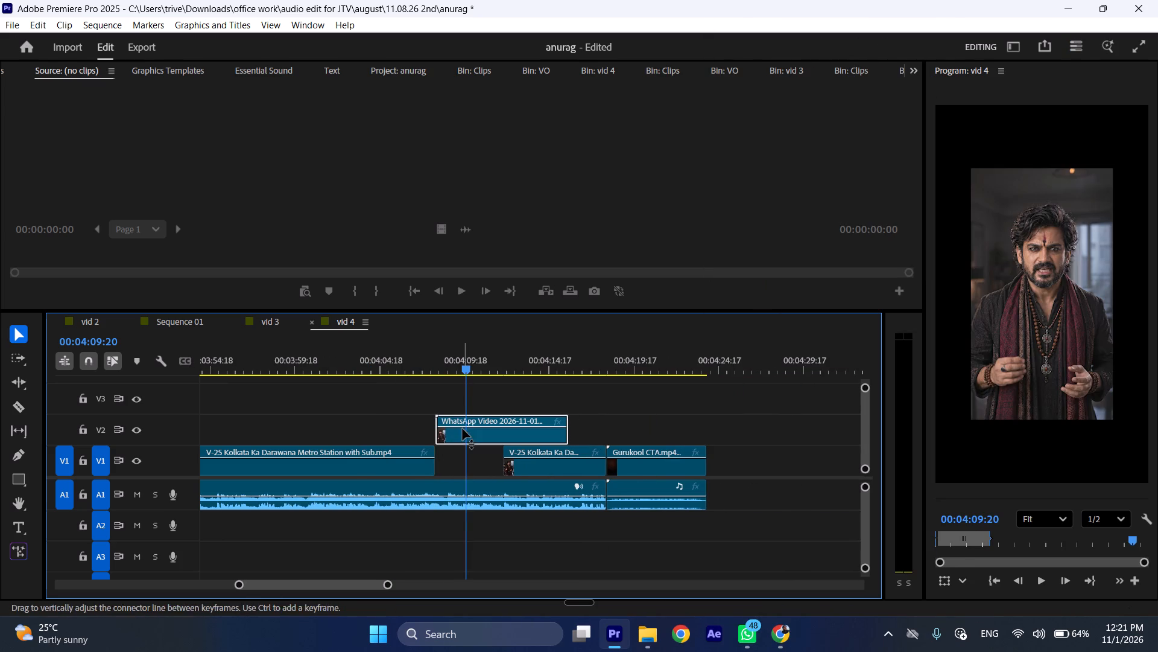
Play V-25 around the start of the inserted presenter clip and replay the voice-over and subtitles leading into it from about 00:04:04.
{"action": "left_click", "coordinate": [428, 364]}
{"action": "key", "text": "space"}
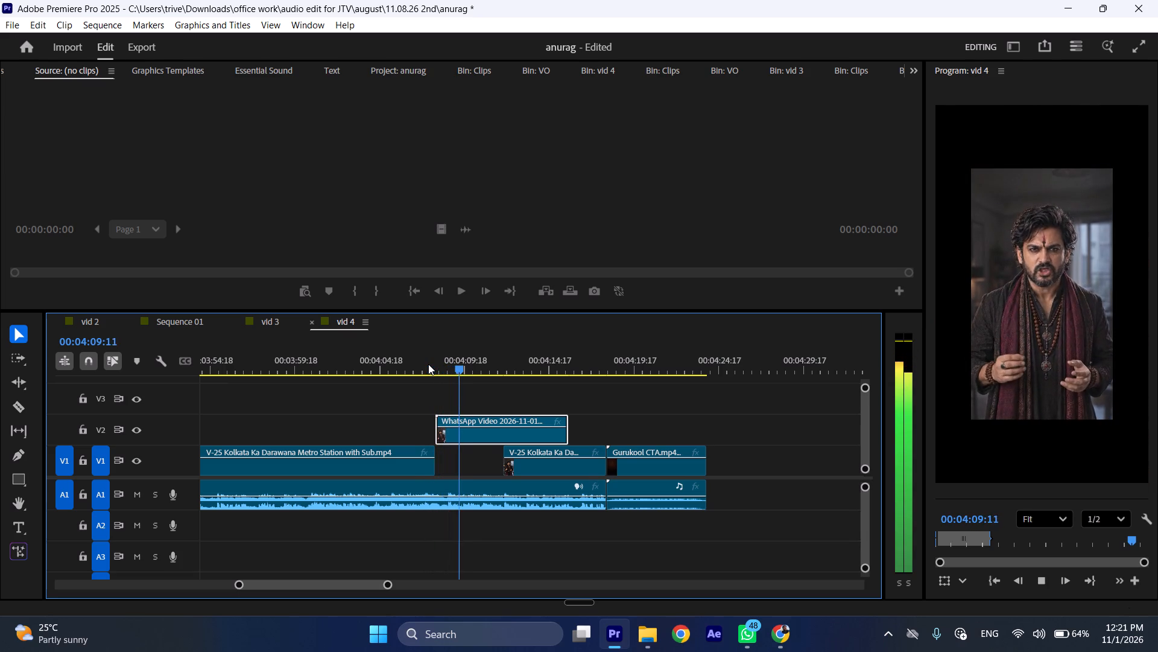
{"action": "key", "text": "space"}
{"action": "scroll", "coordinate": [413, 423], "scroll_direction": "up", "scroll_amount": 3}
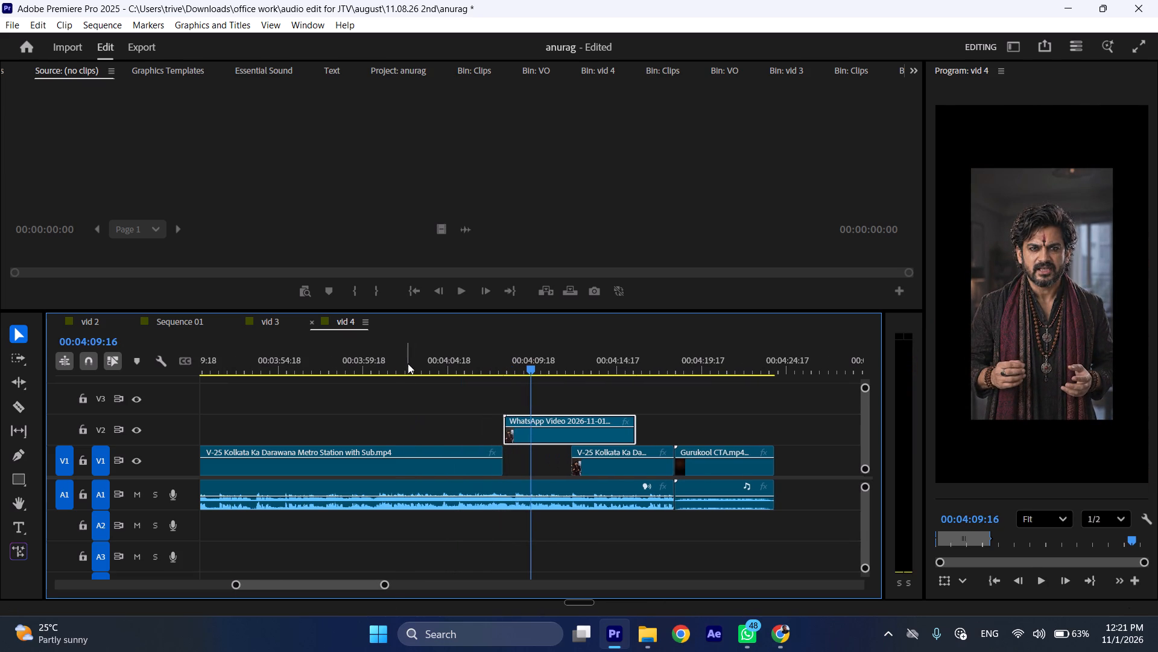
{"action": "left_click", "coordinate": [408, 363]}
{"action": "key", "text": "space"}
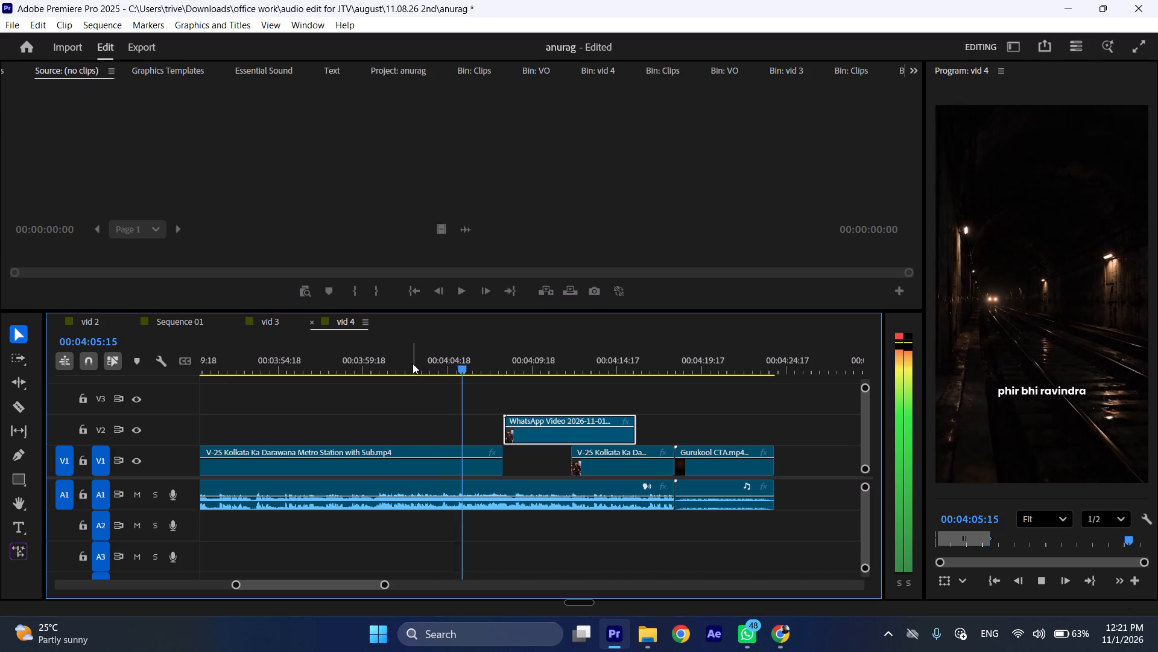
{"action": "left_click", "coordinate": [448, 365]}
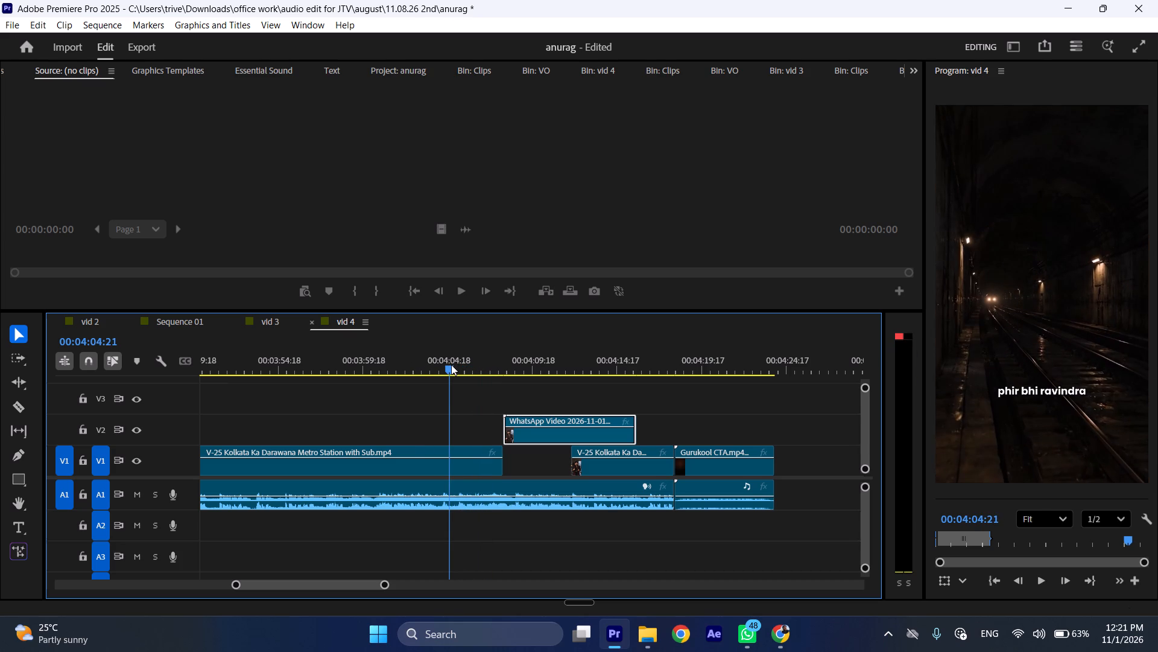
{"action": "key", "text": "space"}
{"action": "left_click", "coordinate": [443, 363]}
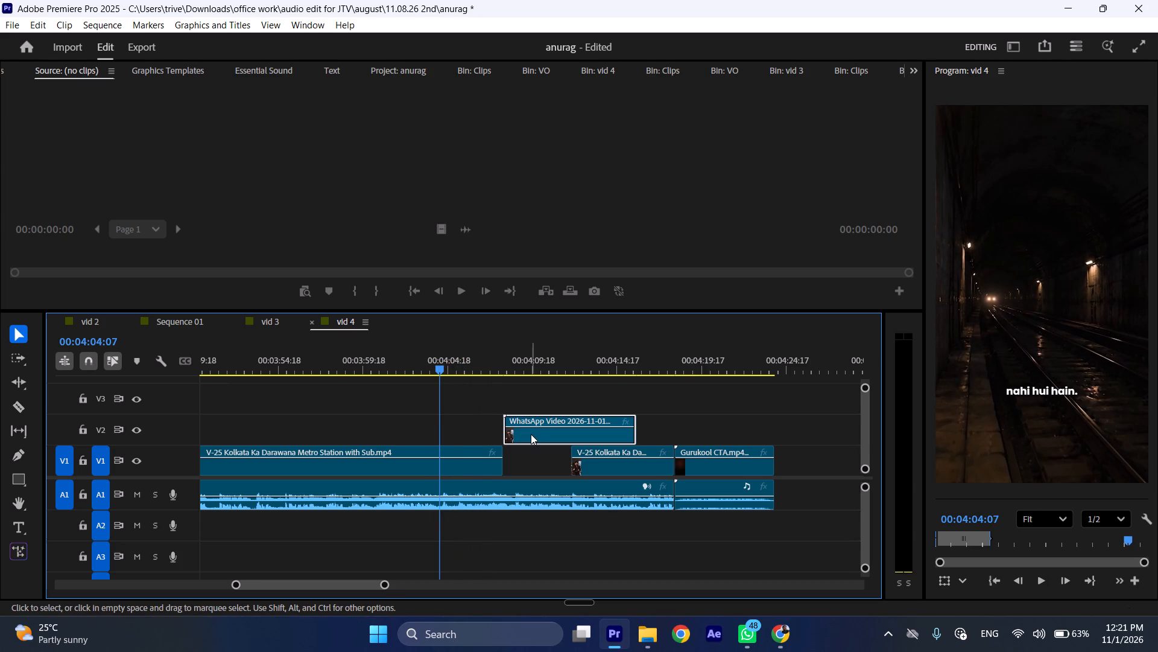
Shift the WhatsApp video clip on V2 earlier and trim it to span the V-25 gap from about 00:04:08:00 to 00:04:12:00.
{"action": "left_click_drag", "start_coordinate": [531, 434], "coordinate": [475, 423]}
{"action": "key", "text": "space"}
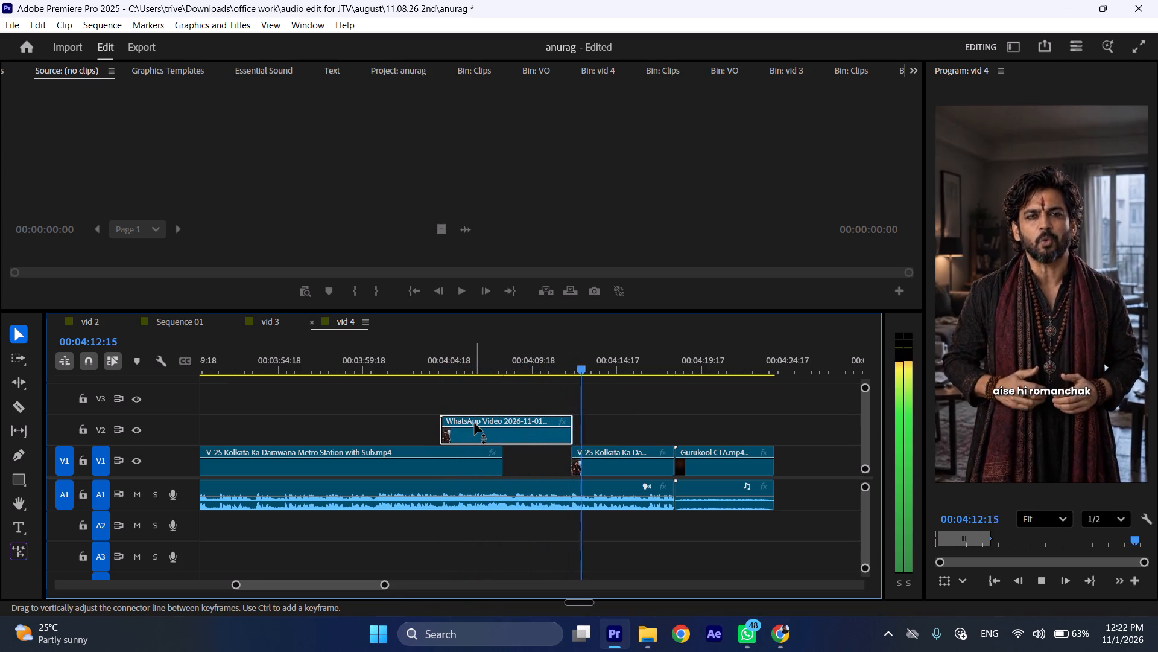
{"action": "left_click", "coordinate": [503, 368]}
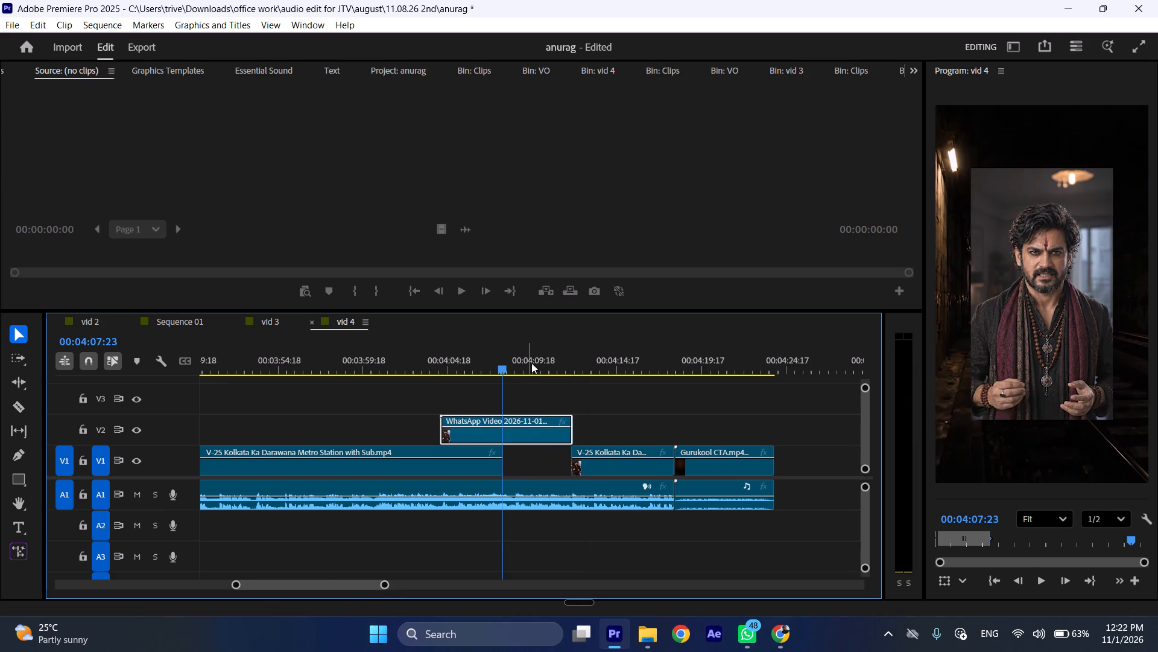
{"action": "left_click", "coordinate": [533, 358]}
{"action": "left_click_drag", "start_coordinate": [444, 420], "coordinate": [499, 420]}
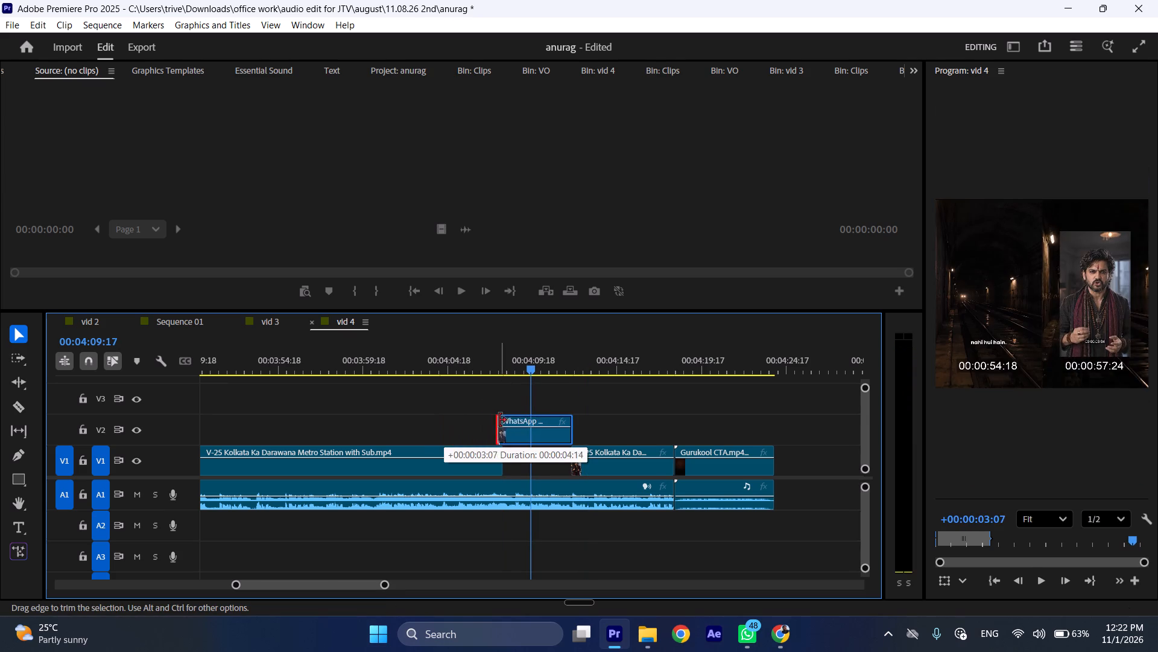
{"action": "left_click_drag", "start_coordinate": [499, 420], "coordinate": [502, 420]}
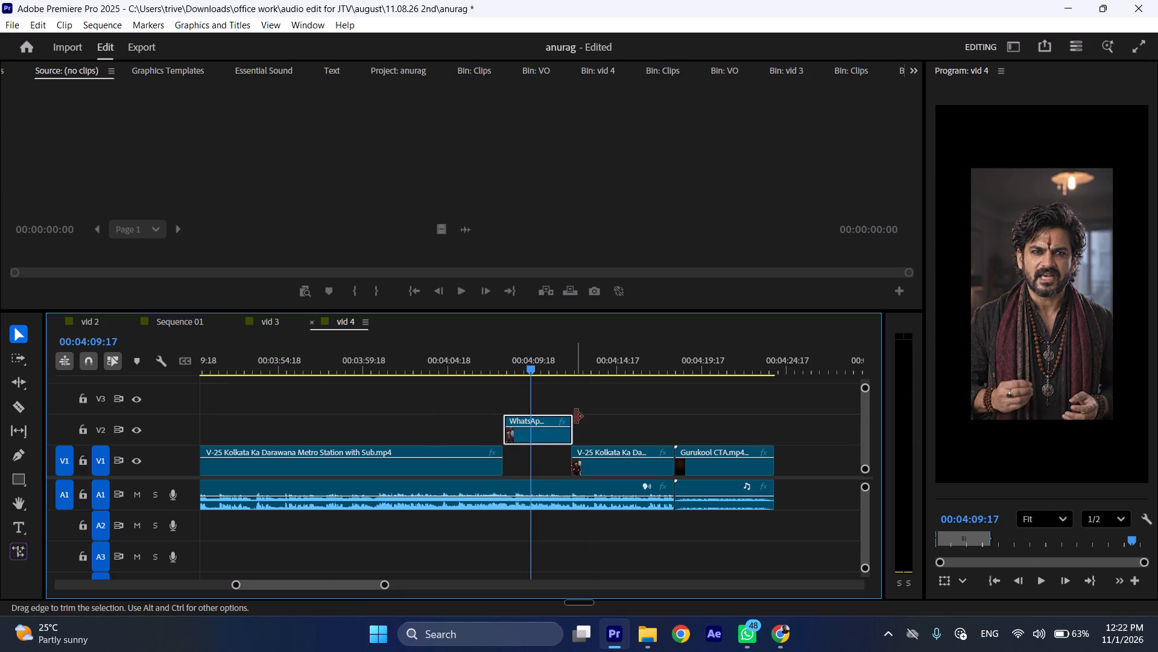
{"action": "left_click", "coordinate": [575, 417]}
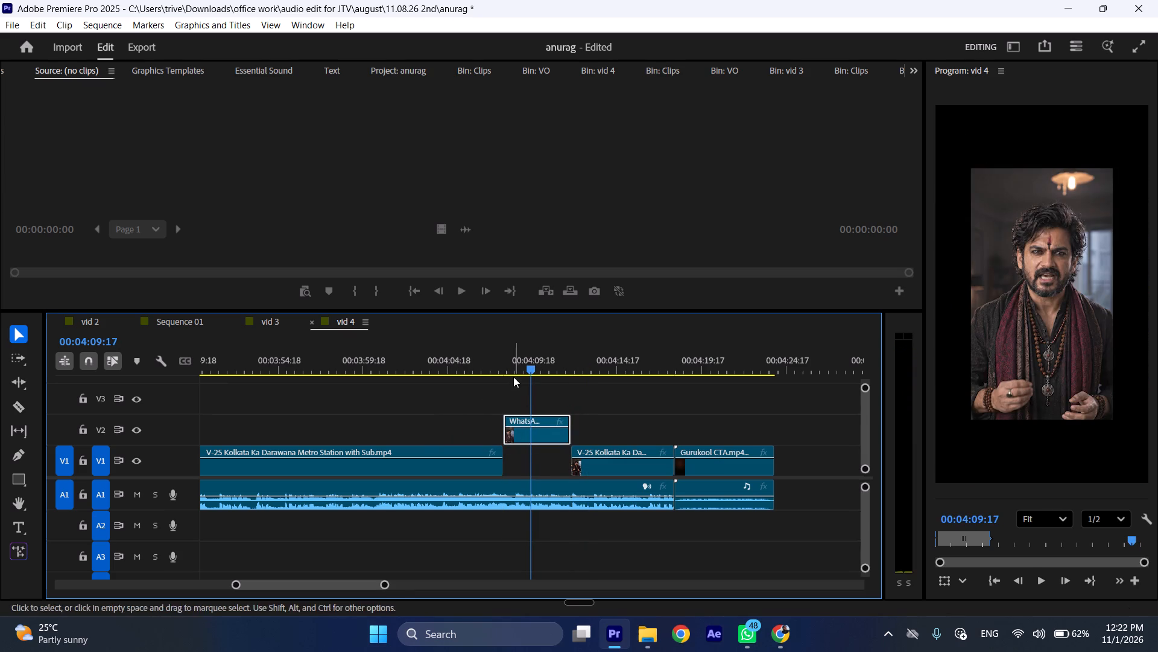
Scale the WhatsApp video clip to fill the vertical frame.
{"action": "left_click", "coordinate": [505, 359]}
{"action": "right_click", "coordinate": [536, 441]}
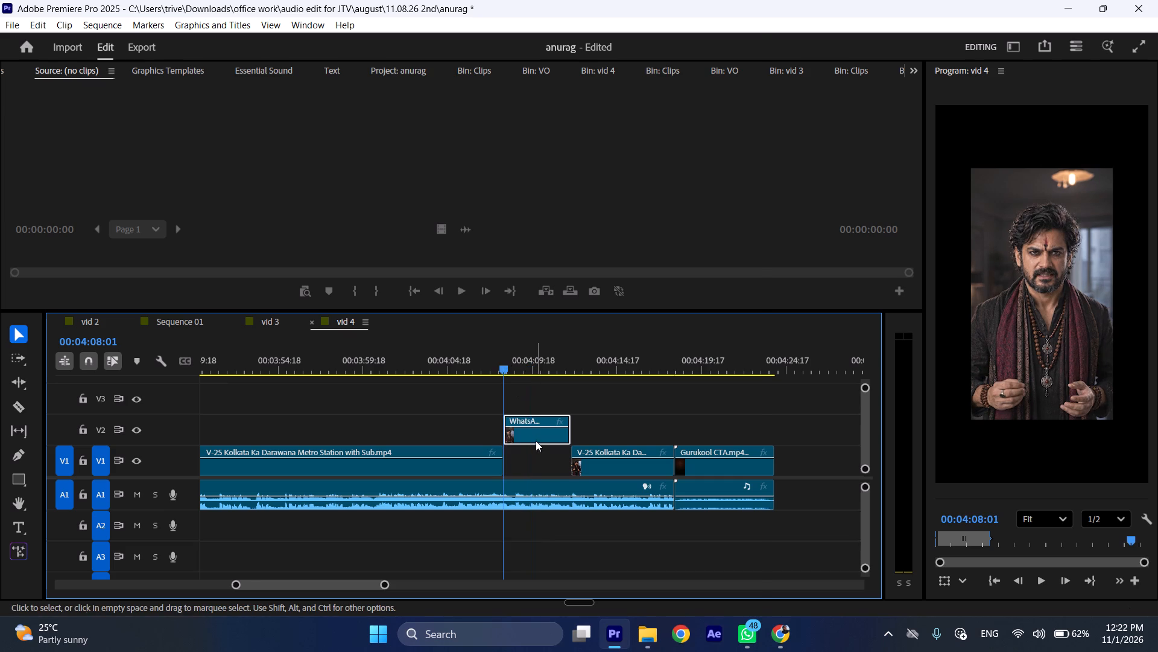
{"action": "left_click", "coordinate": [595, 577]}
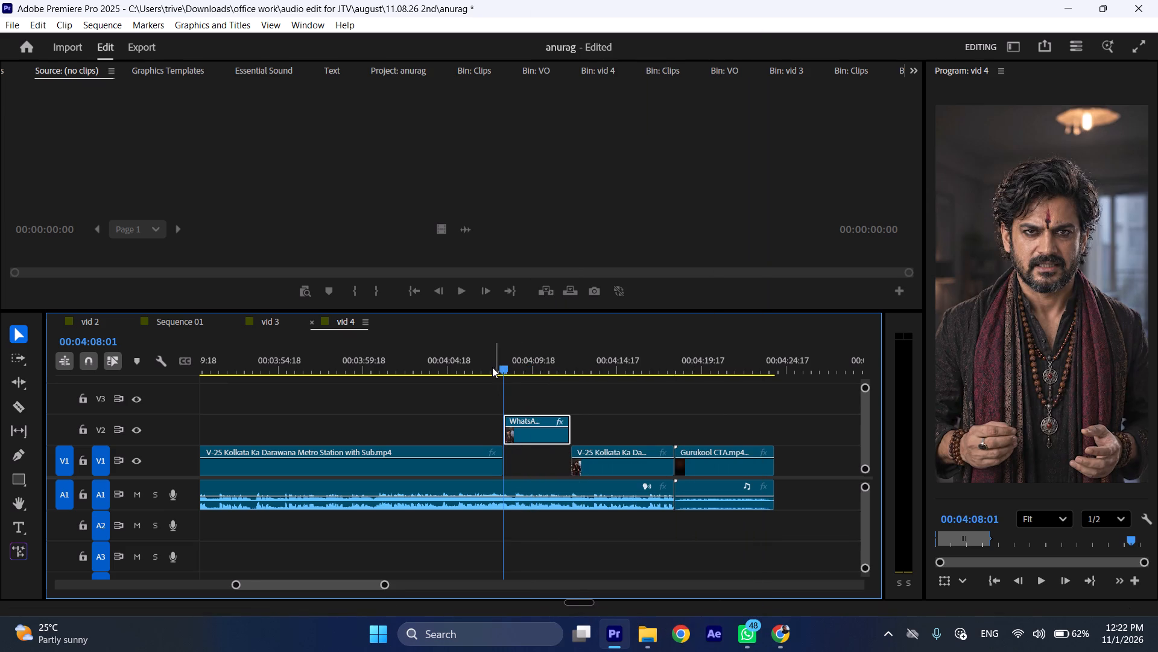
Play from about 00:04:04 through the WhatsApp clip into the following presenter shot to check the voice-over and picture.
{"action": "left_click", "coordinate": [492, 362]}
{"action": "key", "text": "space"}
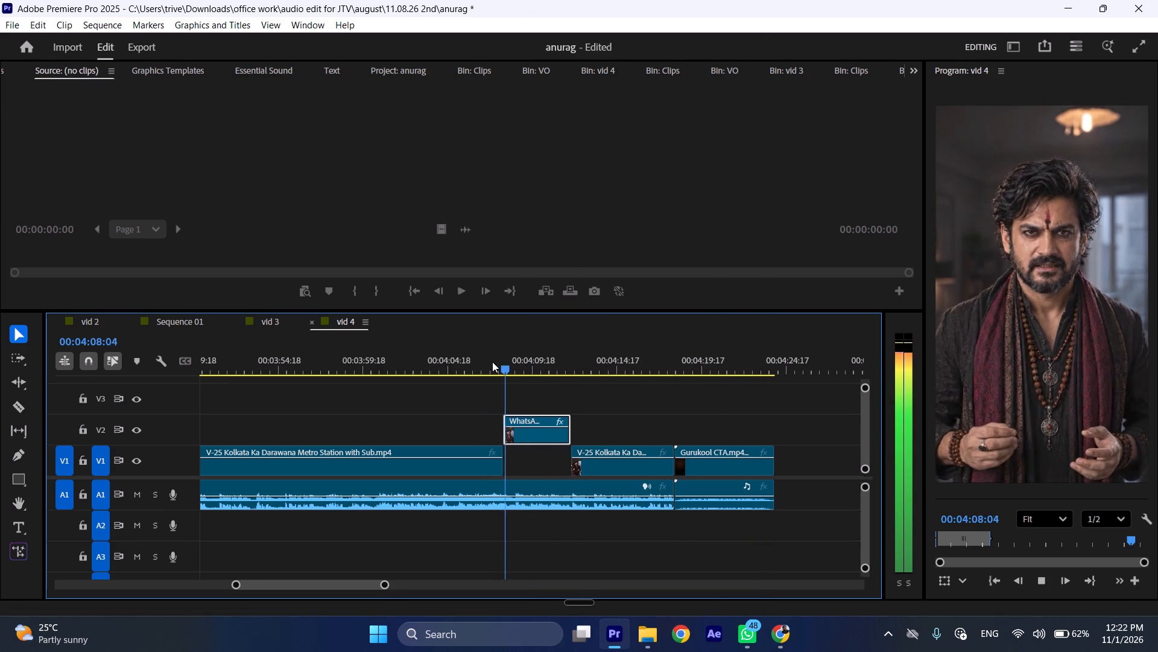
{"action": "left_click_drag", "start_coordinate": [482, 354], "coordinate": [472, 356]}
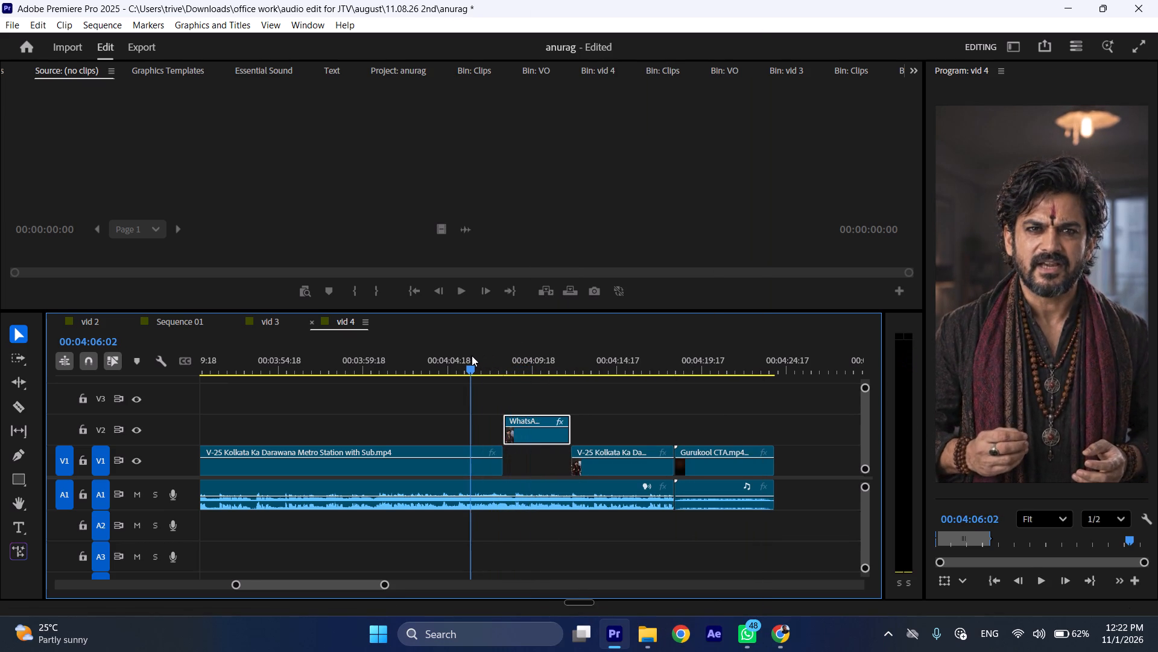
{"action": "left_click", "coordinate": [448, 353]}
{"action": "key", "text": "space"}
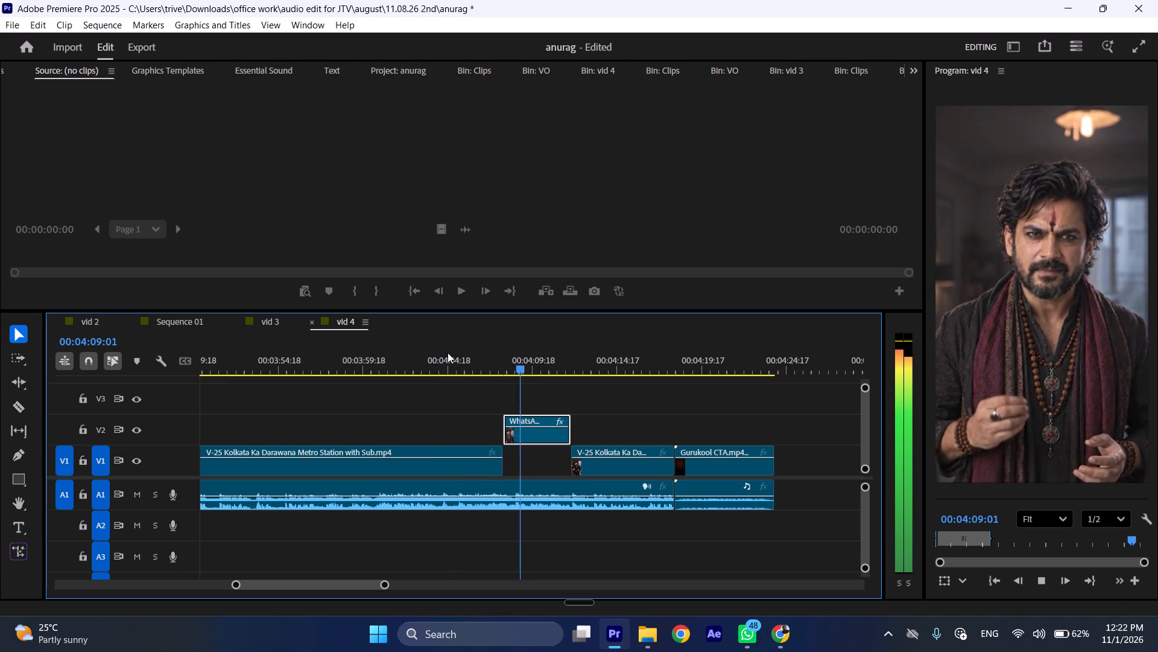
{"action": "left_click", "coordinate": [448, 353]}
{"action": "key", "text": "space"}
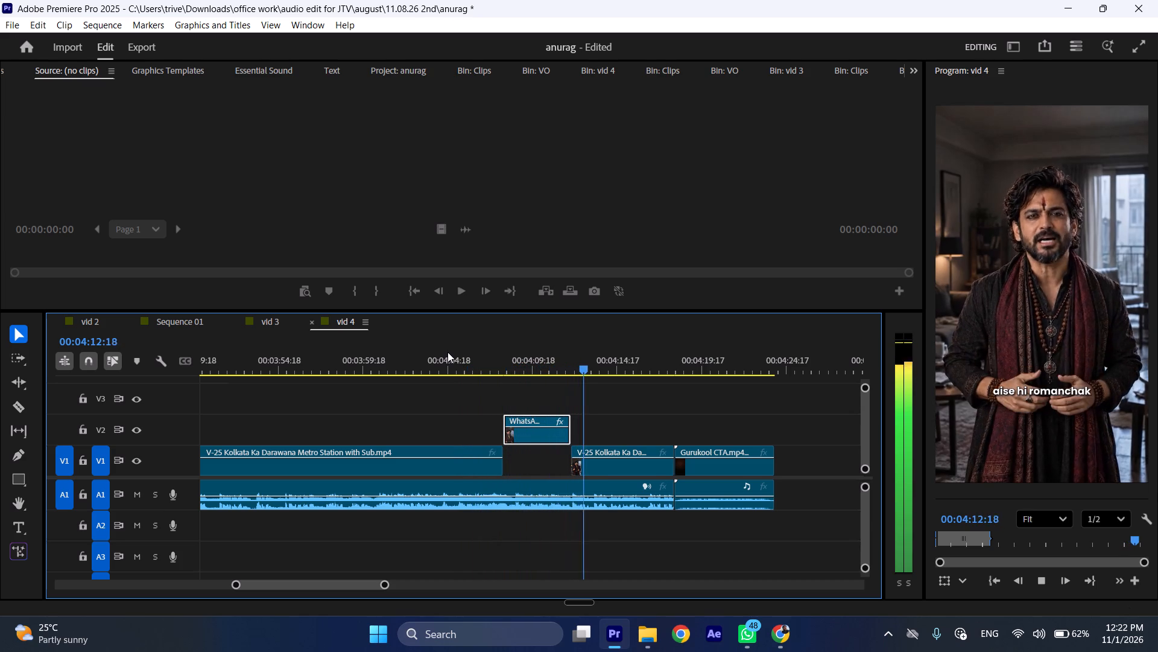
{"action": "key", "text": "space"}
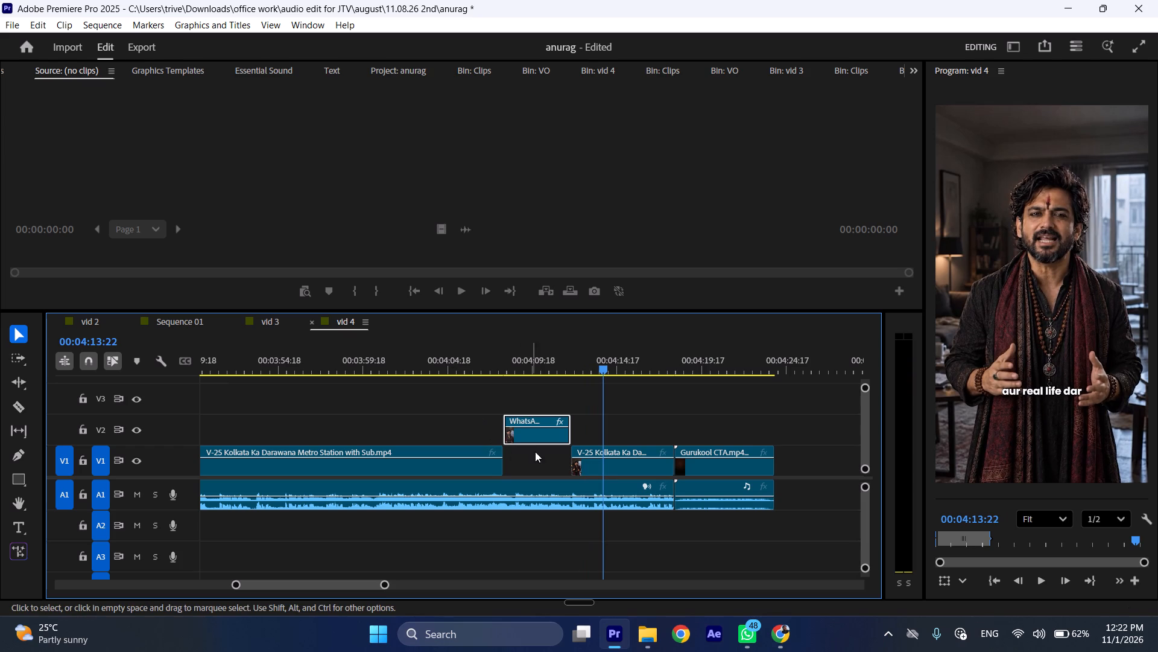
Move the WhatsApp clip from V2 down to V1, into the gap between the two V-25 clips.
{"action": "left_click", "coordinate": [539, 443]}
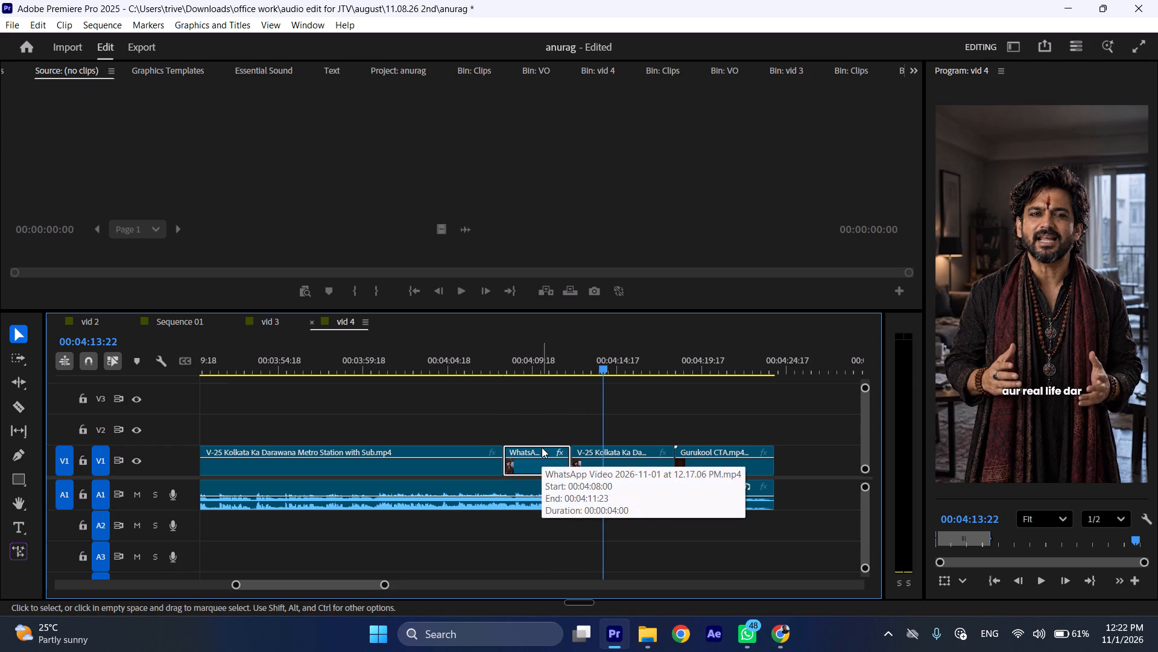
{"action": "left_click", "coordinate": [557, 392]}
Add a Cross Dissolve at the cut between the WhatsApp clip and the final V-25 presenter clip near 00:04:12:00.
{"action": "left_click_drag", "start_coordinate": [558, 406], "coordinate": [589, 462]}
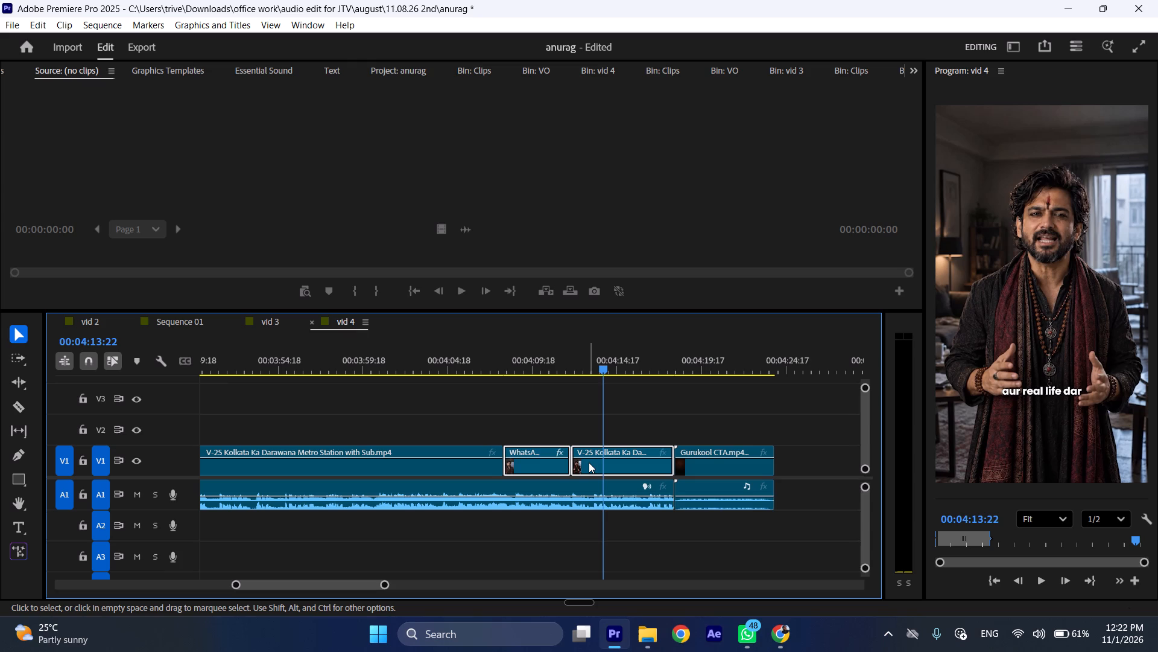
{"action": "key", "text": "d"}
{"action": "left_click_drag", "start_coordinate": [565, 363], "coordinate": [572, 365]}
{"action": "key", "text": "ctrl+shift+c"}
{"action": "key", "text": "ctrl+shift+c"}
{"action": "key", "text": "ctrl+shift+c"}
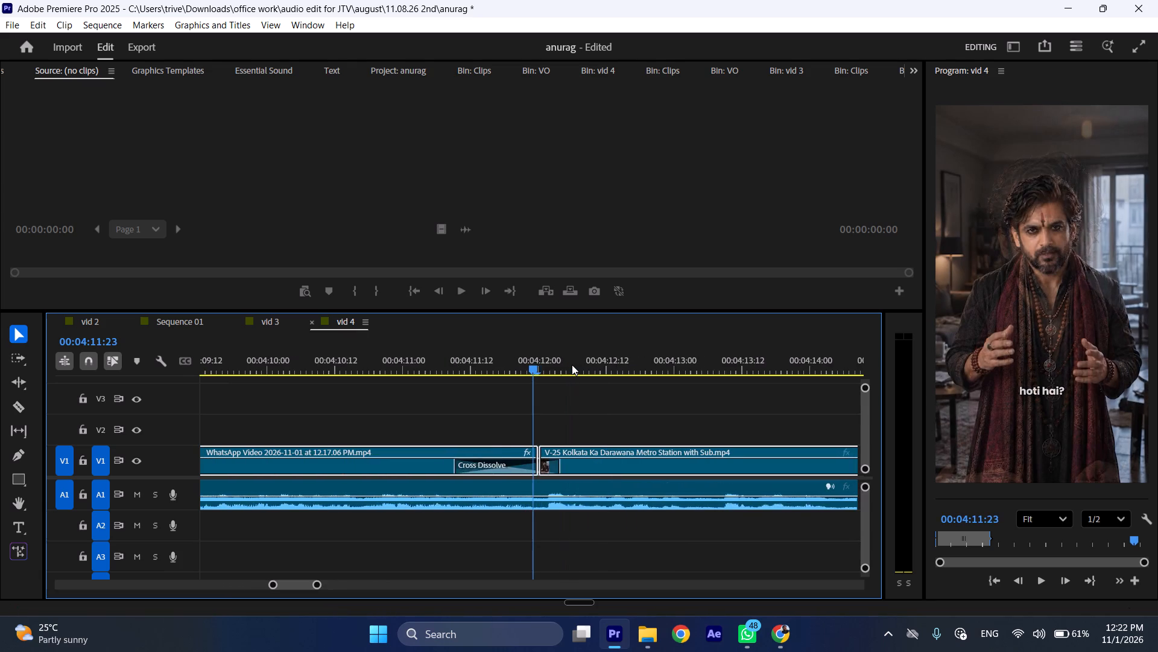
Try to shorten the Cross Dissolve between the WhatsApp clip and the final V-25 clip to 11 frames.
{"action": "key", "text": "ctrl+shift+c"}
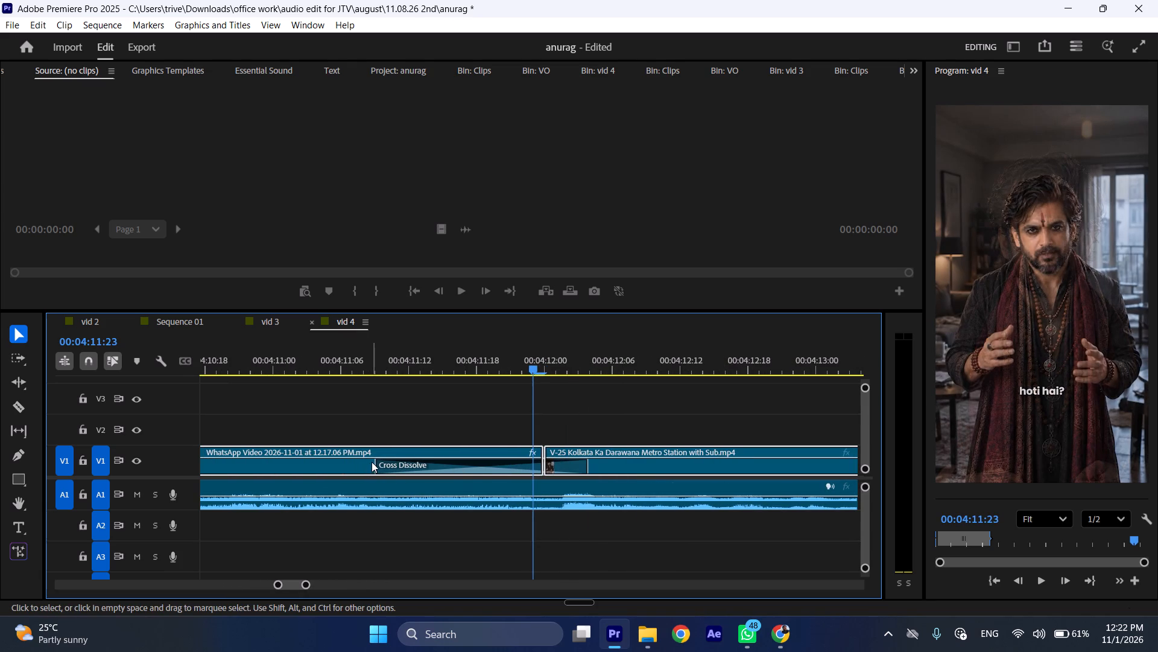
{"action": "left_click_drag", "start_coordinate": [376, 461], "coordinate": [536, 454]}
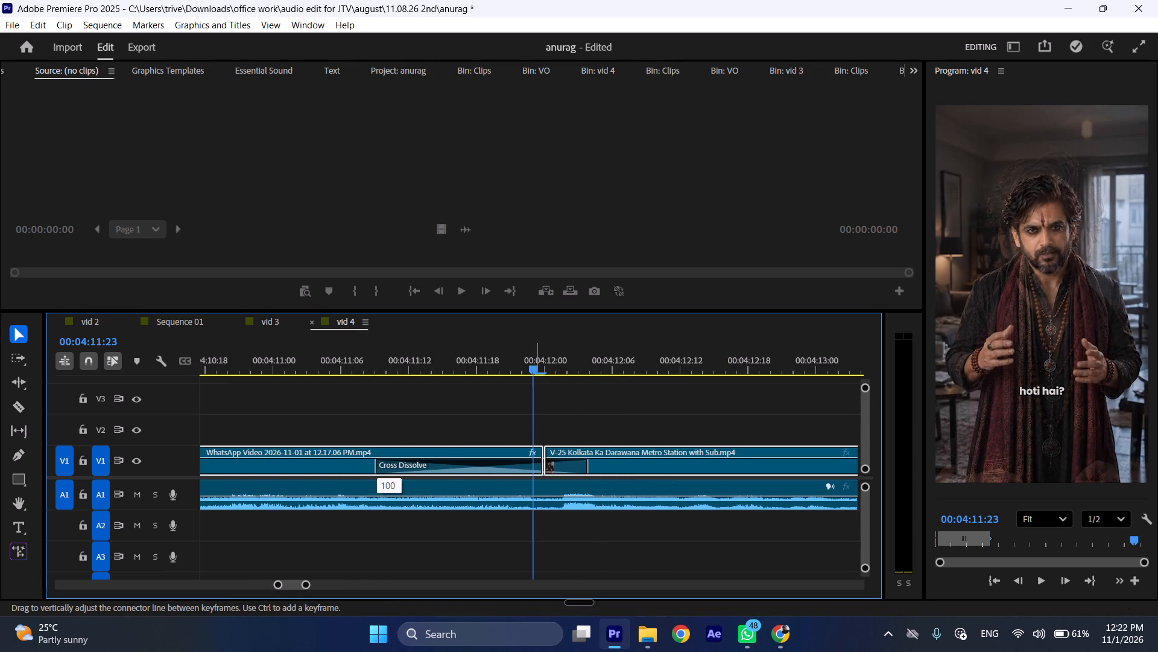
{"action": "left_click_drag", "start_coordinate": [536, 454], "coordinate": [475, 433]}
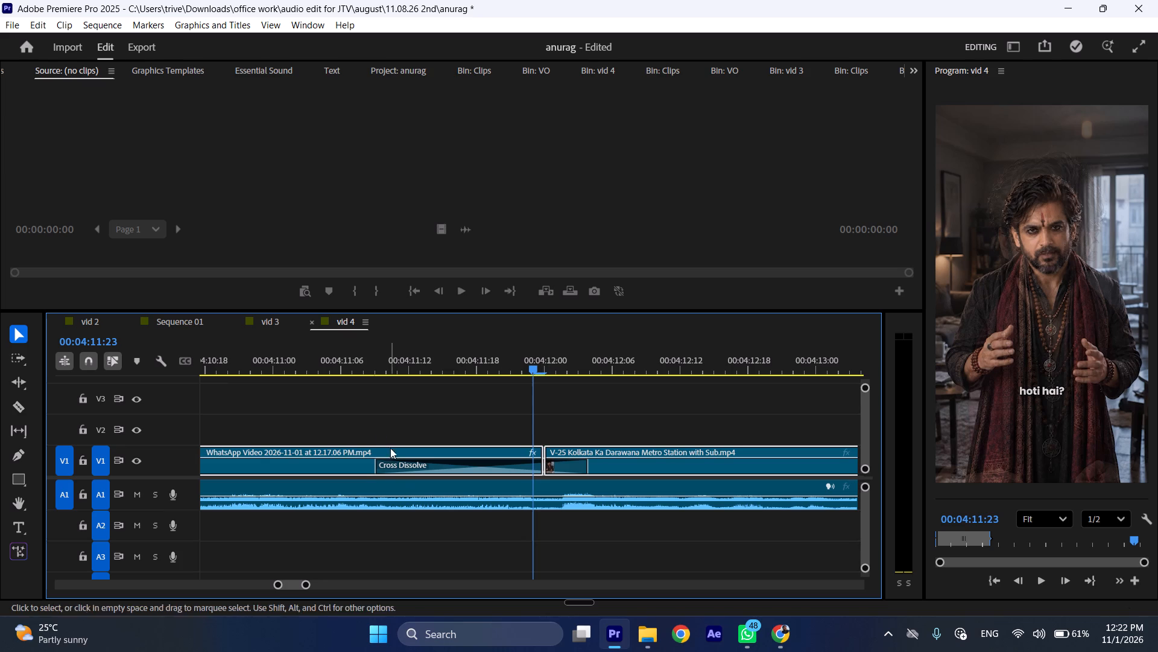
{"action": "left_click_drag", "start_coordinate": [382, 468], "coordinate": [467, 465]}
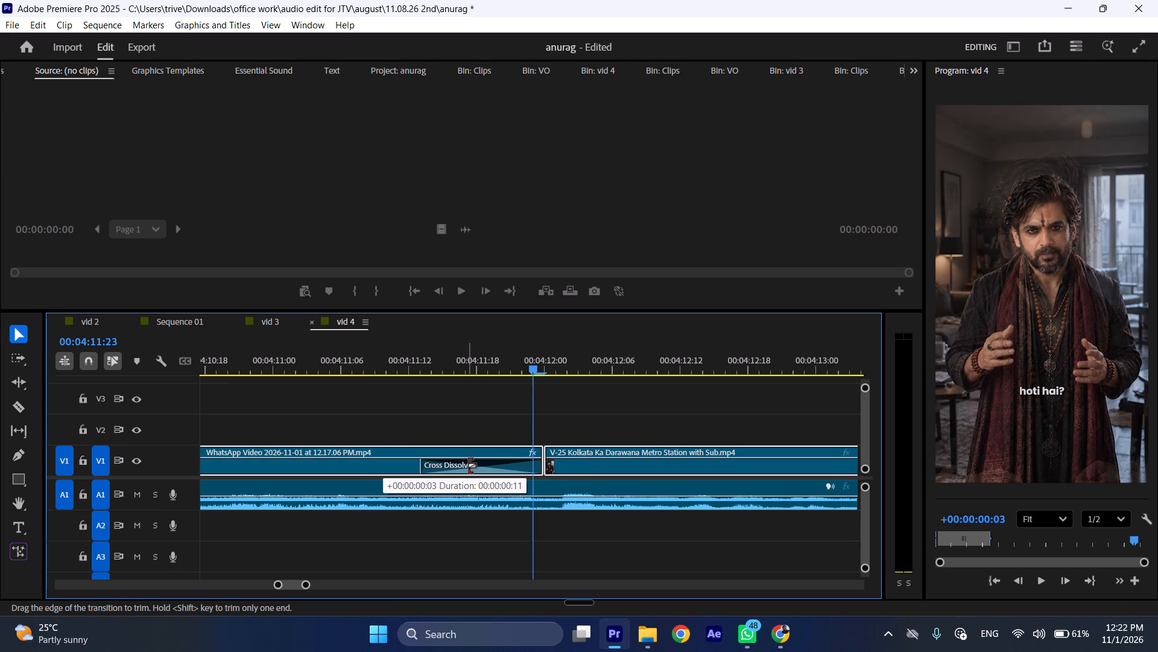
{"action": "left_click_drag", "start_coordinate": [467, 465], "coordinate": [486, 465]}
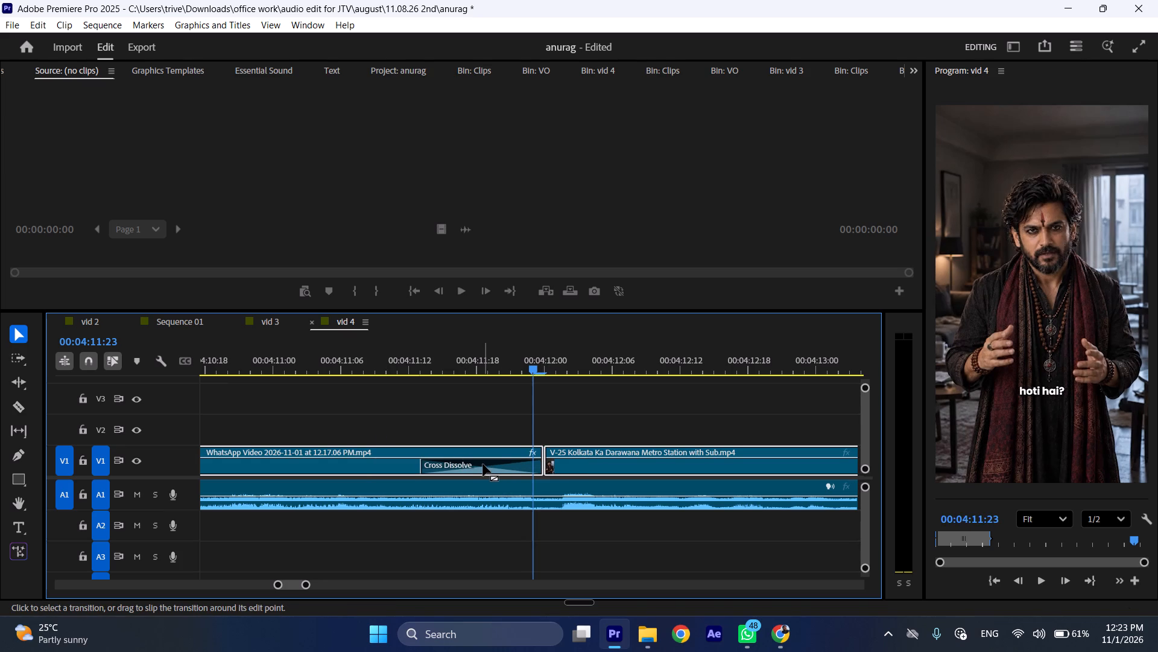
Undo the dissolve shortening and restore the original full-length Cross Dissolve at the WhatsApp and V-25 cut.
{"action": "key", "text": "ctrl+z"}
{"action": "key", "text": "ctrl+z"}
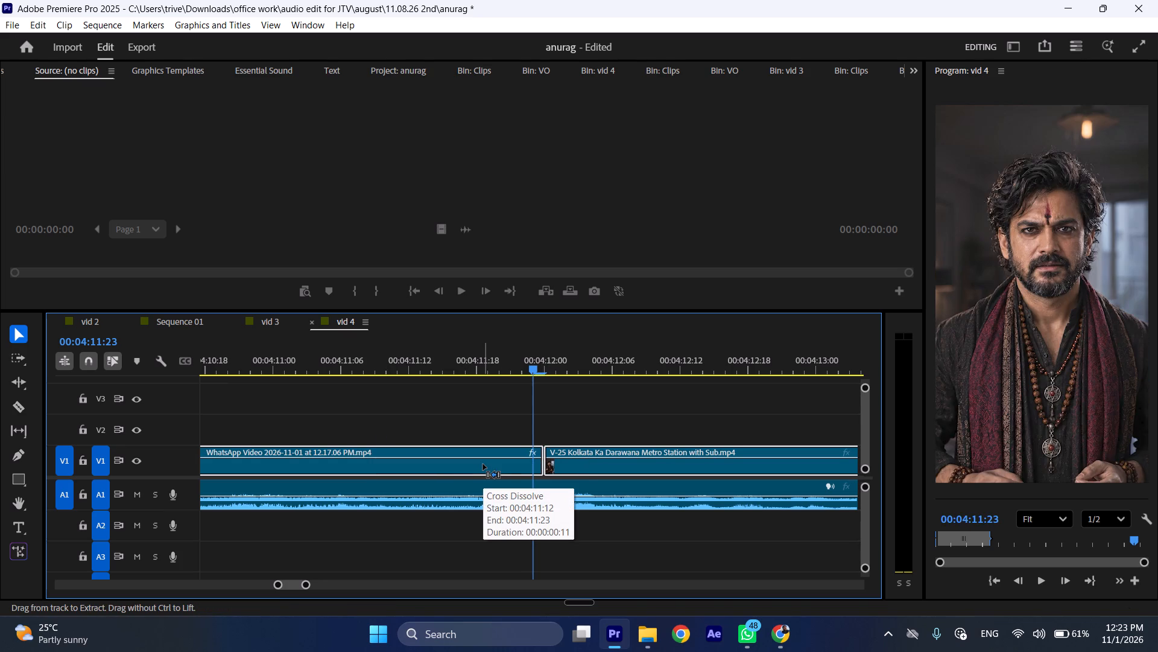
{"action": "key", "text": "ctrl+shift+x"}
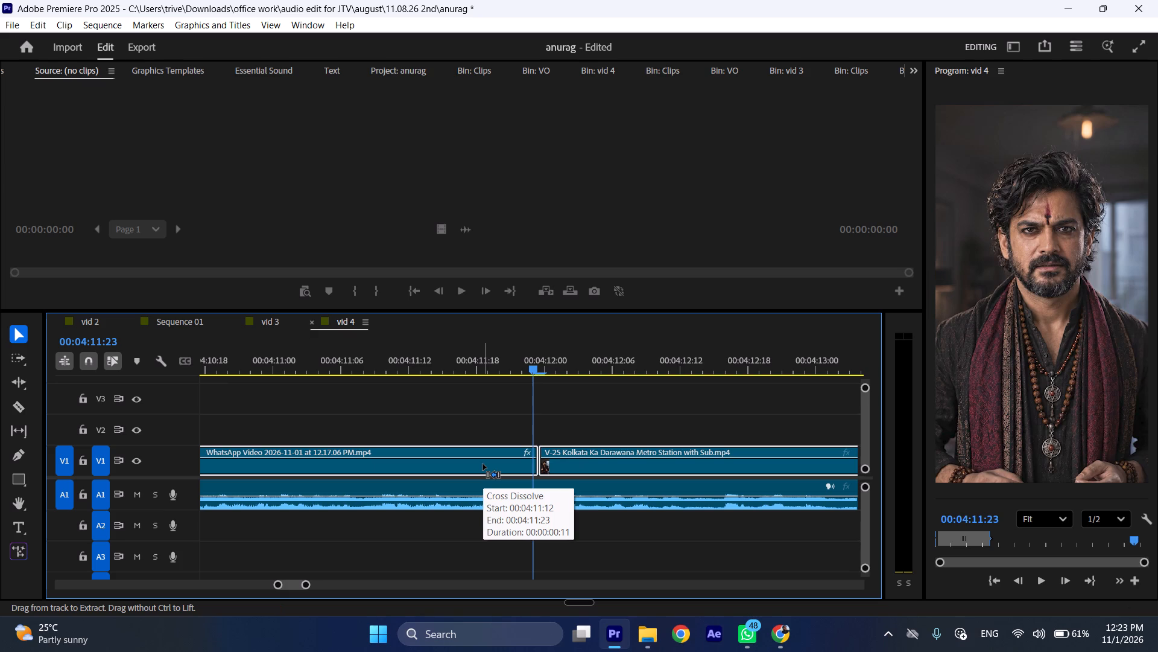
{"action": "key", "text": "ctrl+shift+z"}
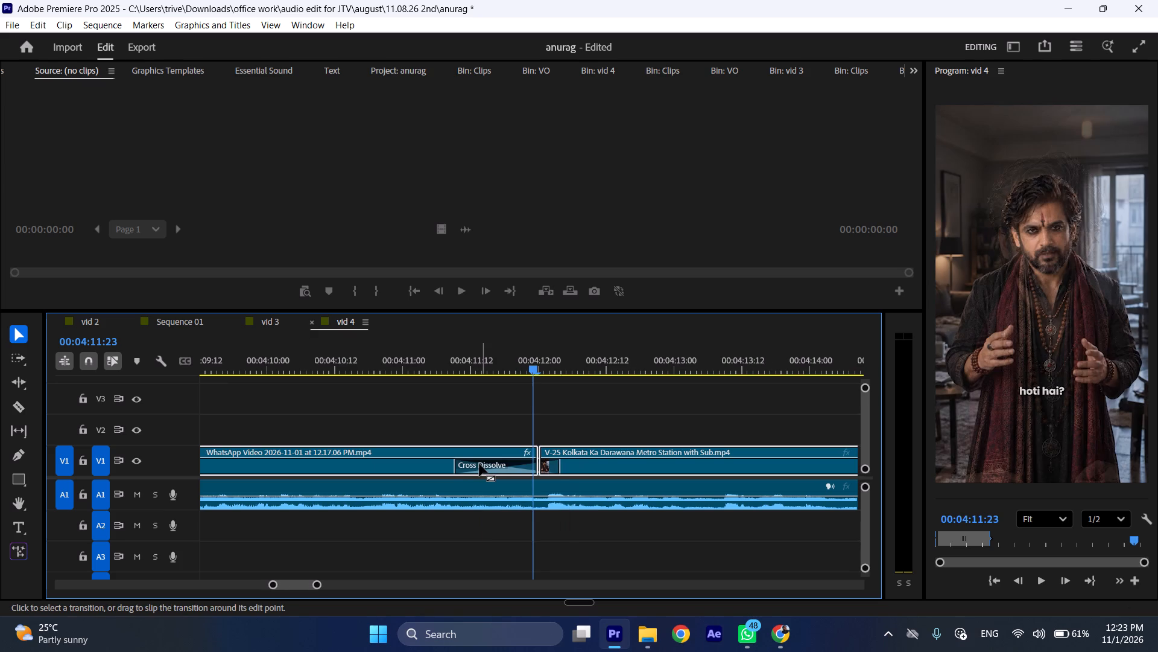
Shorten the Cross Dissolve between the WhatsApp clip and the final V-25 clip to just a few frames around the cut.
{"action": "left_click_drag", "start_coordinate": [458, 464], "coordinate": [496, 465]}
{"action": "left_click_drag", "start_coordinate": [496, 465], "coordinate": [542, 468]}
{"action": "left_click_drag", "start_coordinate": [502, 462], "coordinate": [531, 467]}
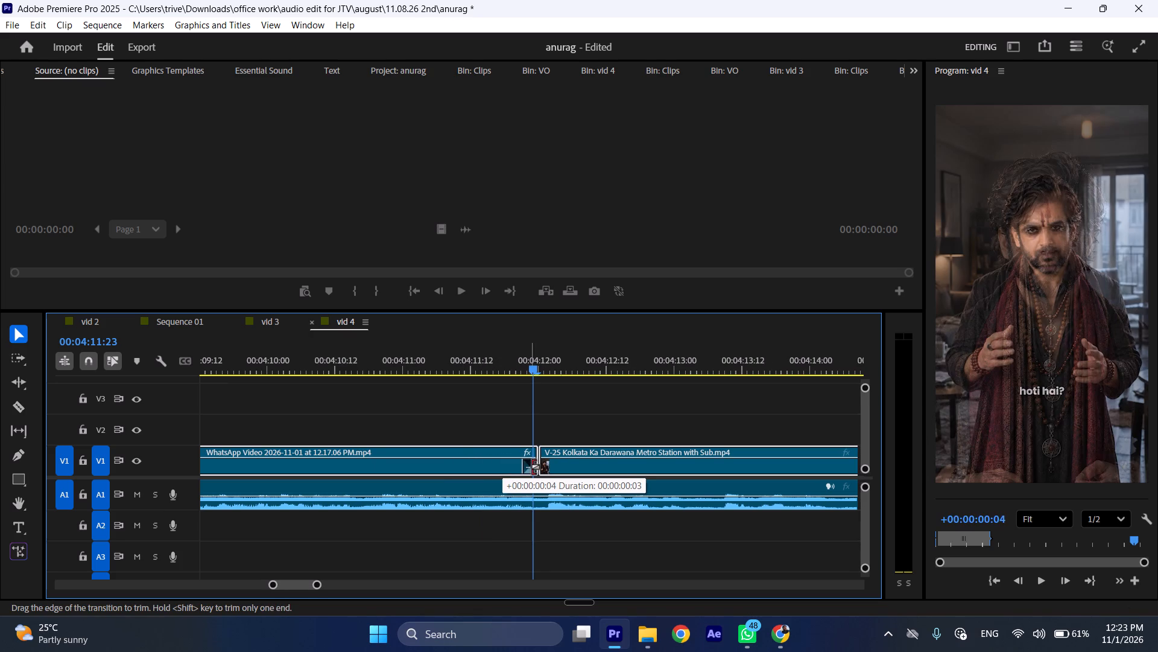
{"action": "left_click_drag", "start_coordinate": [531, 467], "coordinate": [520, 466]}
{"action": "left_click_drag", "start_coordinate": [525, 467], "coordinate": [537, 467]}
Play from about 00:04:11:13 across the shortened dissolve into the final V-25 presenter clip to check the transition.
{"action": "left_click", "coordinate": [481, 365]}
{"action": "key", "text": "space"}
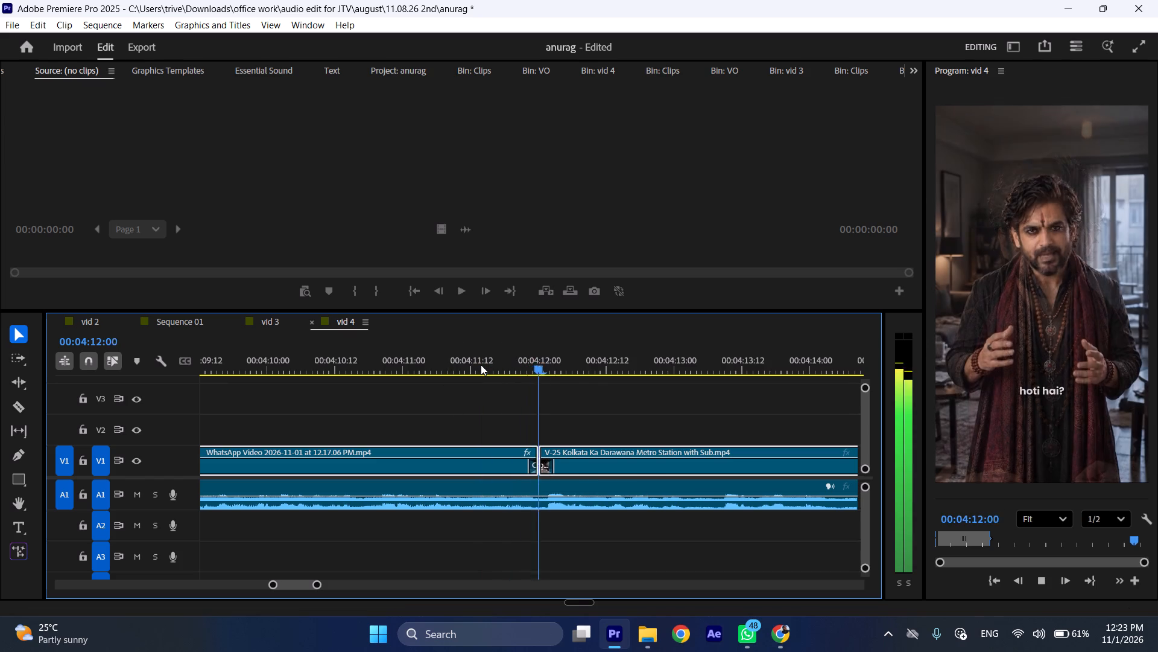
{"action": "left_click", "coordinate": [481, 365]}
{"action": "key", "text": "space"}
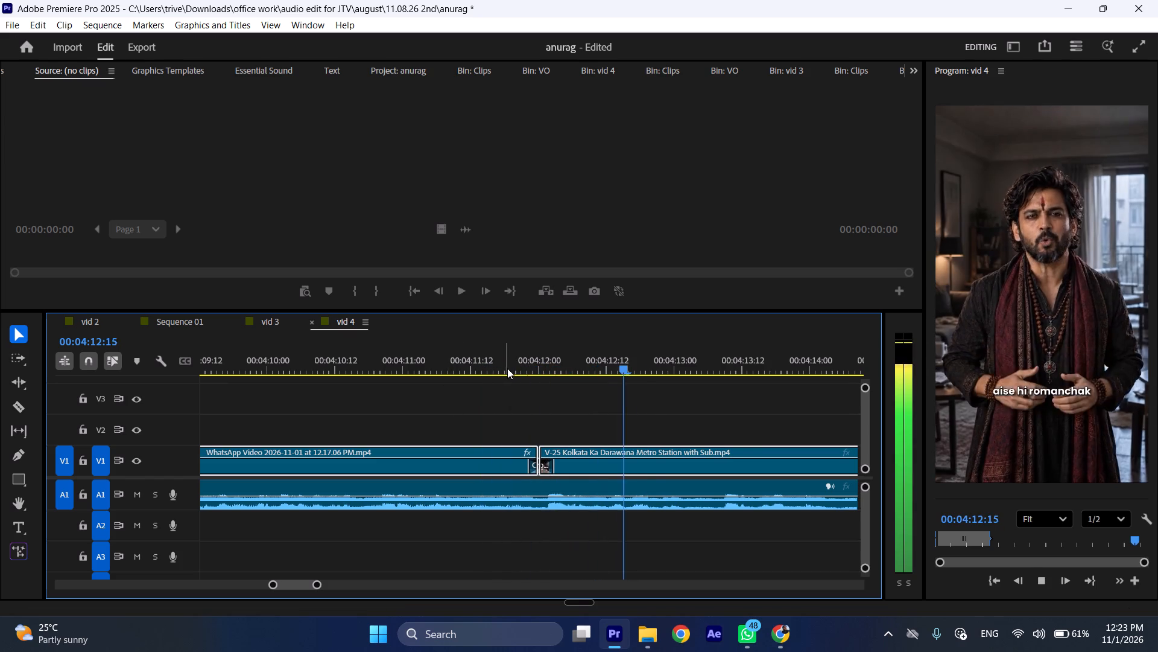
Scrub across the Cross Dissolve near 00:04:12:00 and lengthen it by pulling its start edge earlier.
{"action": "left_click_drag", "start_coordinate": [514, 369], "coordinate": [538, 378]}
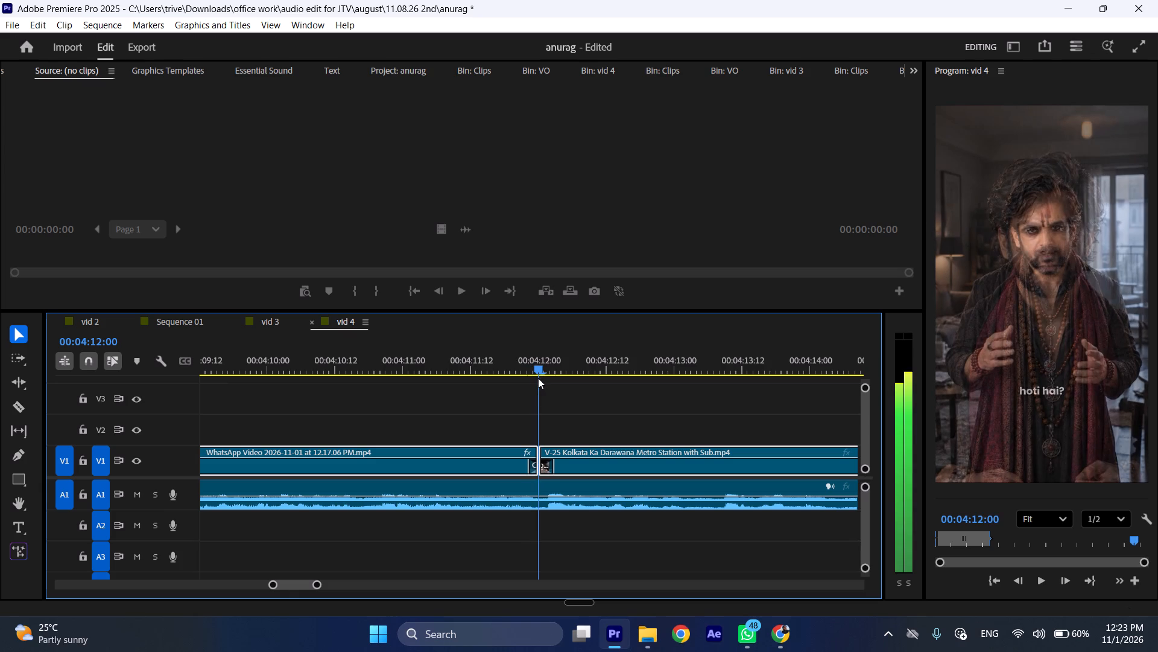
{"action": "left_click_drag", "start_coordinate": [538, 378], "coordinate": [525, 380]}
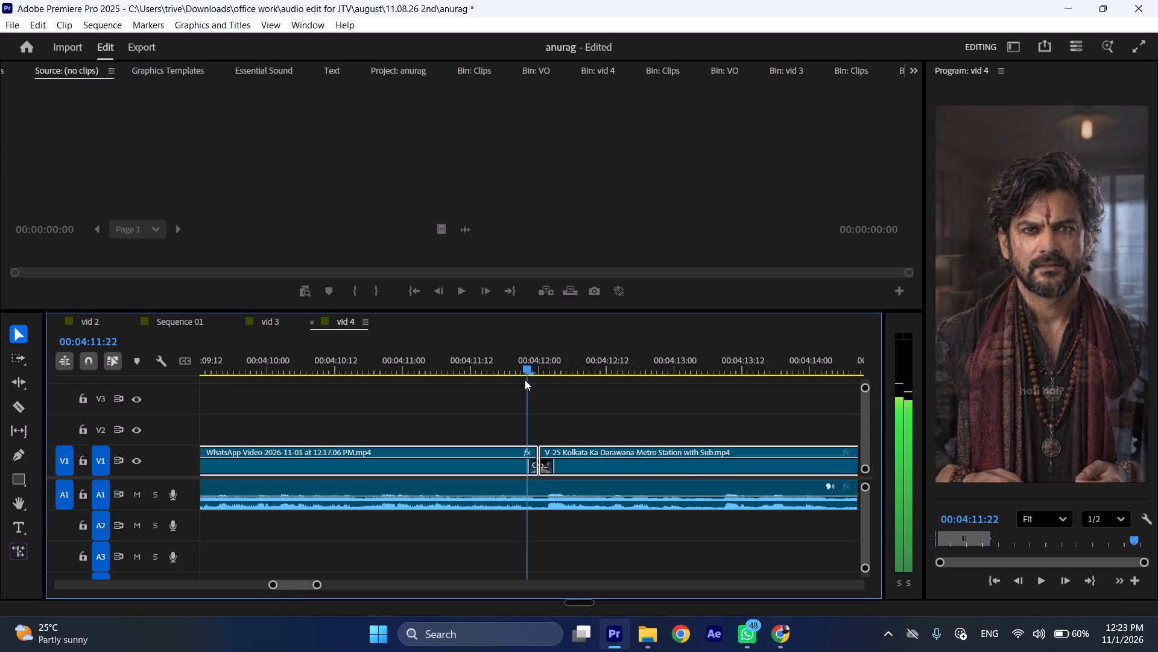
{"action": "left_click_drag", "start_coordinate": [525, 380], "coordinate": [517, 380]}
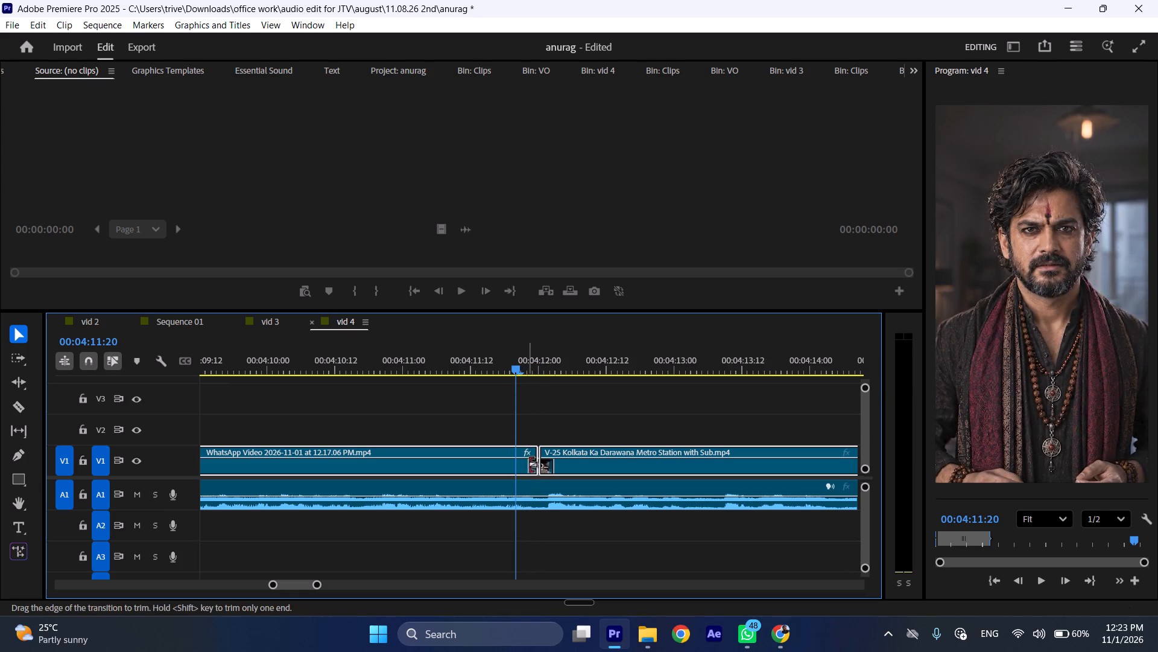
{"action": "left_click_drag", "start_coordinate": [529, 467], "coordinate": [511, 465]}
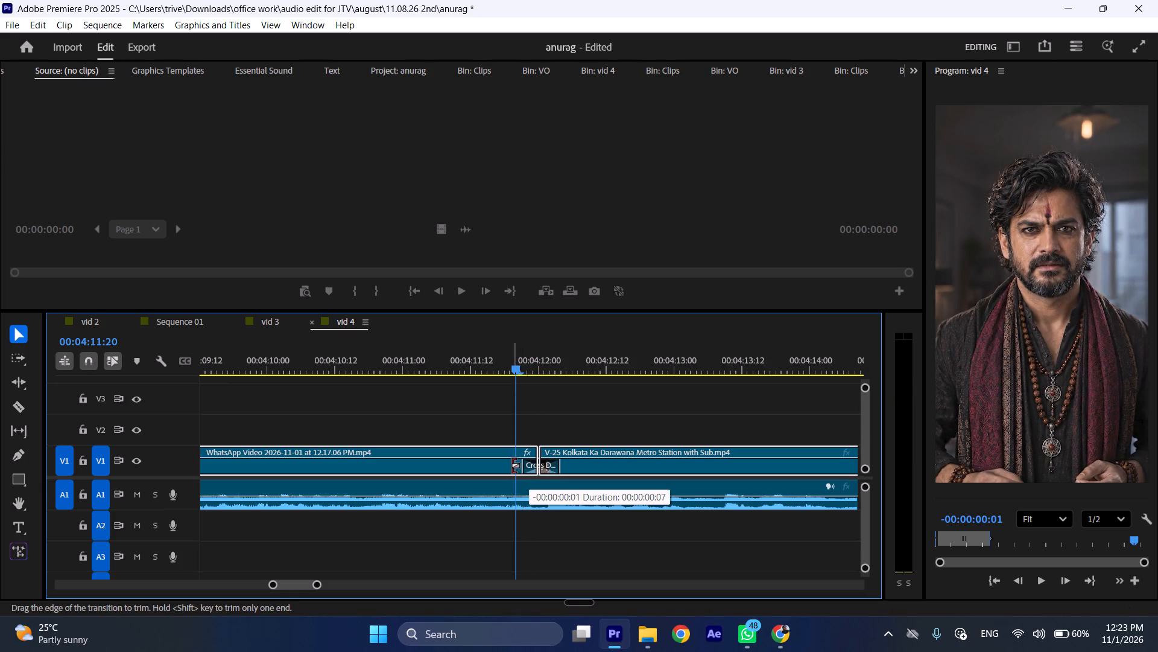
{"action": "left_click_drag", "start_coordinate": [511, 465], "coordinate": [489, 462]}
Play from about 00:04:11:14 across the lengthened Cross Dissolve into the final V-25 presenter clip to check the blend.
{"action": "left_click", "coordinate": [486, 366]}
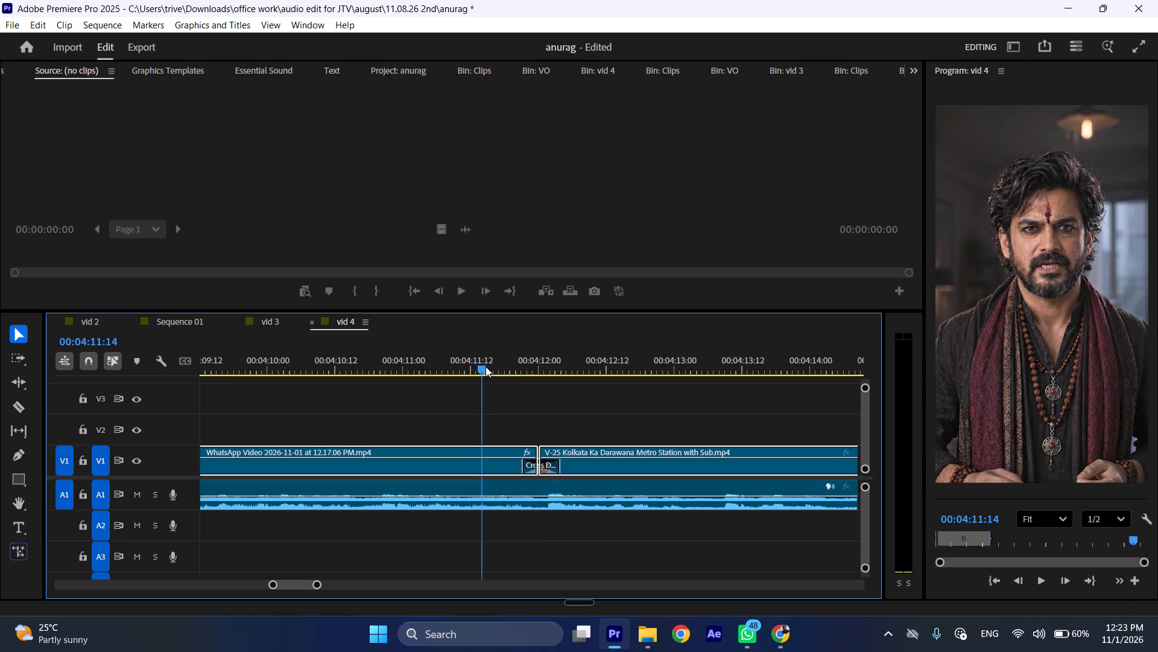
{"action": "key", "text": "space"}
{"action": "left_click", "coordinate": [486, 366]}
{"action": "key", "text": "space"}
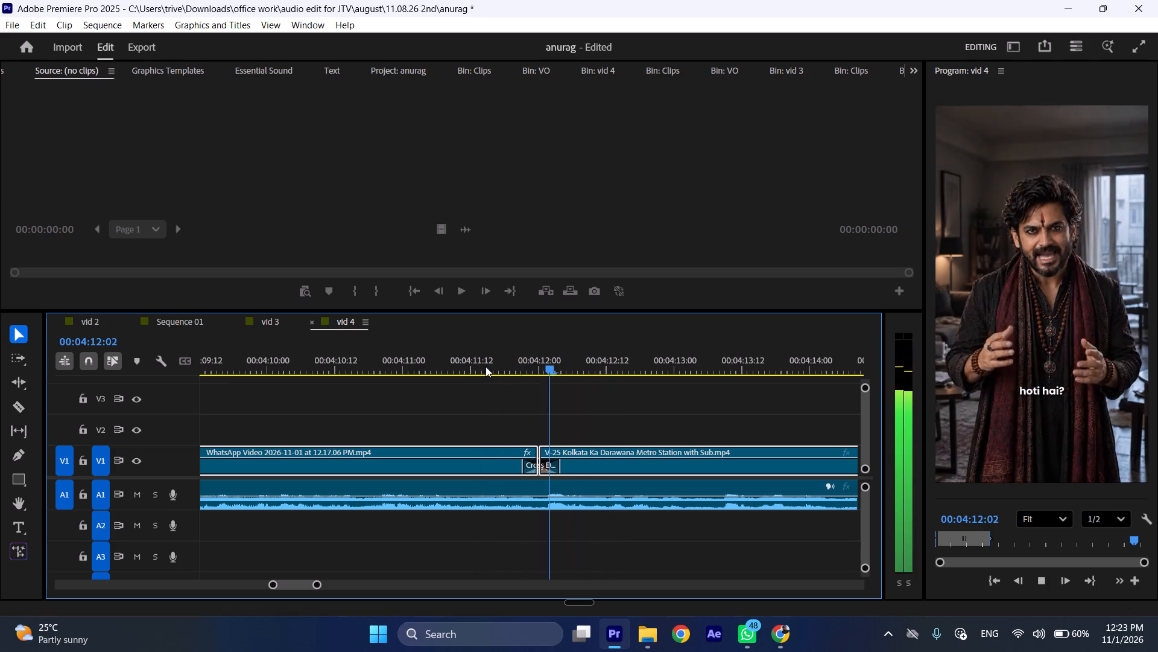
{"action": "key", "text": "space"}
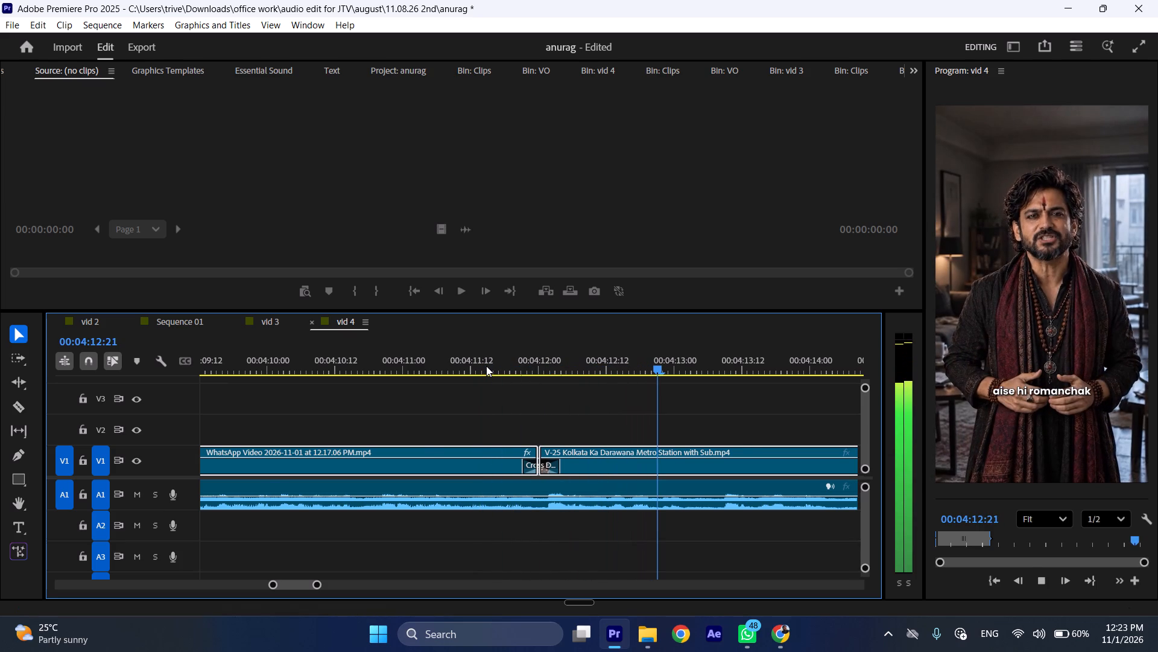
{"action": "key", "text": "ctrl+shift+x"}
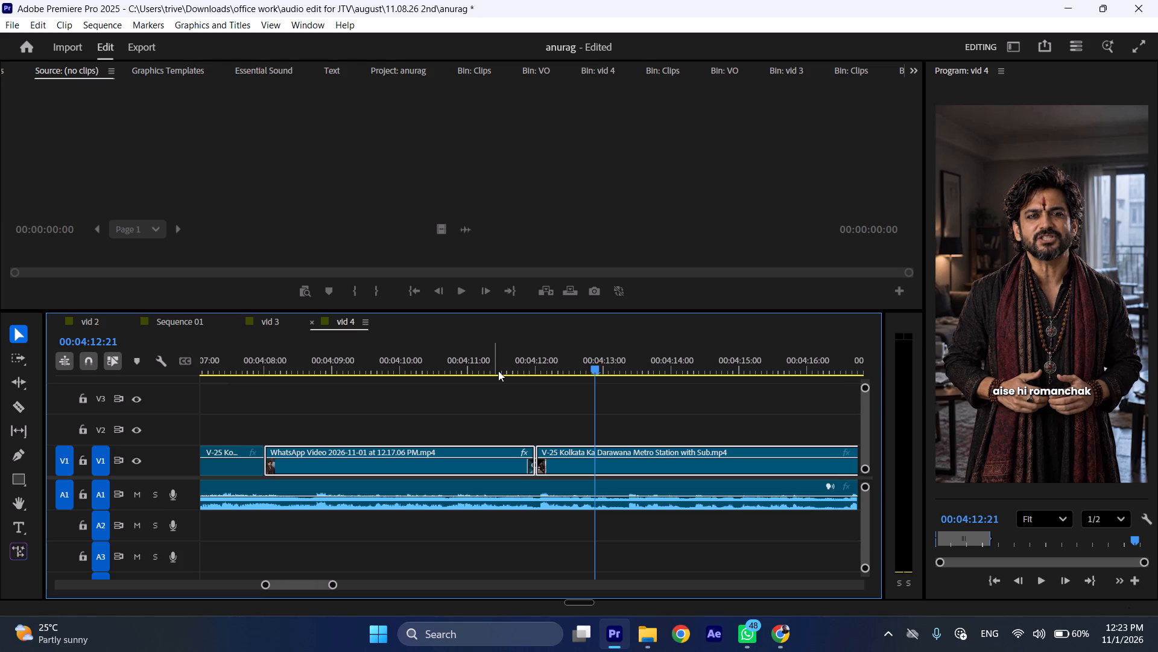
Return to about 00:04:04:03 in the V-25 clip ahead of the WhatsApp clip to review the passage again.
{"action": "scroll", "coordinate": [531, 388], "scroll_direction": "down", "scroll_amount": 8, "text": "alt"}
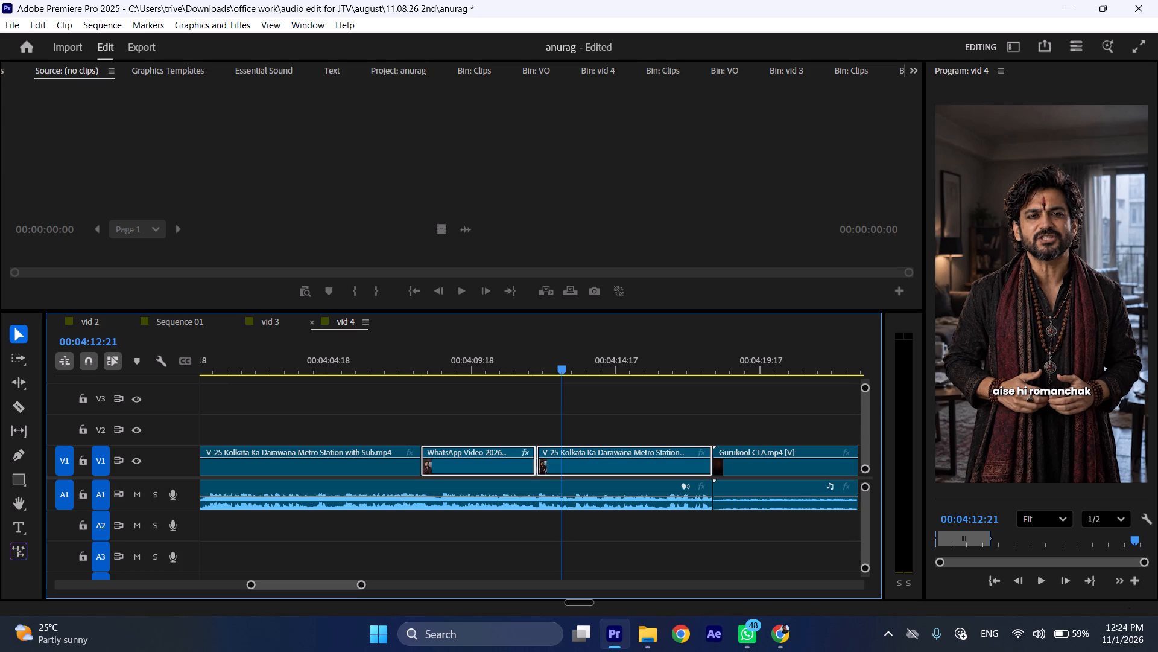
{"action": "left_click", "coordinate": [311, 365]}
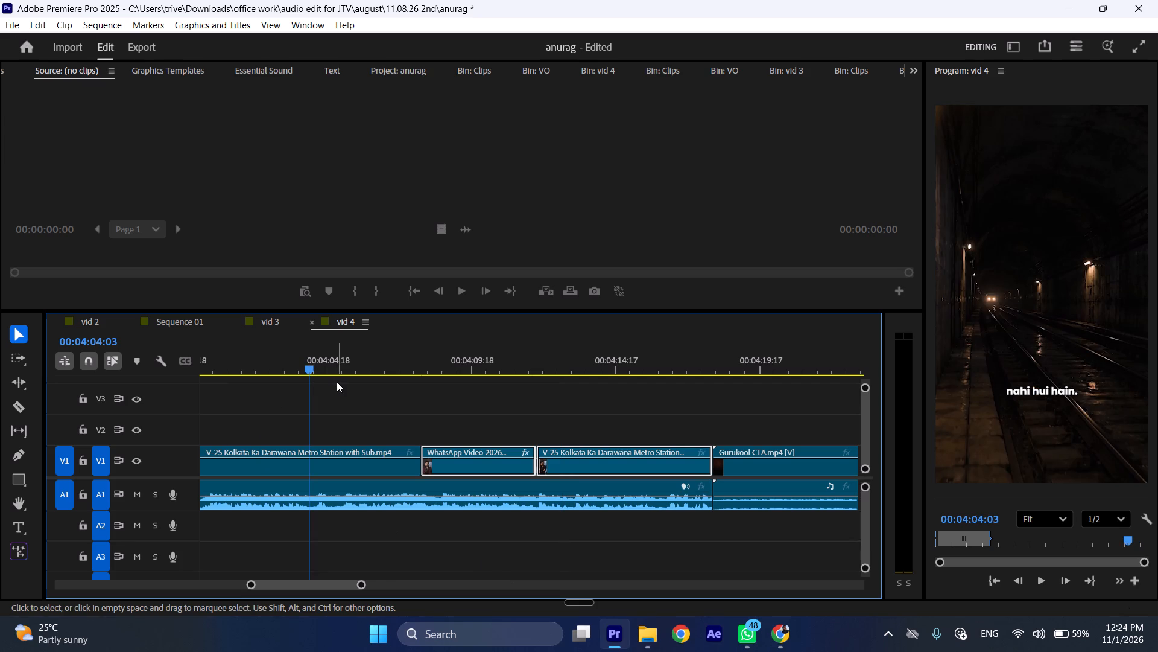
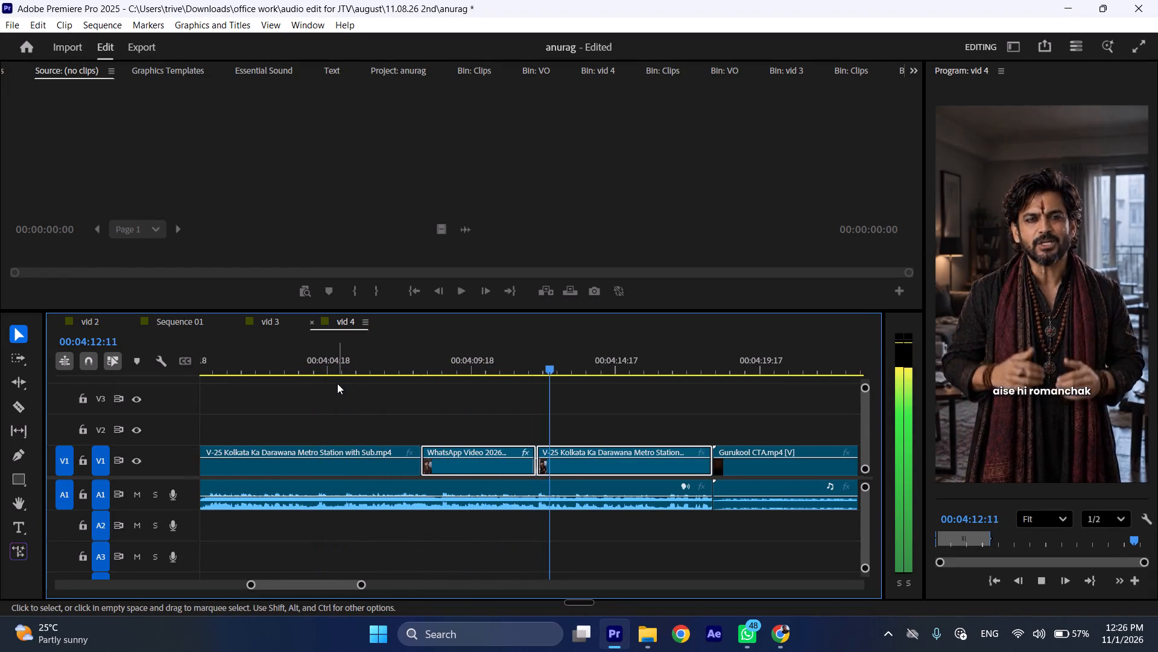
Review the final V-25 presenter clip through about 00:04:16:03, and check the start of V-25 around 00:03:14:06 to 00:03:17:21.
{"action": "key", "text": "space"}
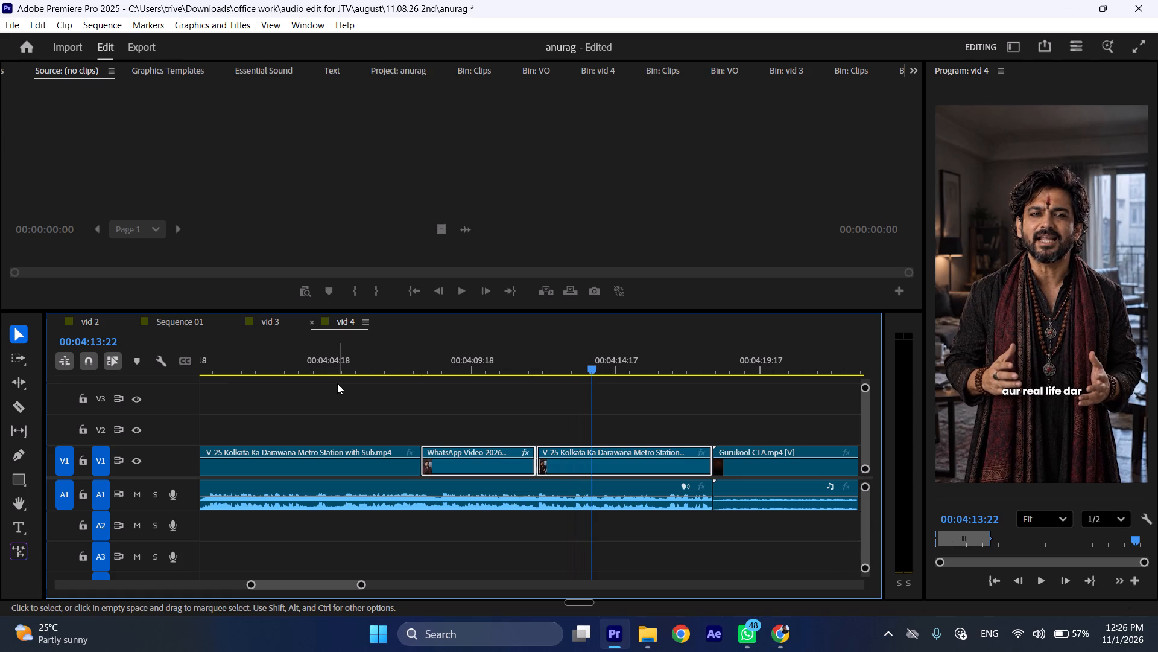
{"action": "left_click_drag", "start_coordinate": [618, 361], "coordinate": [675, 347]}
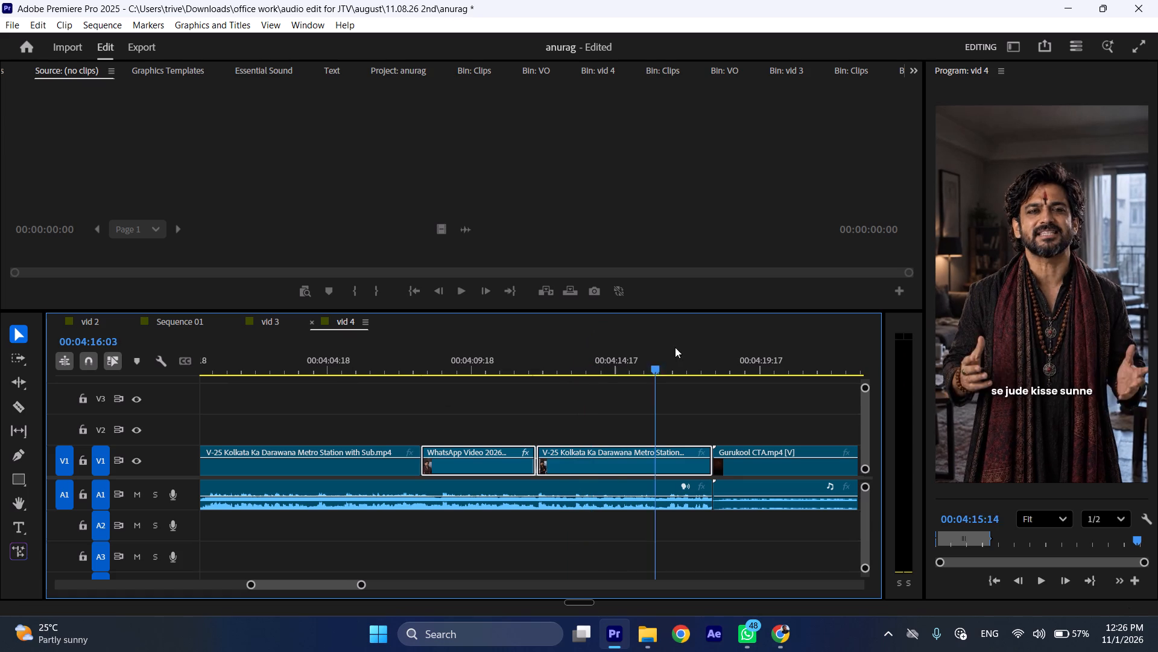
{"action": "left_click_drag", "start_coordinate": [675, 347], "coordinate": [376, 444]}
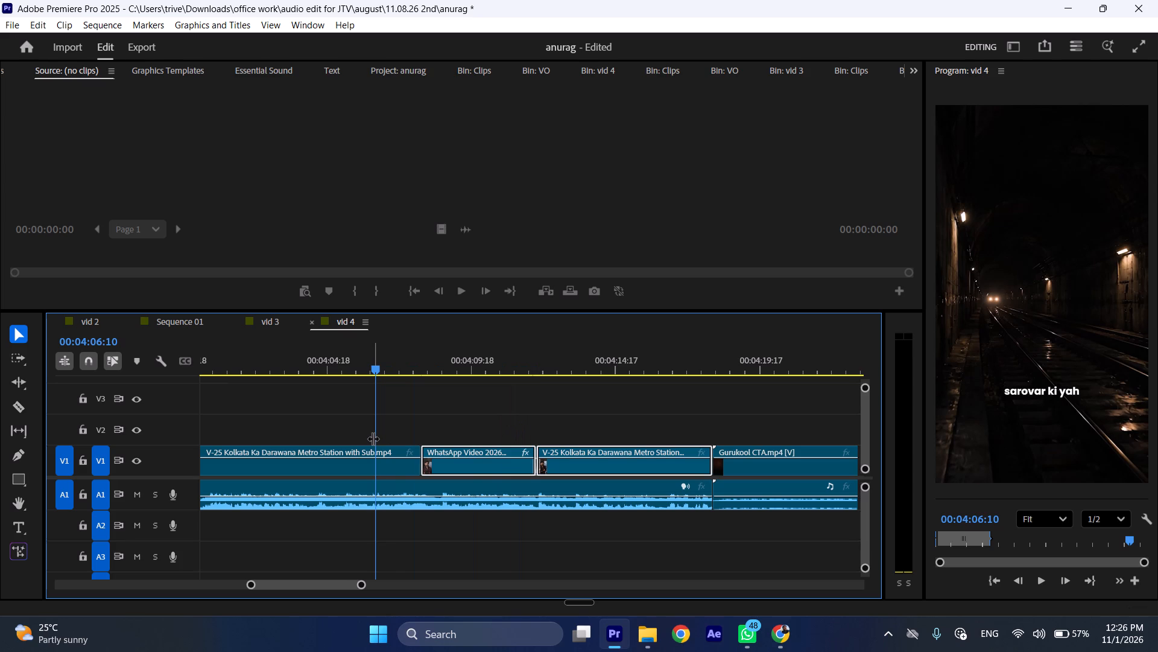
{"action": "scroll", "coordinate": [539, 459], "scroll_direction": "down", "scroll_amount": 9, "text": "alt"}
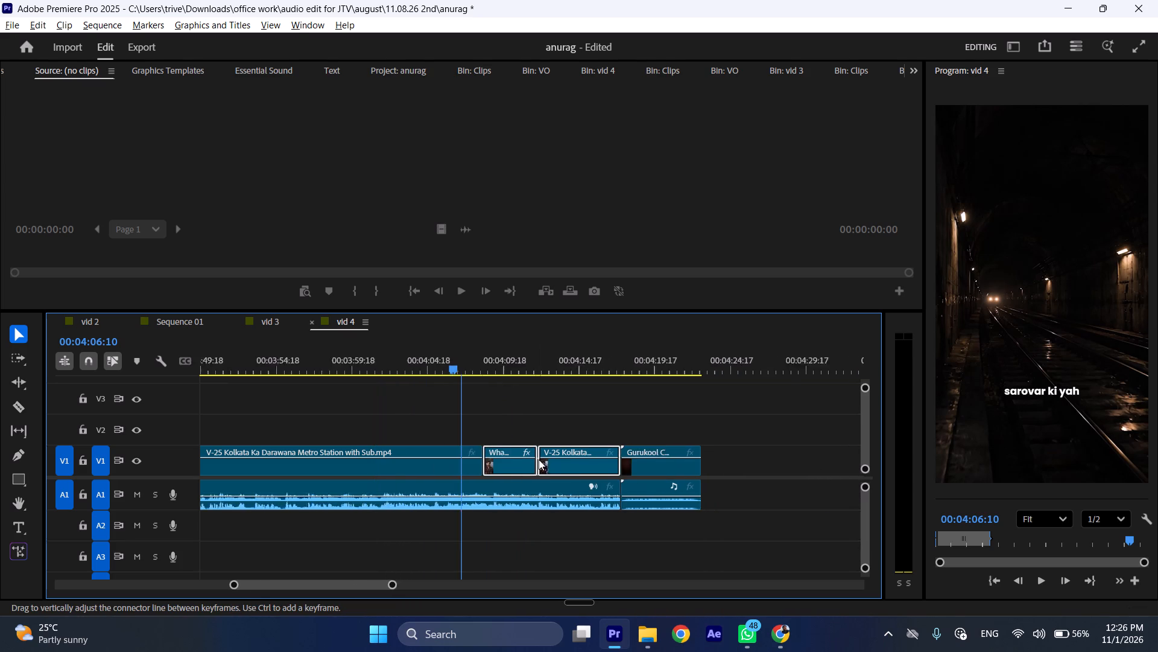
{"action": "scroll", "coordinate": [539, 459], "scroll_direction": "down", "scroll_amount": 8, "text": "alt"}
{"action": "left_click", "coordinate": [350, 370]}
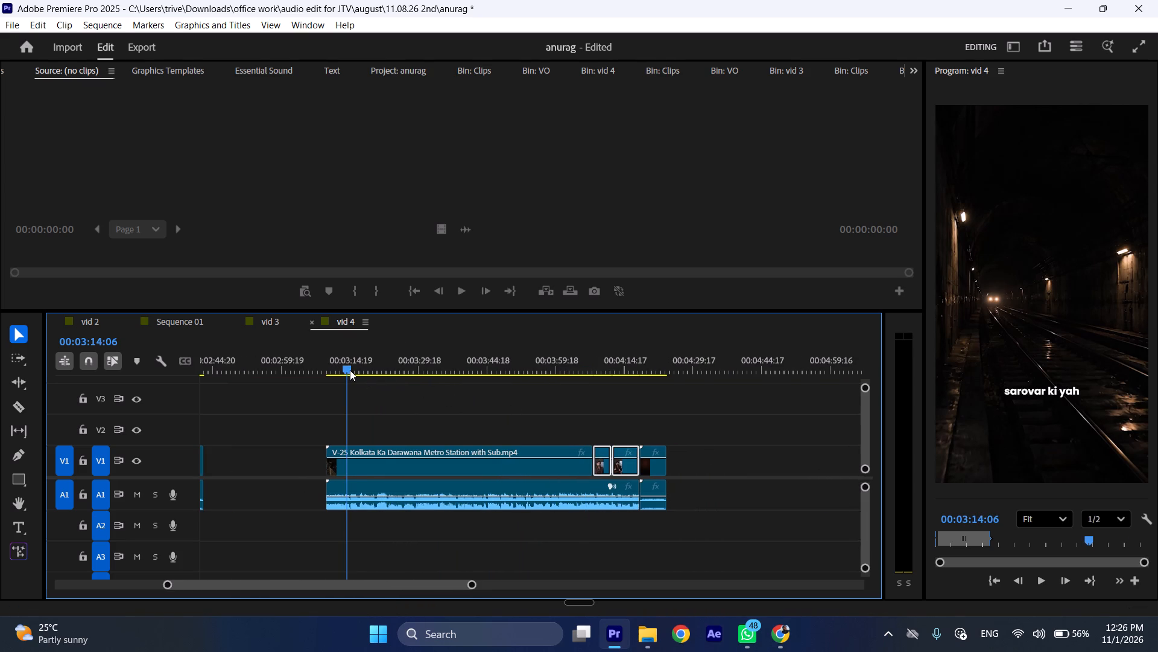
{"action": "left_click_drag", "start_coordinate": [353, 367], "coordinate": [368, 366]}
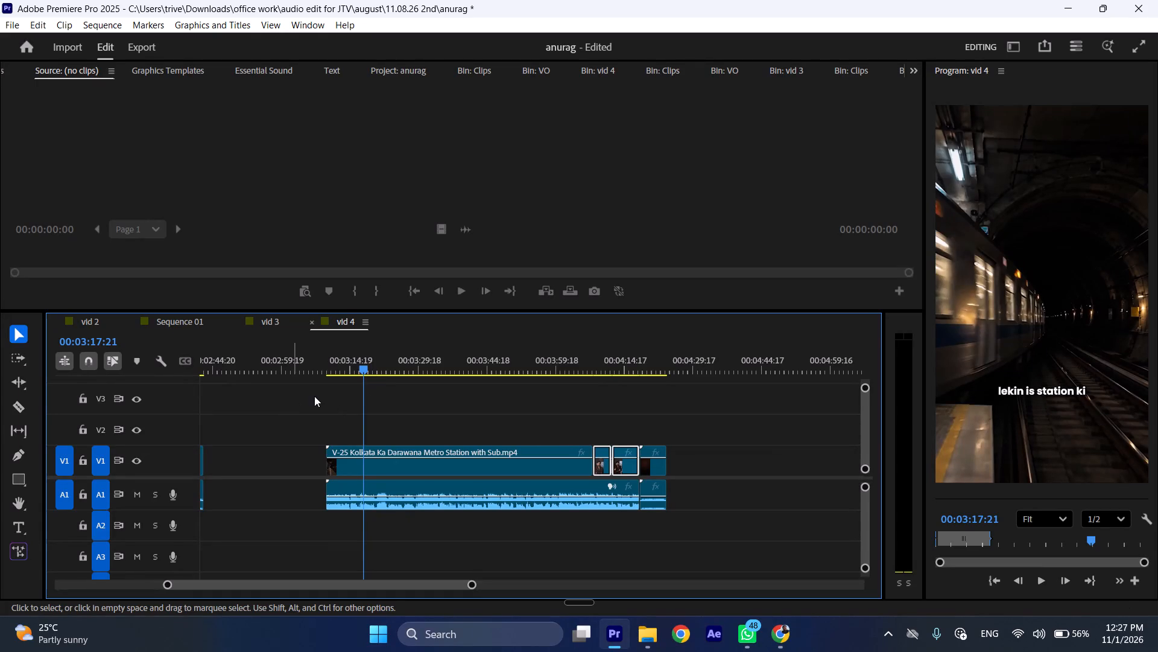
{"action": "left_click", "coordinate": [728, 506]}
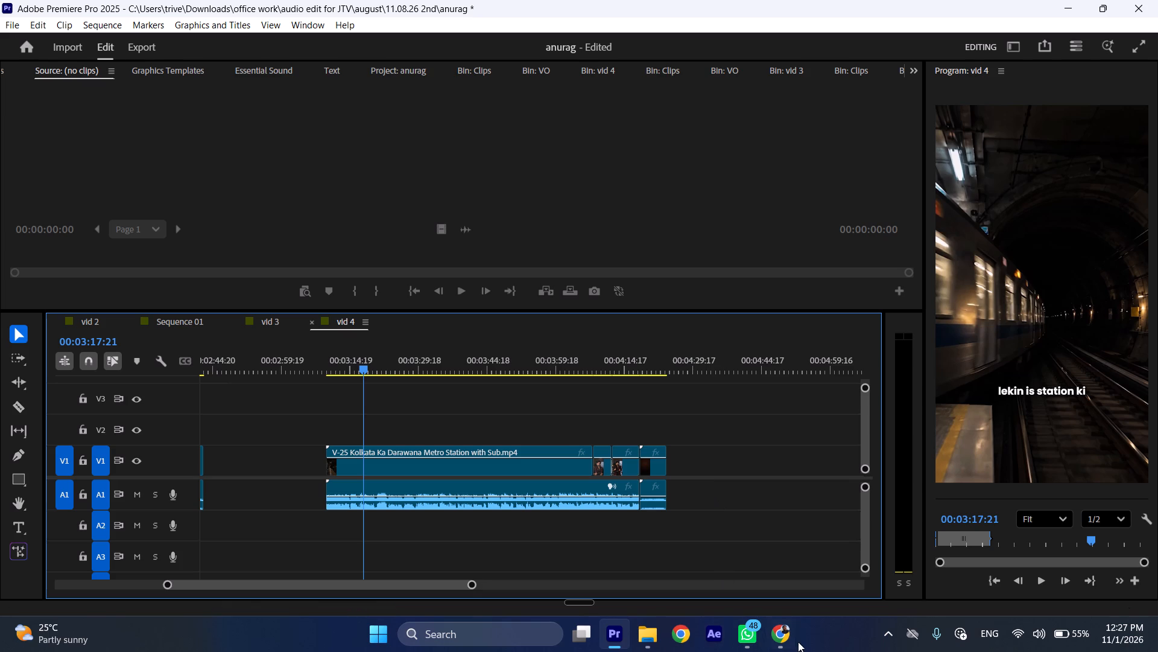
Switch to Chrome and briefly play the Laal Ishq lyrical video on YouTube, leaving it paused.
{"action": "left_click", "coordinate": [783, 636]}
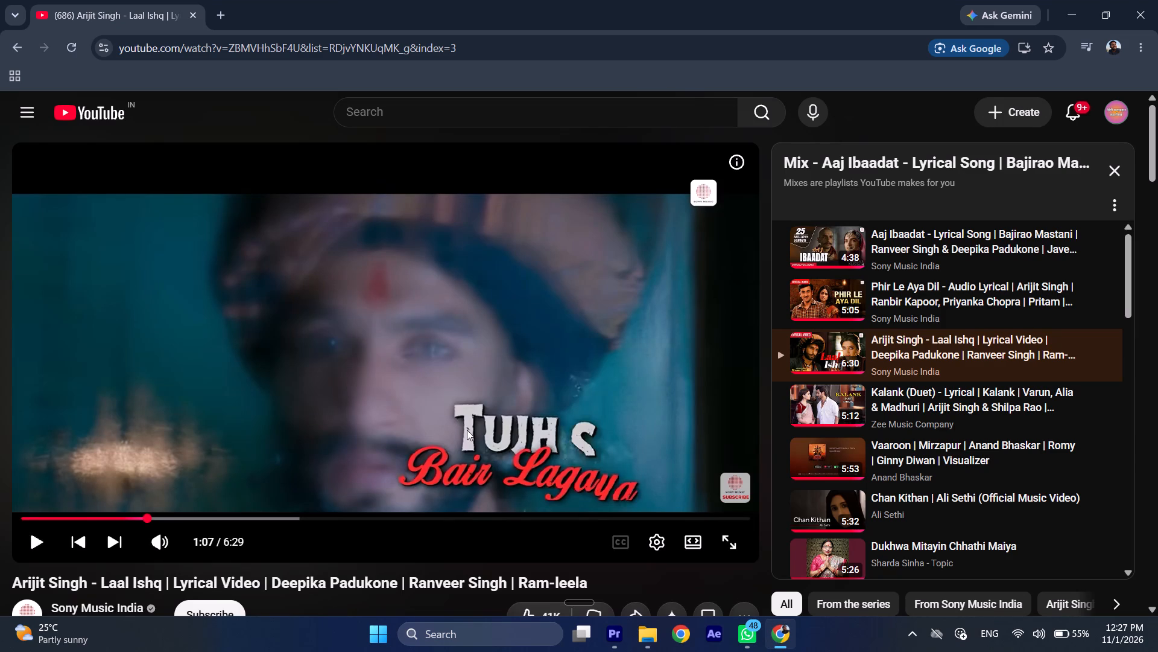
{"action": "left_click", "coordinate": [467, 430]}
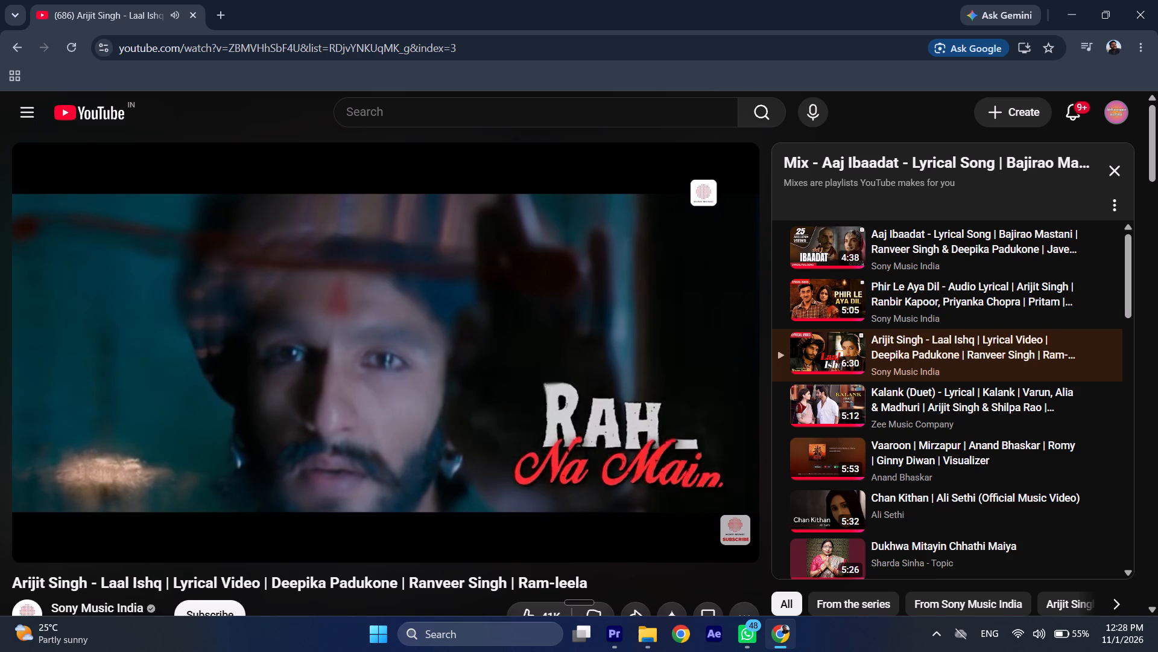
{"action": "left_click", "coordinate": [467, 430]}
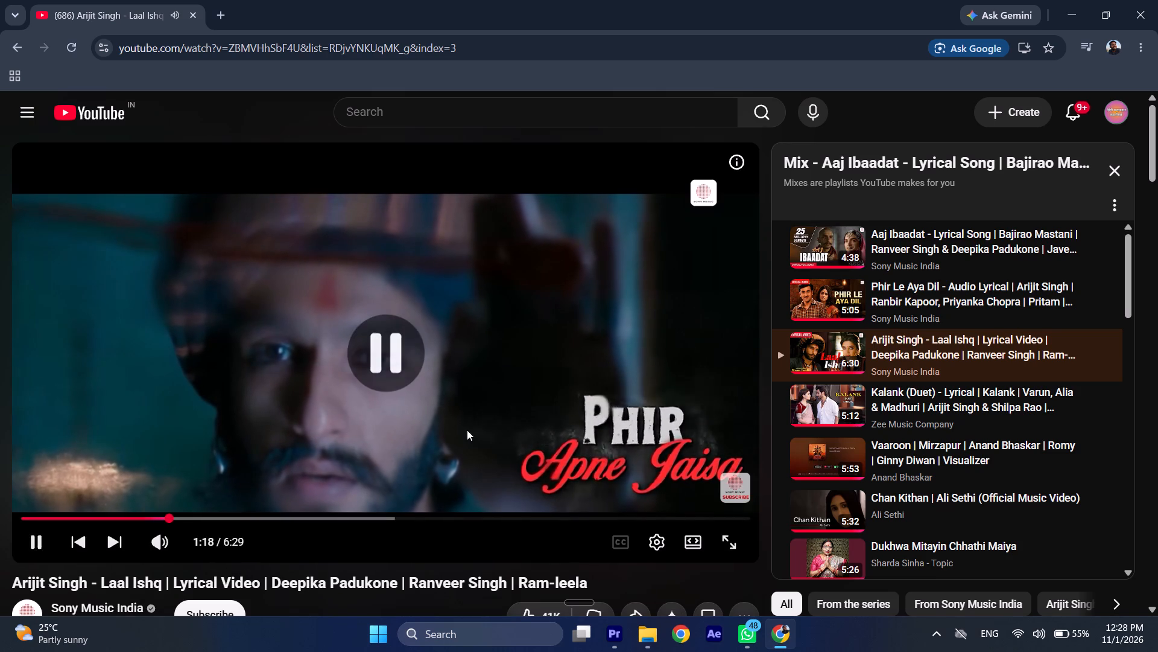
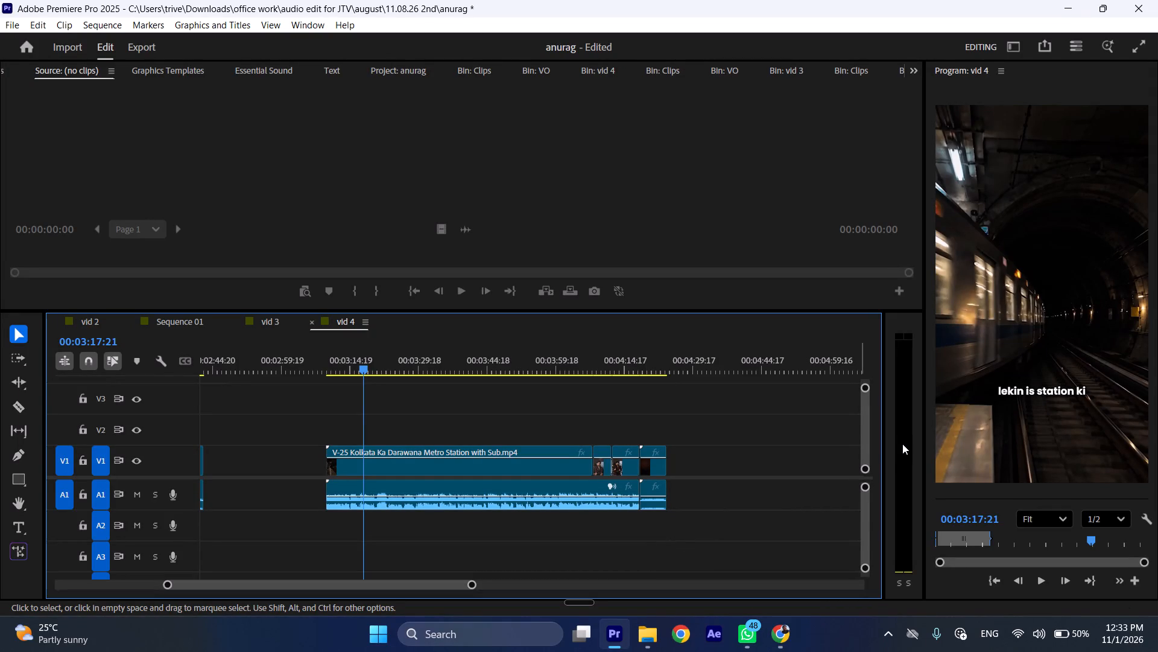
Take a screen snip of the vid 4 program preview showing the metro tunnel frame at 00:03:17:21.
{"action": "key", "text": "Print"}
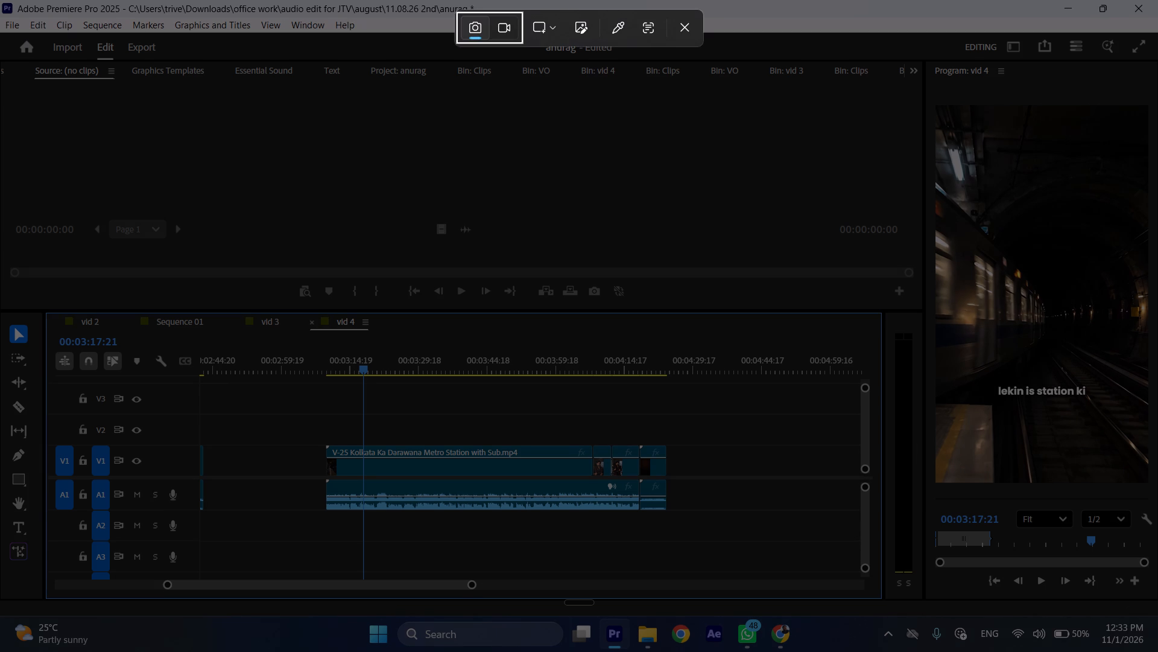
{"action": "left_click_drag", "start_coordinate": [928, 98], "coordinate": [1154, 494]}
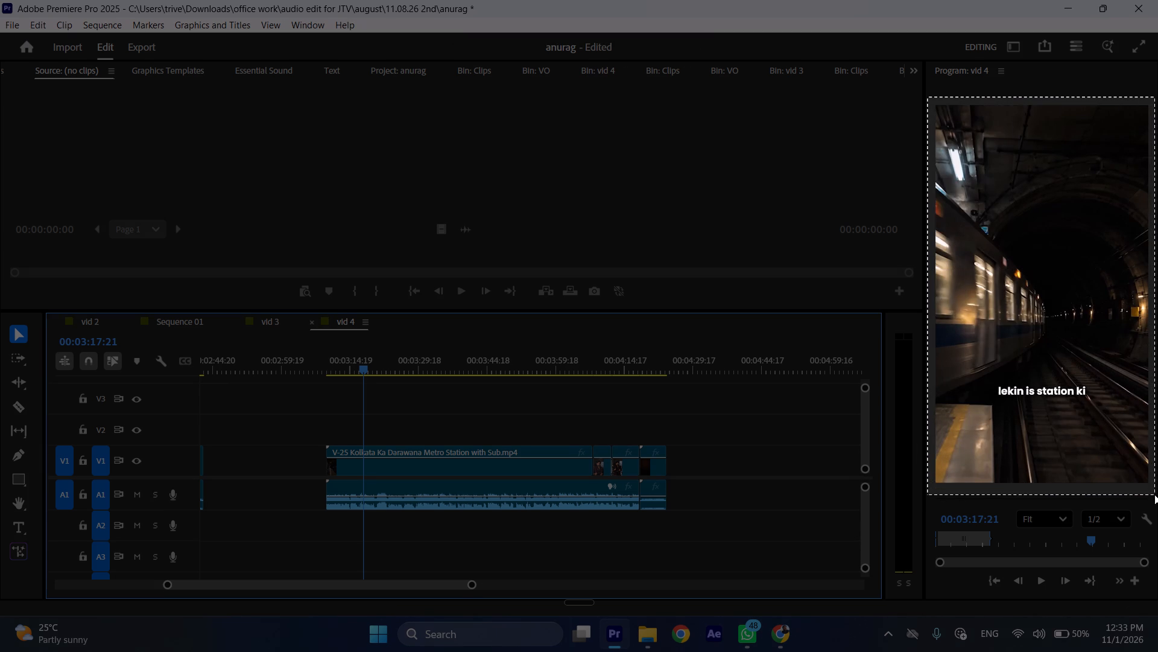
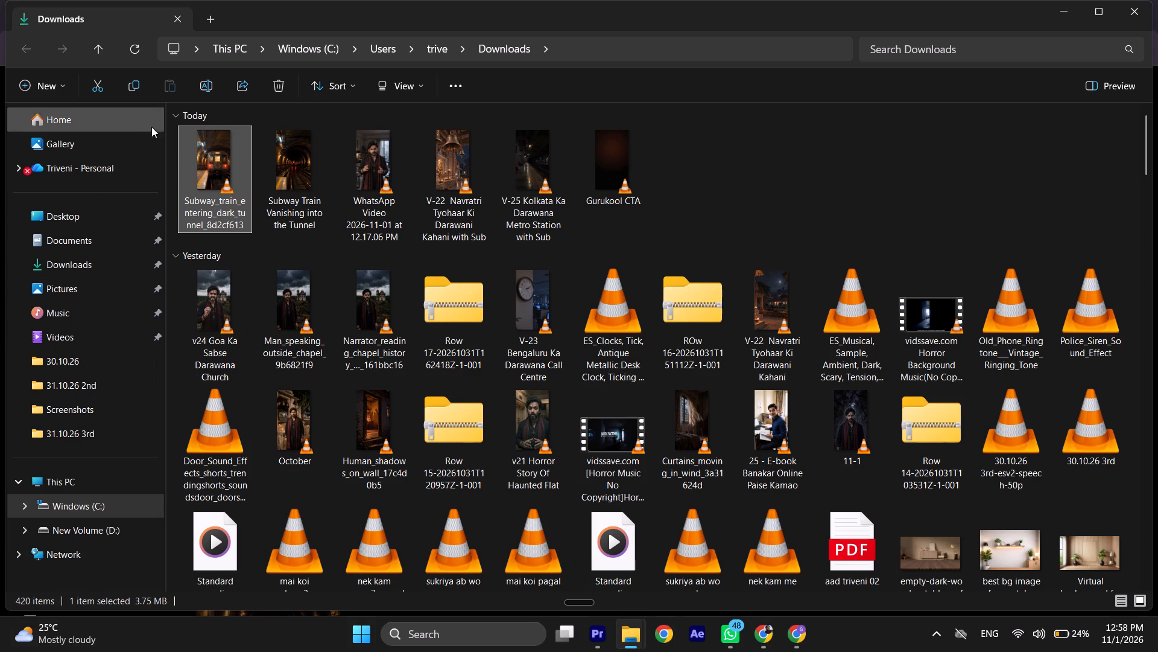
Play the downloaded subway train video from its beginning to check the train's movement into the tunnel, and close the player.
{"action": "double_click", "coordinate": [221, 172]}
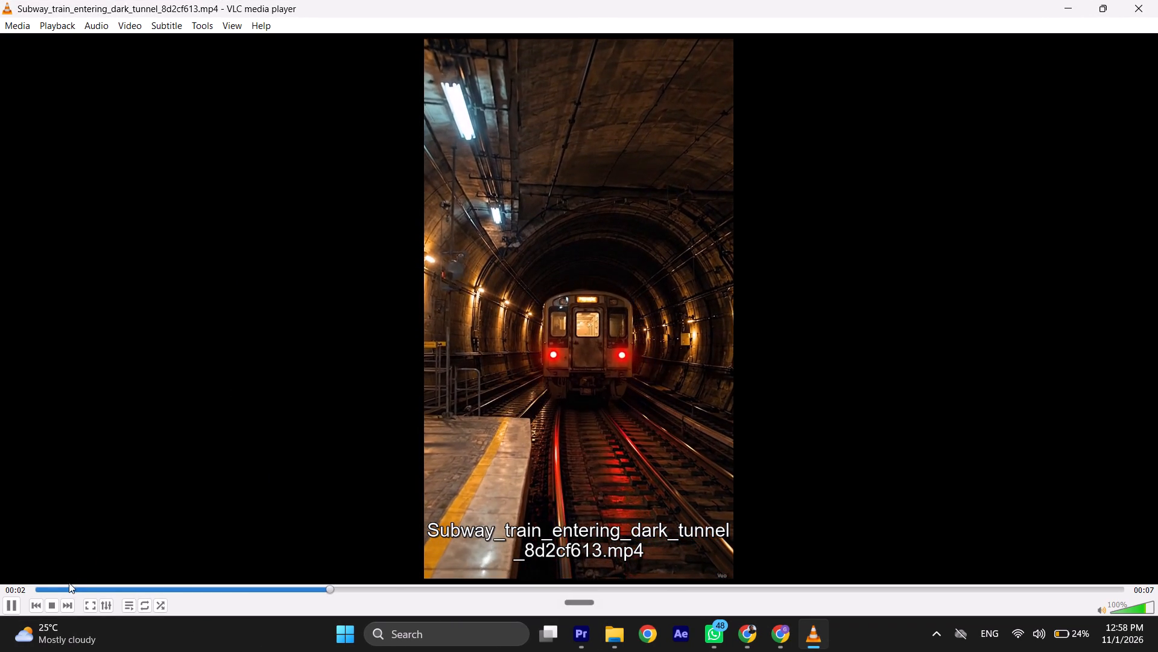
{"action": "left_click", "coordinate": [39, 588]}
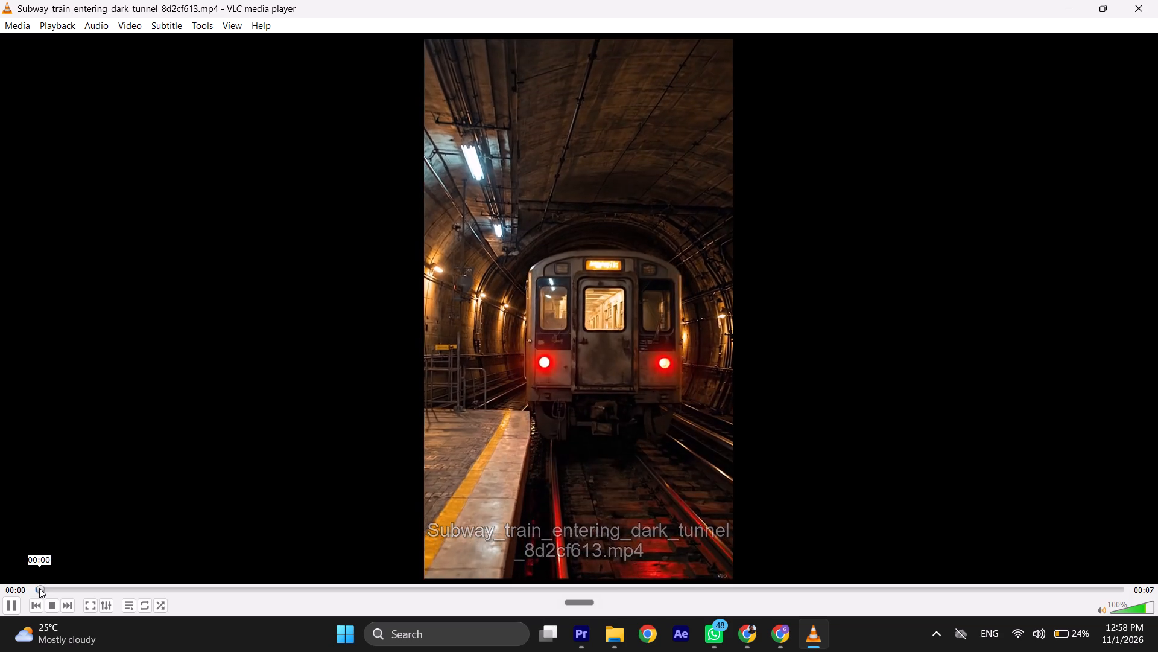
{"action": "left_click", "coordinate": [39, 588]}
{"action": "left_click", "coordinate": [39, 588]}
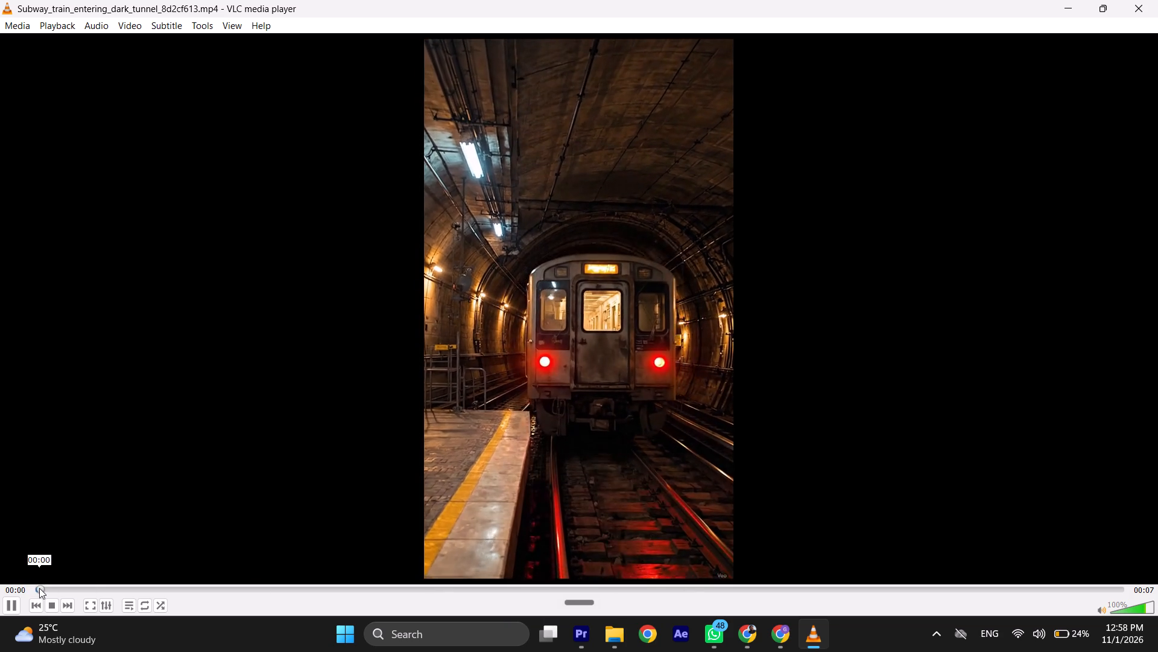
{"action": "left_click", "coordinate": [39, 588]}
{"action": "left_click", "coordinate": [39, 588]}
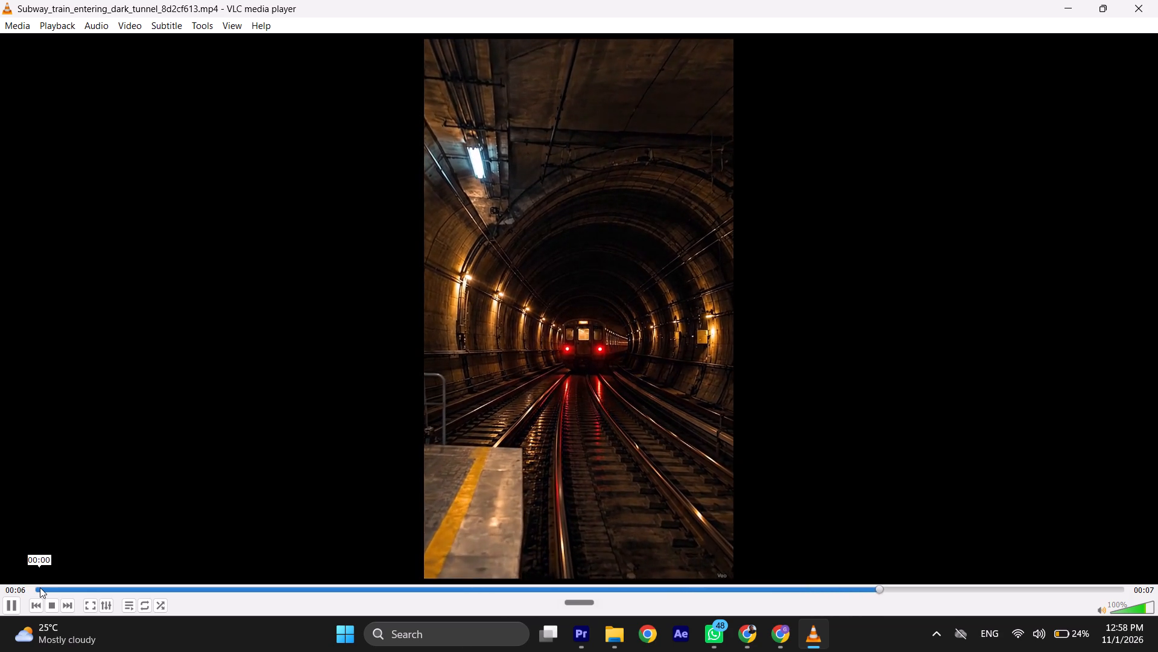
{"action": "left_click", "coordinate": [1128, 10]}
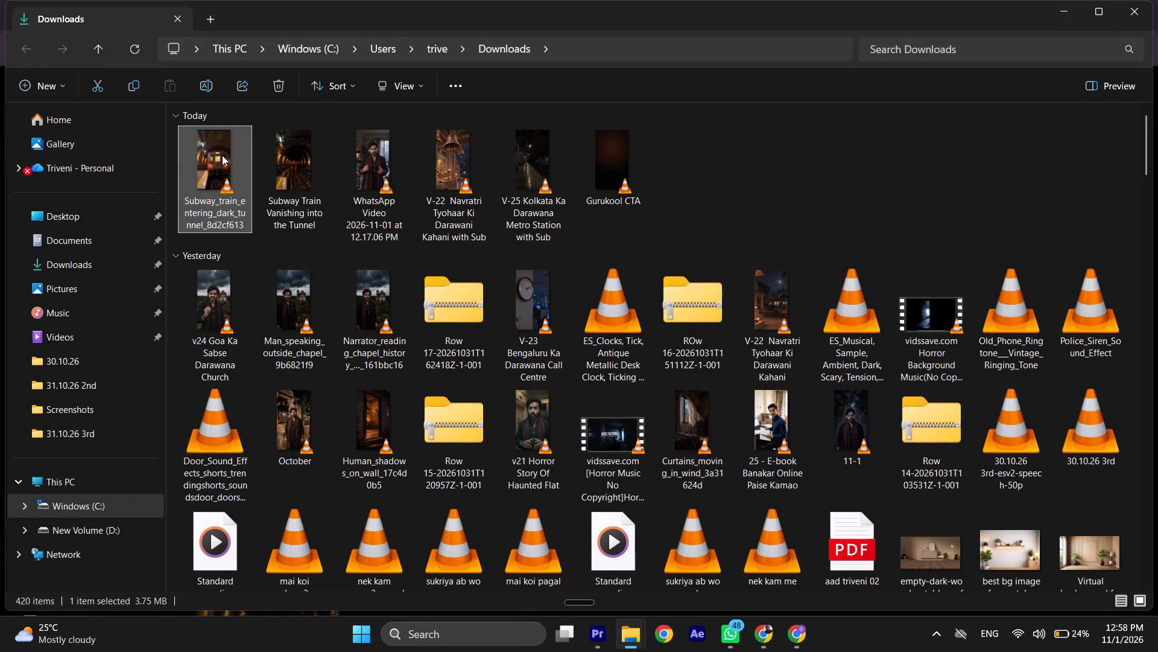
Bring the downloaded subway train video into Premiere Pro's vid 4 timeline on V1 and A1, in the empty space after the V-25 clips.
{"action": "left_click_drag", "start_coordinate": [222, 155], "coordinate": [590, 639]}
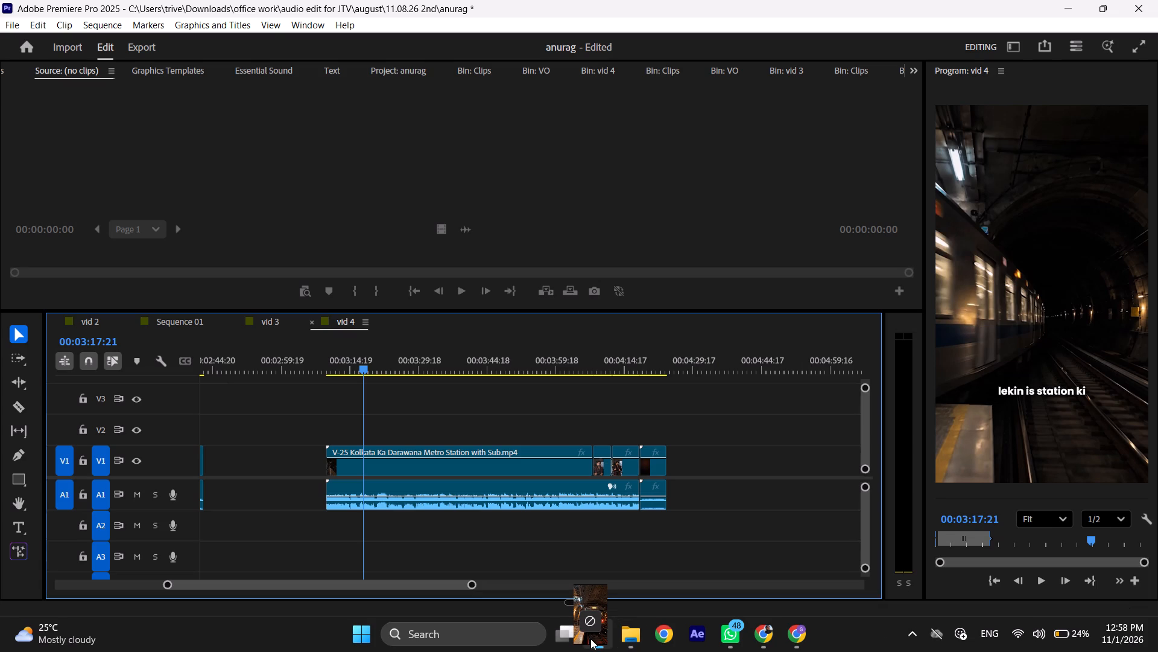
{"action": "left_click_drag", "start_coordinate": [590, 639], "coordinate": [751, 484]}
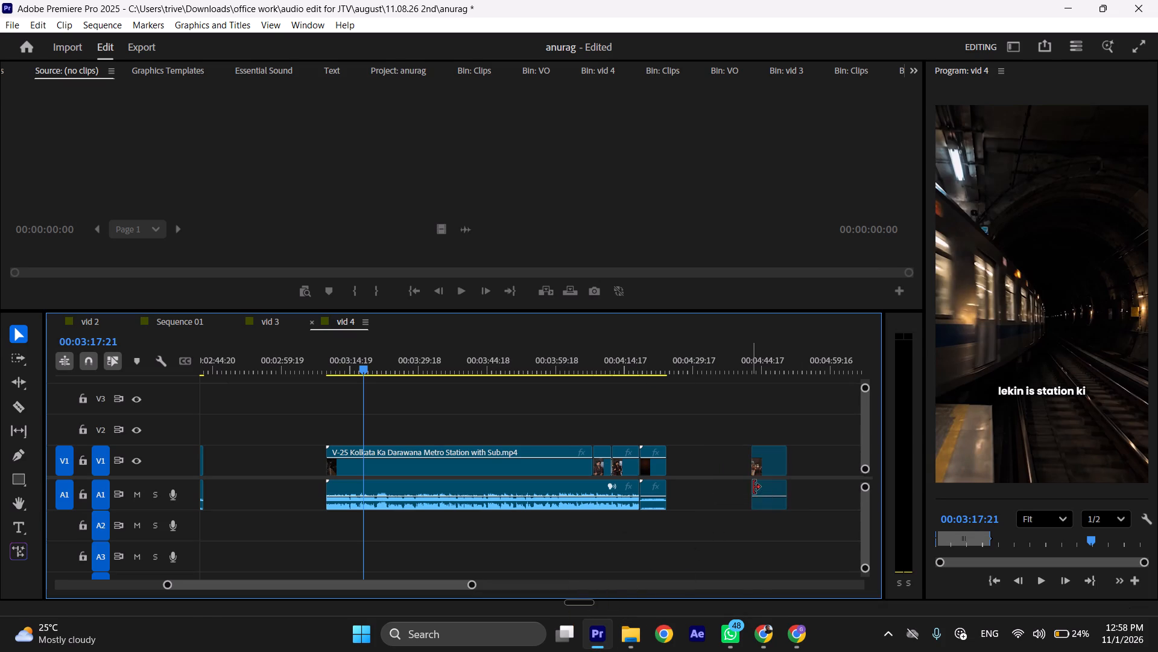
{"action": "scroll", "coordinate": [722, 467], "scroll_direction": "up", "scroll_amount": 2}
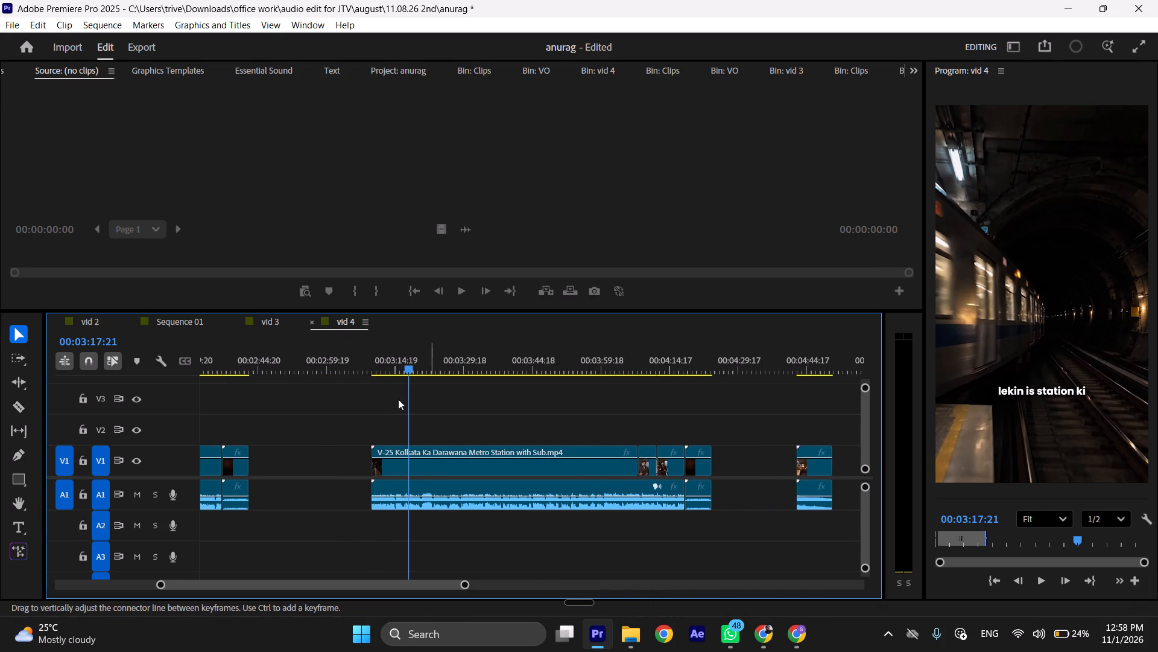
{"action": "left_click", "coordinate": [408, 365]}
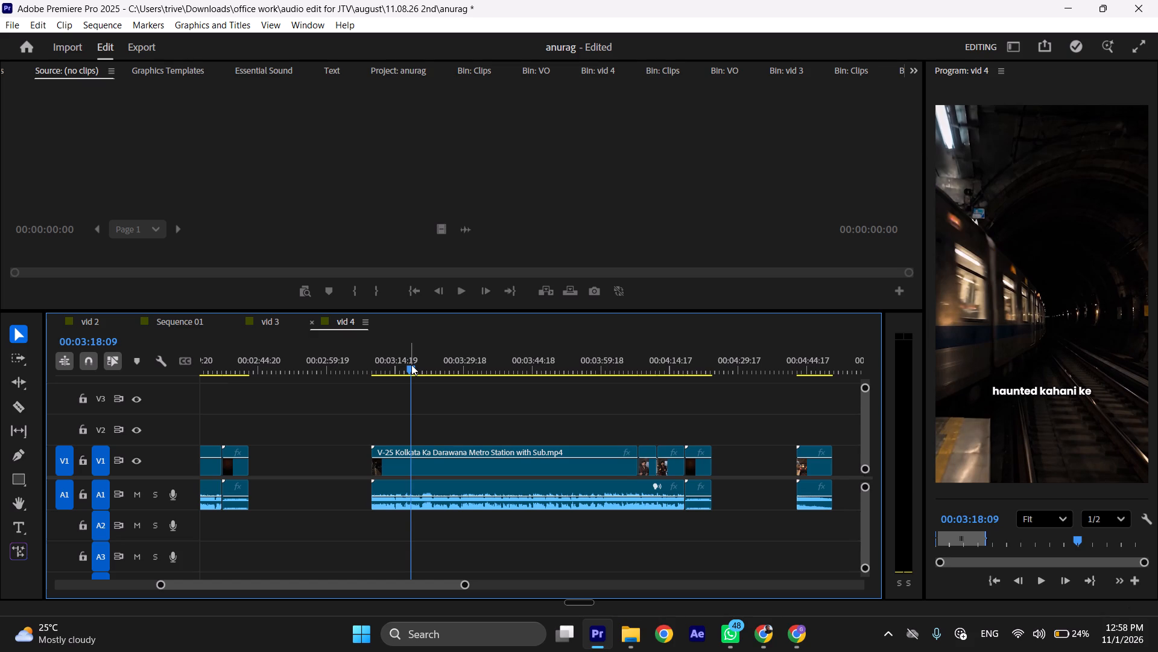
Unlink the subway train clip's video and audio, and delete its audio from A1.
{"action": "left_click", "coordinate": [817, 471]}
{"action": "right_click", "coordinate": [817, 471]}
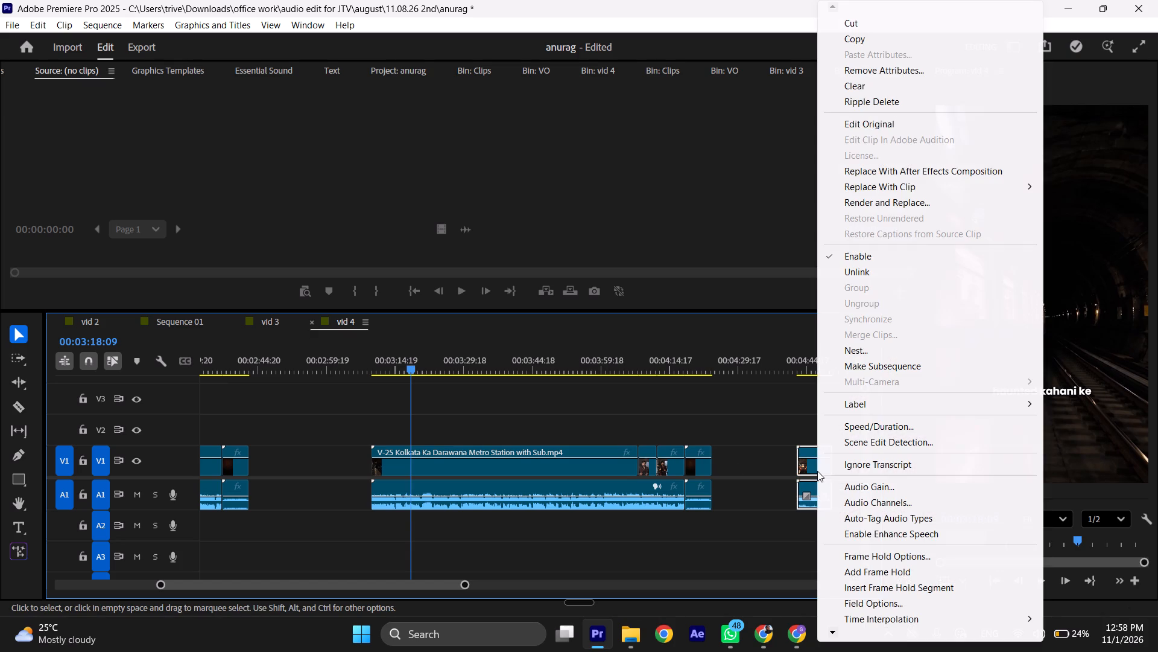
{"action": "left_click", "coordinate": [894, 272]}
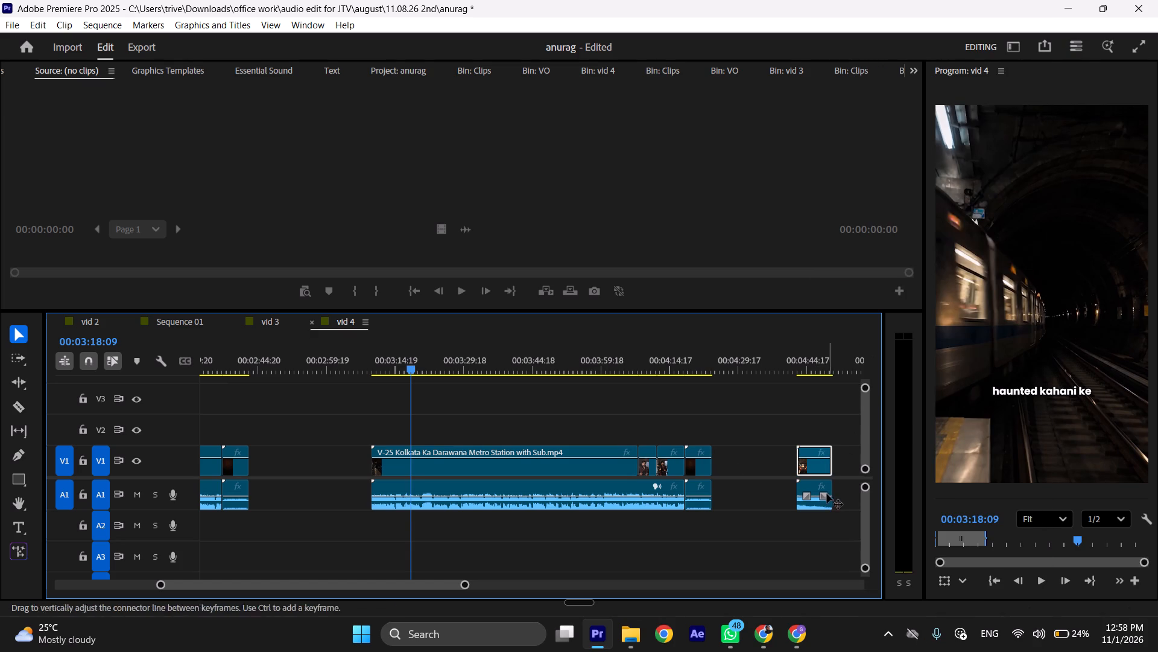
{"action": "left_click", "coordinate": [808, 506]}
{"action": "key", "text": "BackSpace"}
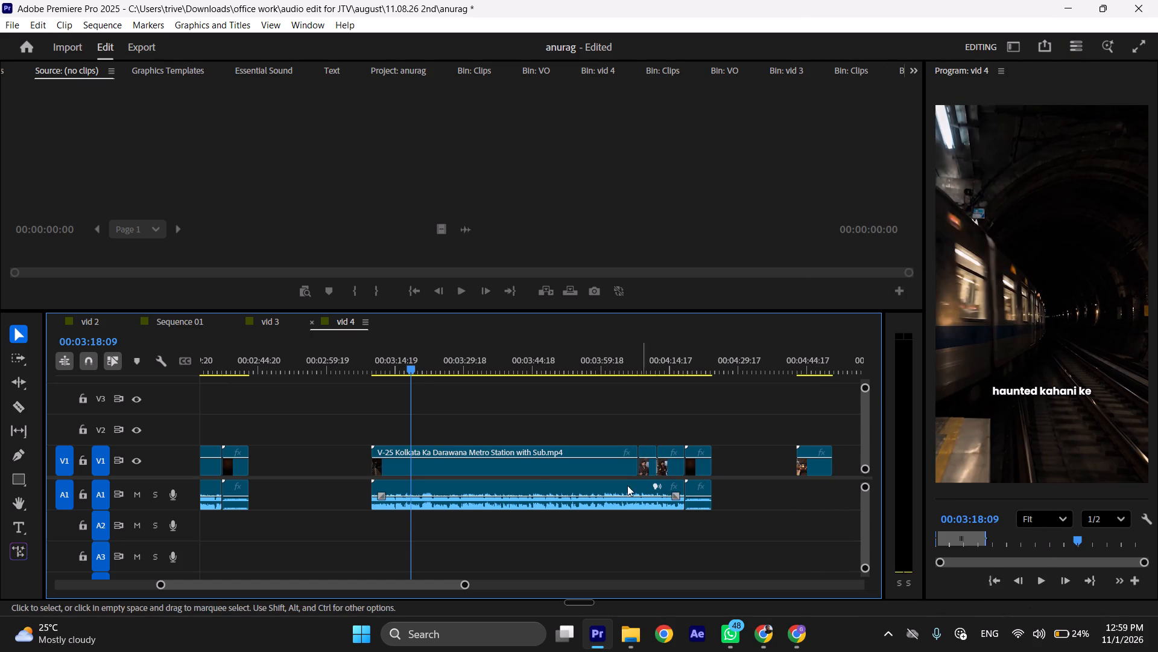
Split only the video of the V-25 Kolkata metro clip at 00:03:17:03, where the presenter shot changes to the tunnel train shot.
{"action": "left_click", "coordinate": [413, 367]}
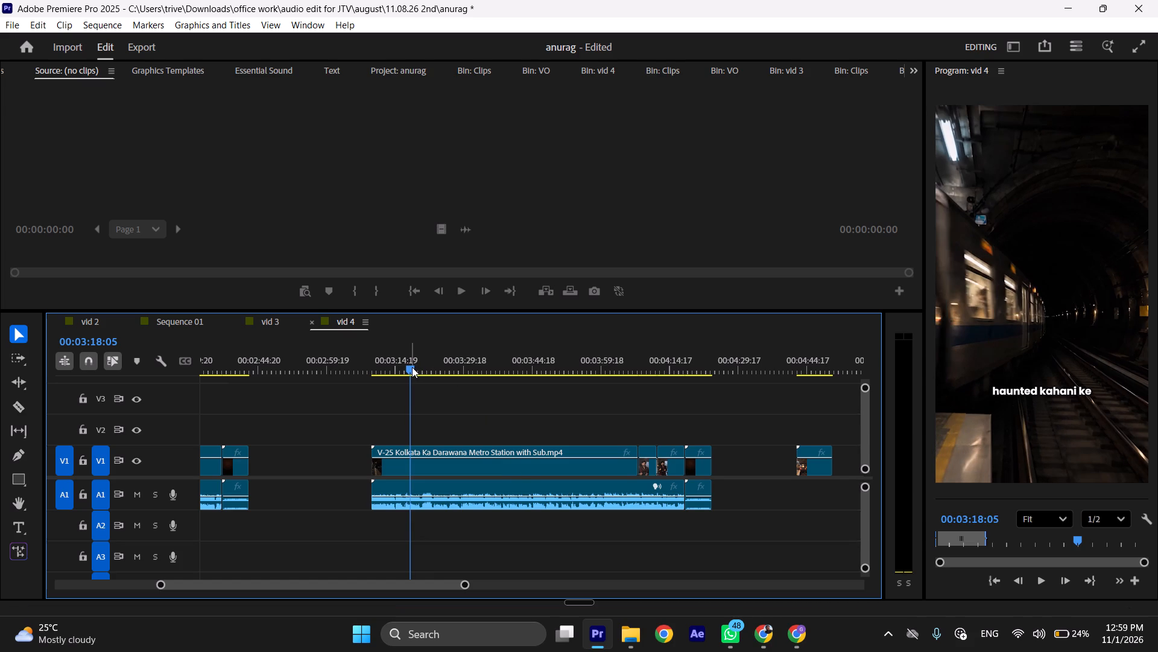
{"action": "left_click", "coordinate": [412, 367]}
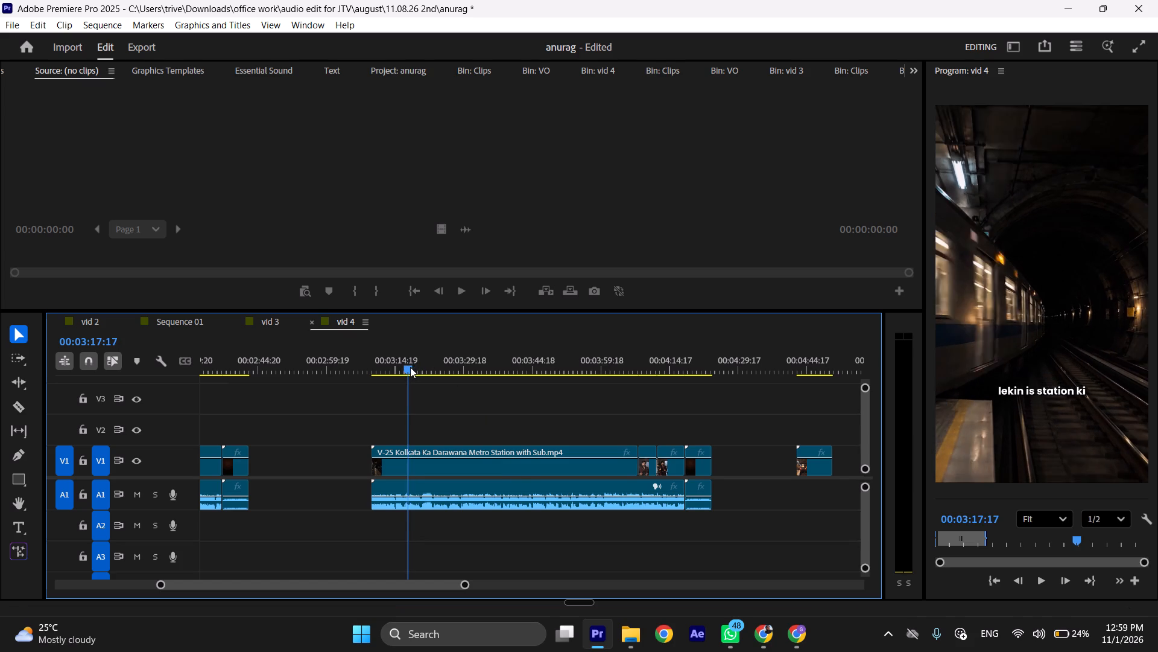
{"action": "key", "text": "ctrl+shift+c"}
{"action": "key", "text": "ctrl+shift+c"}
{"action": "key", "text": "ctrl+shift+c"}
{"action": "key", "text": "ctrl+shift+c"}
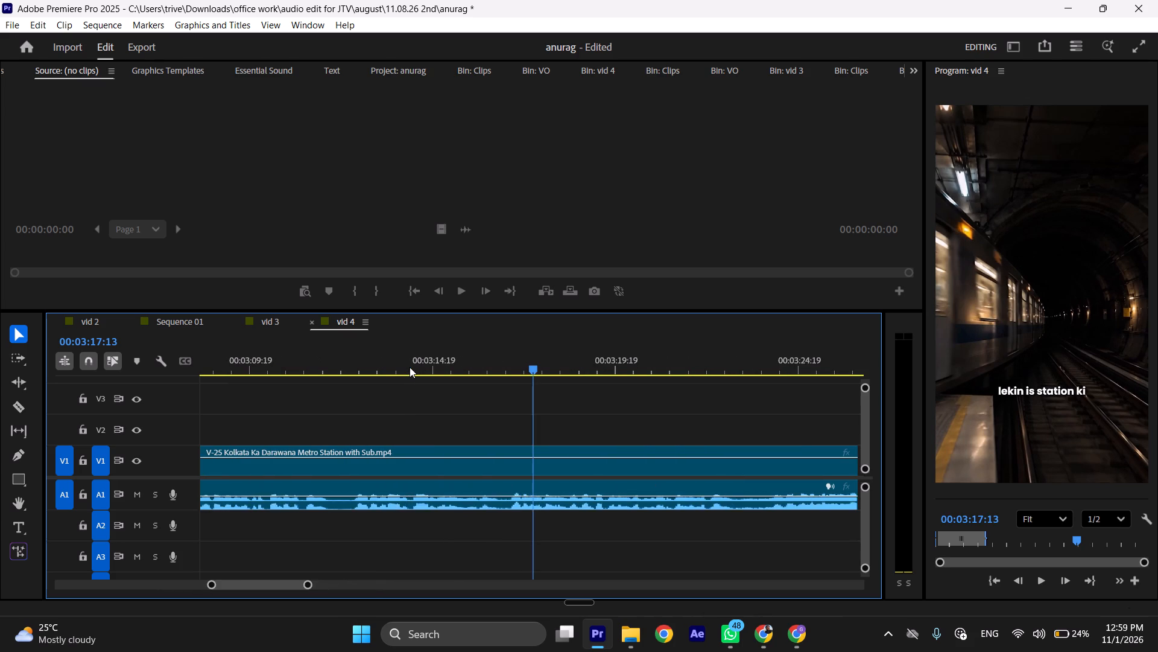
{"action": "key", "text": "ctrl+shift+c"}
{"action": "scroll", "coordinate": [409, 367], "scroll_direction": "up", "scroll_amount": 4}
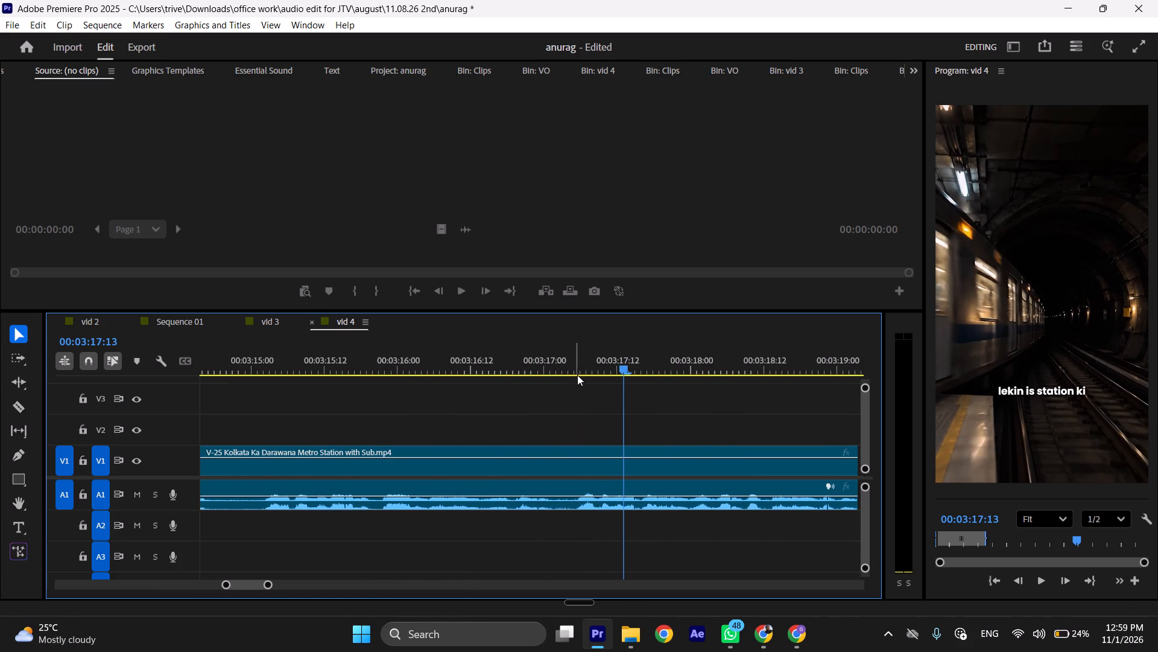
{"action": "left_click_drag", "start_coordinate": [577, 375], "coordinate": [549, 375]}
{"action": "left_click_drag", "start_coordinate": [560, 369], "coordinate": [592, 369]}
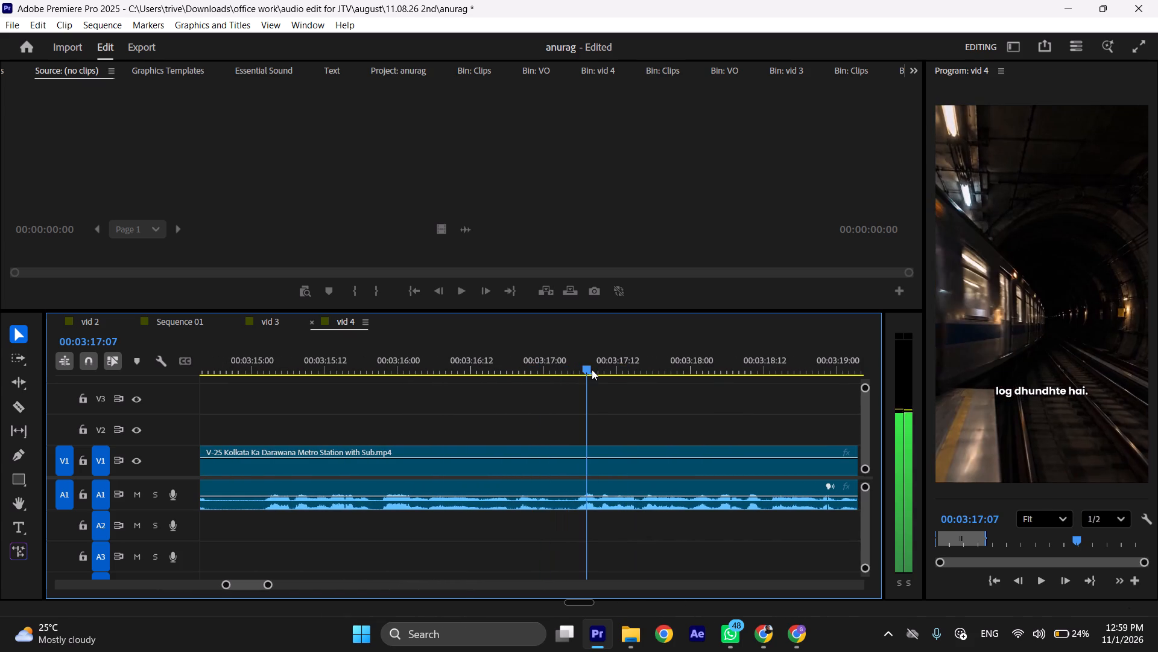
{"action": "left_click_drag", "start_coordinate": [592, 369], "coordinate": [568, 370]}
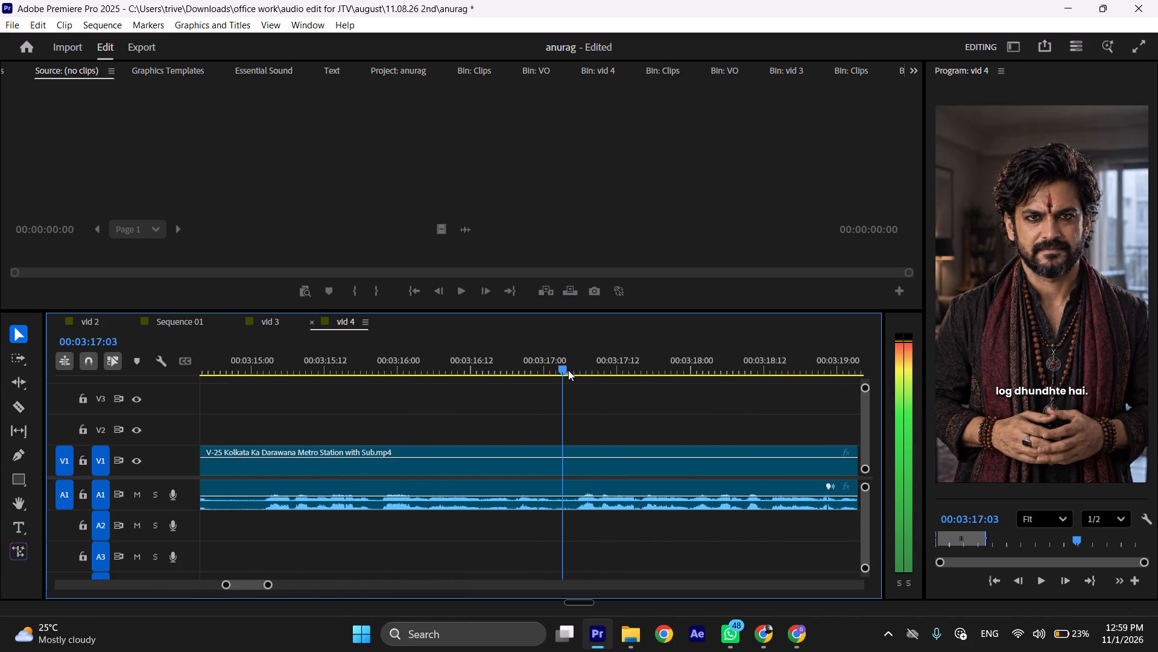
{"action": "left_click_drag", "start_coordinate": [568, 370], "coordinate": [571, 371]}
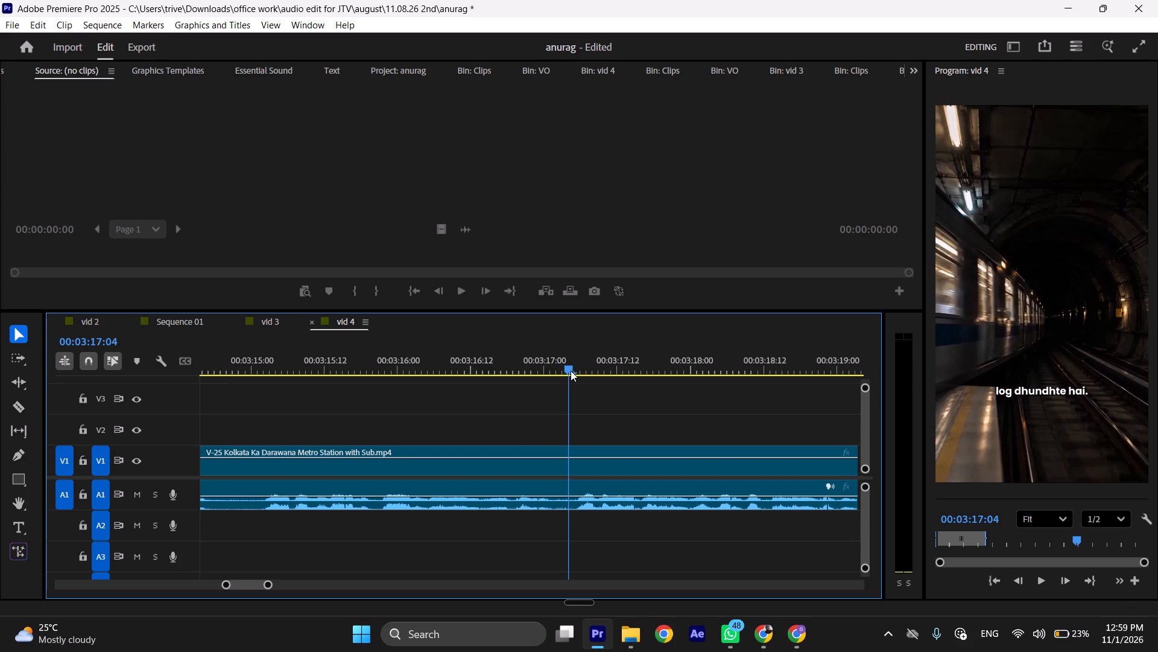
{"action": "key", "text": "ctrl+shift+c"}
{"action": "key", "text": "ctrl+shift+c"}
{"action": "key", "text": "ctrl+shift+c"}
{"action": "key", "text": "ctrl+shift+c"}
{"action": "key", "text": "ctrl+shift+c"}
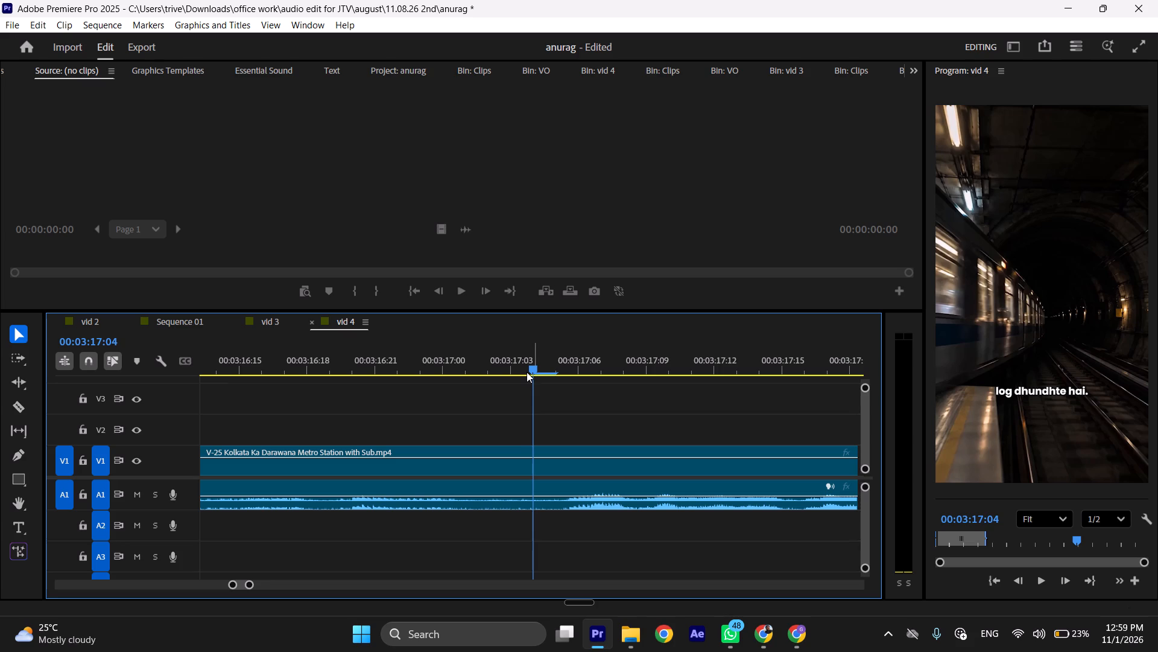
{"action": "left_click_drag", "start_coordinate": [527, 372], "coordinate": [516, 370]}
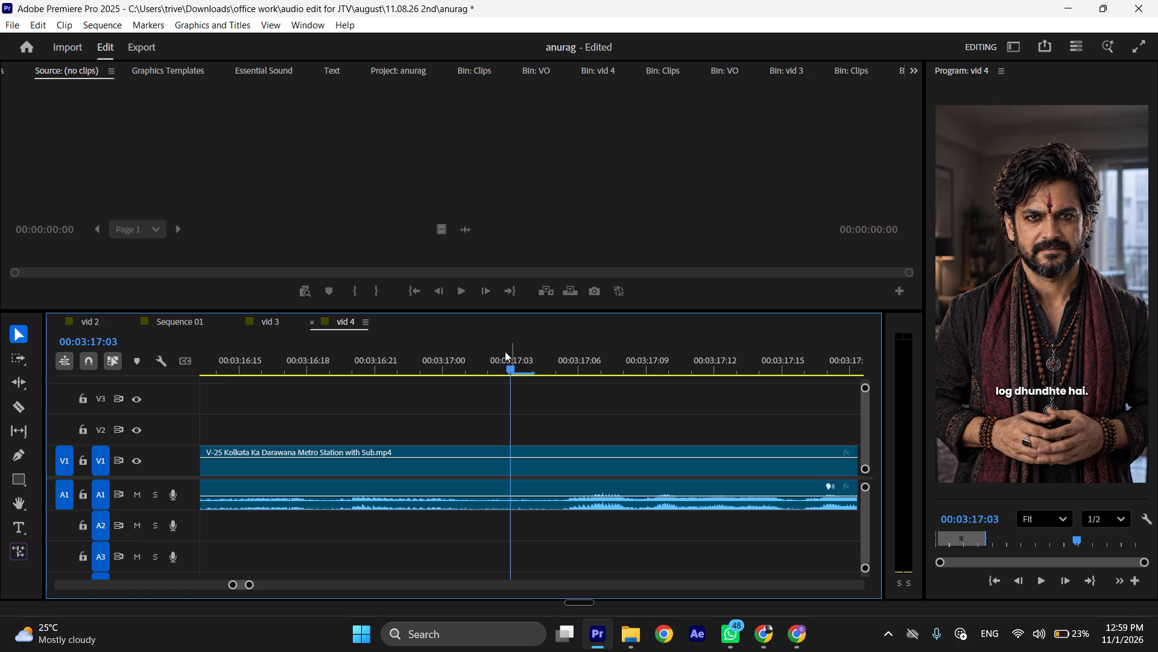
{"action": "left_click_drag", "start_coordinate": [515, 363], "coordinate": [523, 366]}
{"action": "left_click_drag", "start_coordinate": [523, 366], "coordinate": [533, 367]}
{"action": "left_click_drag", "start_coordinate": [498, 367], "coordinate": [519, 367]}
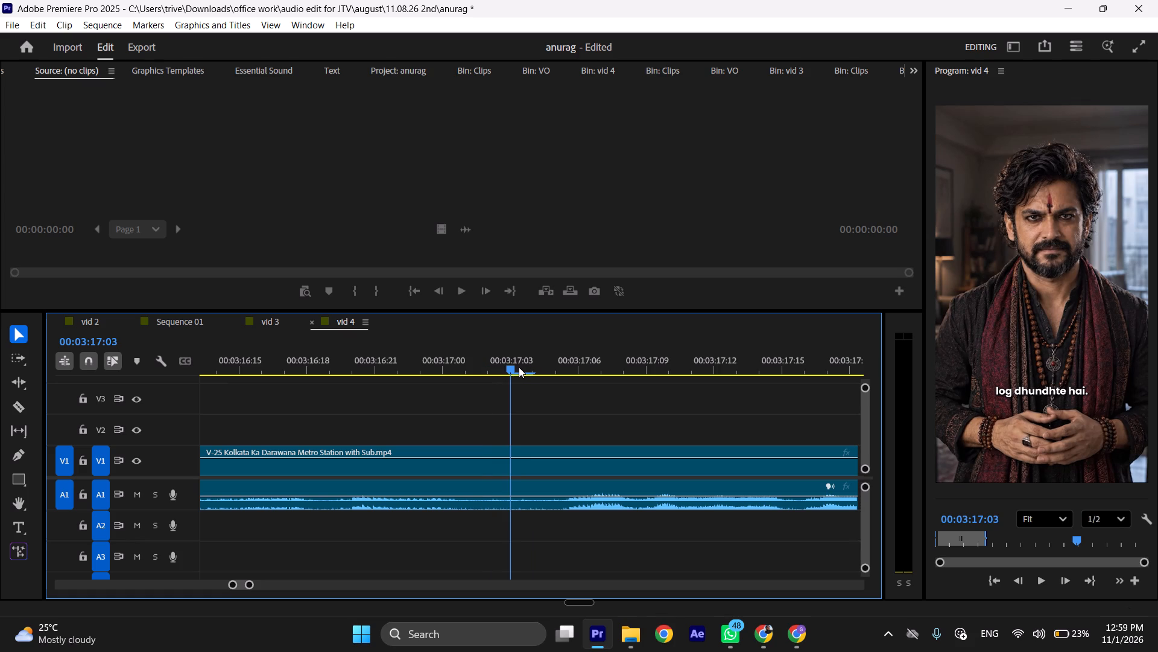
{"action": "left_click_drag", "start_coordinate": [519, 367], "coordinate": [536, 366]}
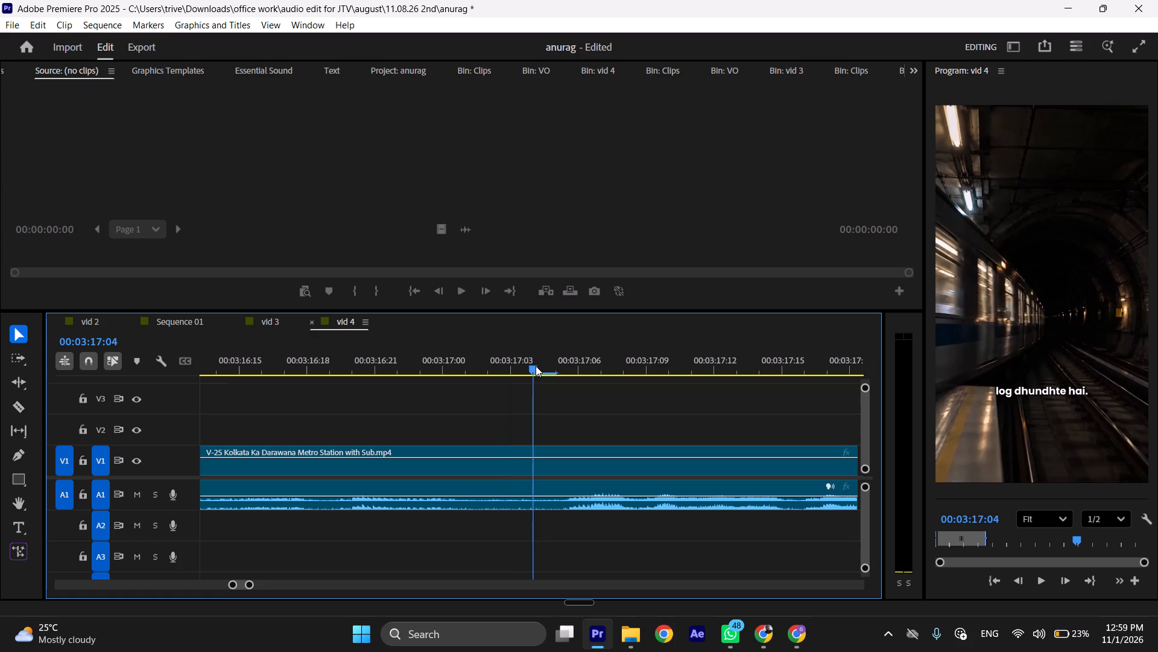
{"action": "left_click_drag", "start_coordinate": [536, 366], "coordinate": [530, 362]}
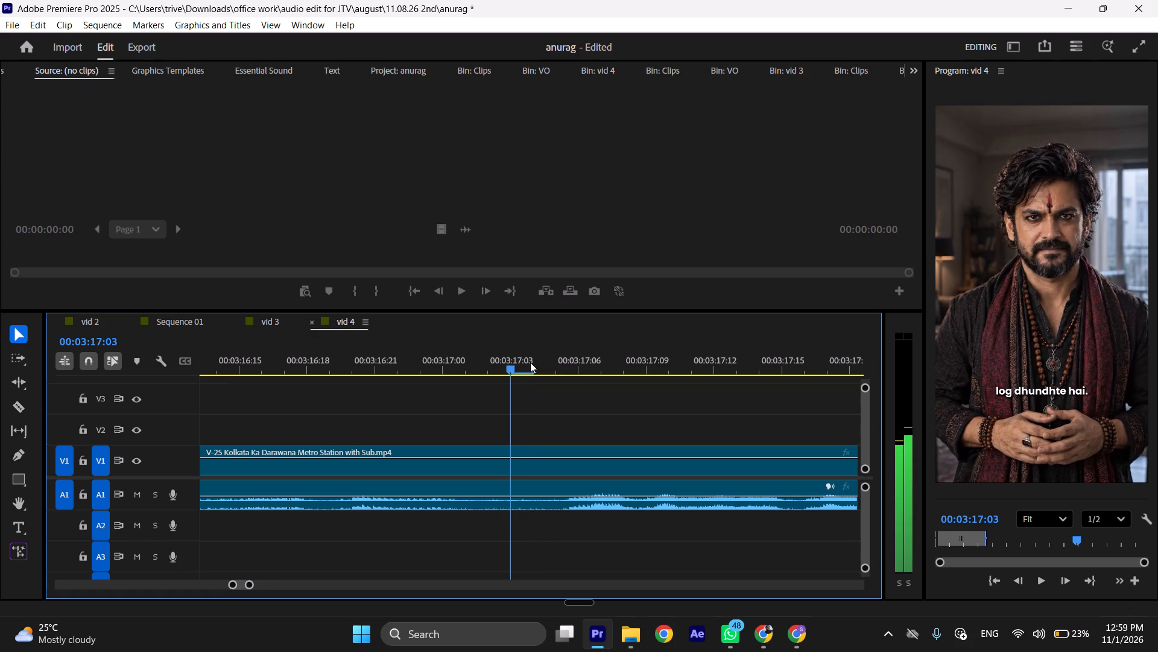
{"action": "left_click_drag", "start_coordinate": [530, 362], "coordinate": [531, 362]}
{"action": "left_click_drag", "start_coordinate": [531, 362], "coordinate": [531, 362]}
{"action": "left_click_drag", "start_coordinate": [552, 406], "coordinate": [572, 483]}
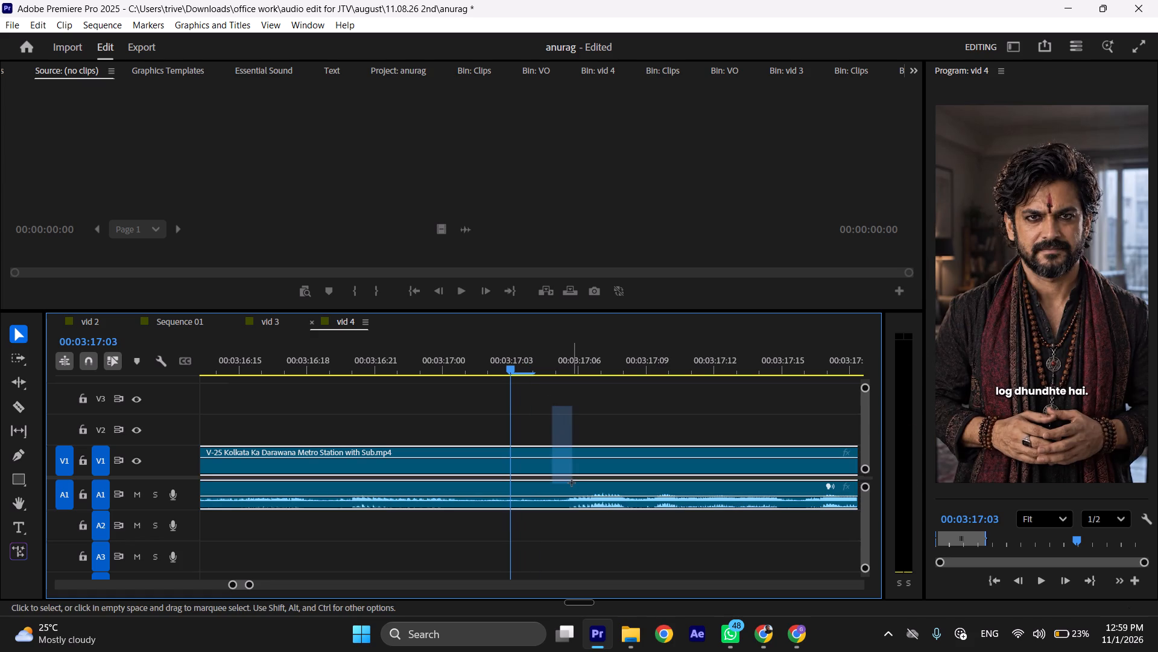
{"action": "left_click_drag", "start_coordinate": [572, 483], "coordinate": [571, 467]}
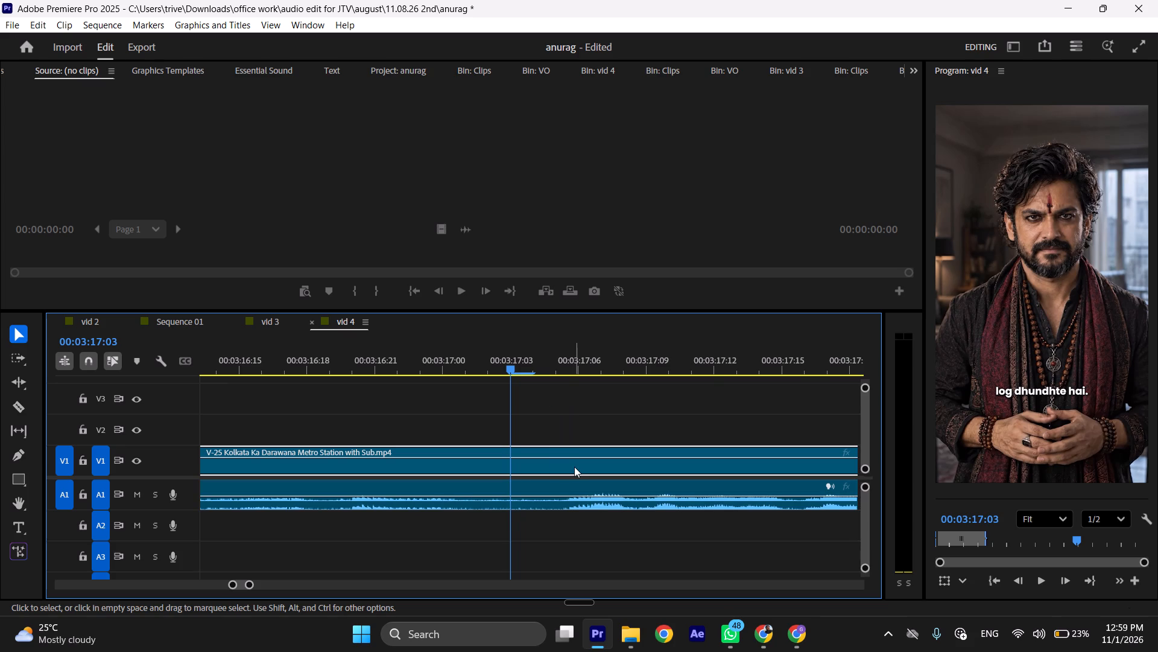
{"action": "key", "text": "shift+c"}
{"action": "key", "text": "ctrl+shift+x"}
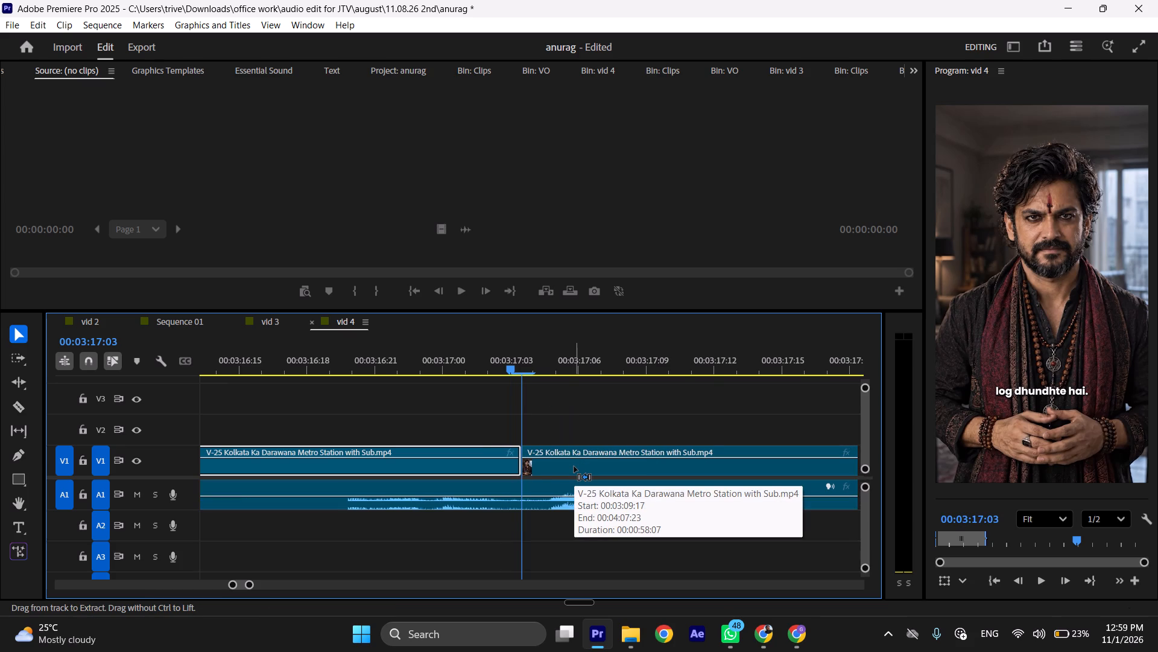
{"action": "key", "text": "ctrl+shift+x"}
{"action": "key", "text": "ctrl+shift+x"}
{"action": "scroll", "coordinate": [575, 463], "scroll_direction": "down", "scroll_amount": 6}
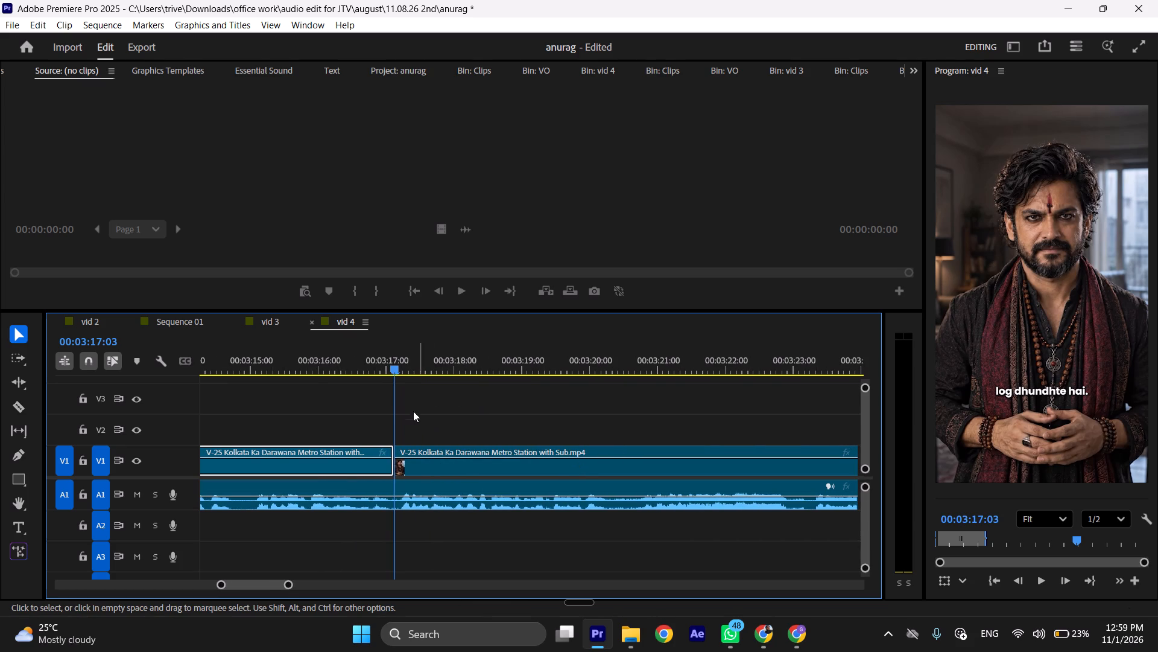
Delete only the video of V-25's tunnel train shot from V1, splitting its end at 00:03:22:20 where the screen is black.
{"action": "left_click_drag", "start_coordinate": [402, 368], "coordinate": [464, 372]}
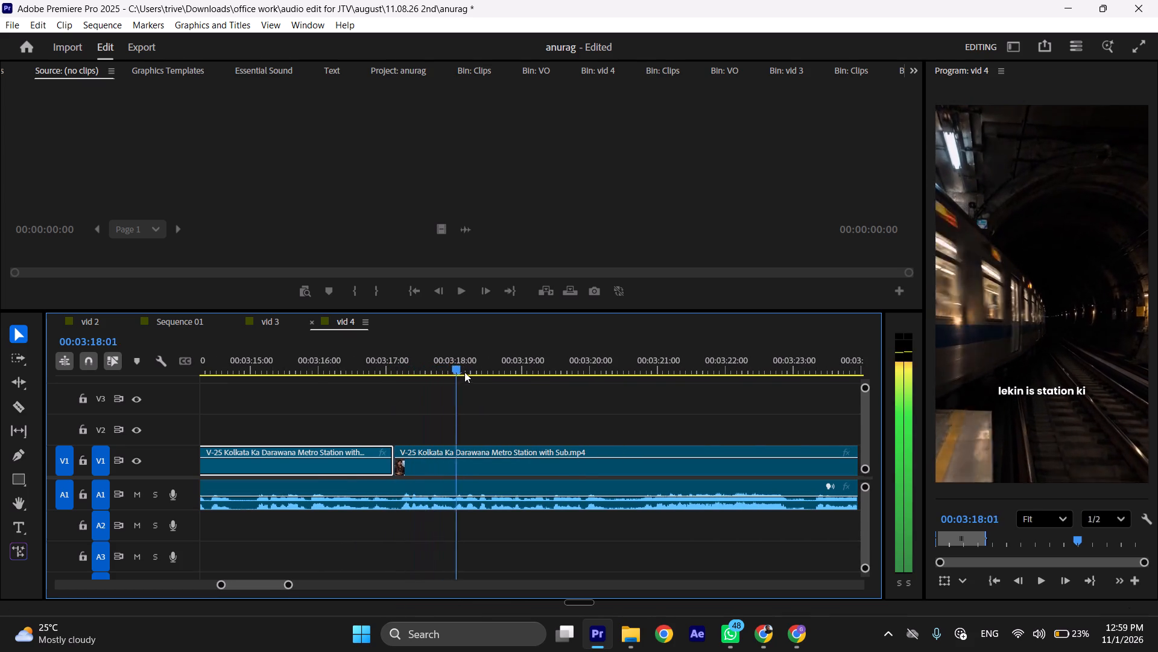
{"action": "left_click_drag", "start_coordinate": [464, 372], "coordinate": [584, 403]}
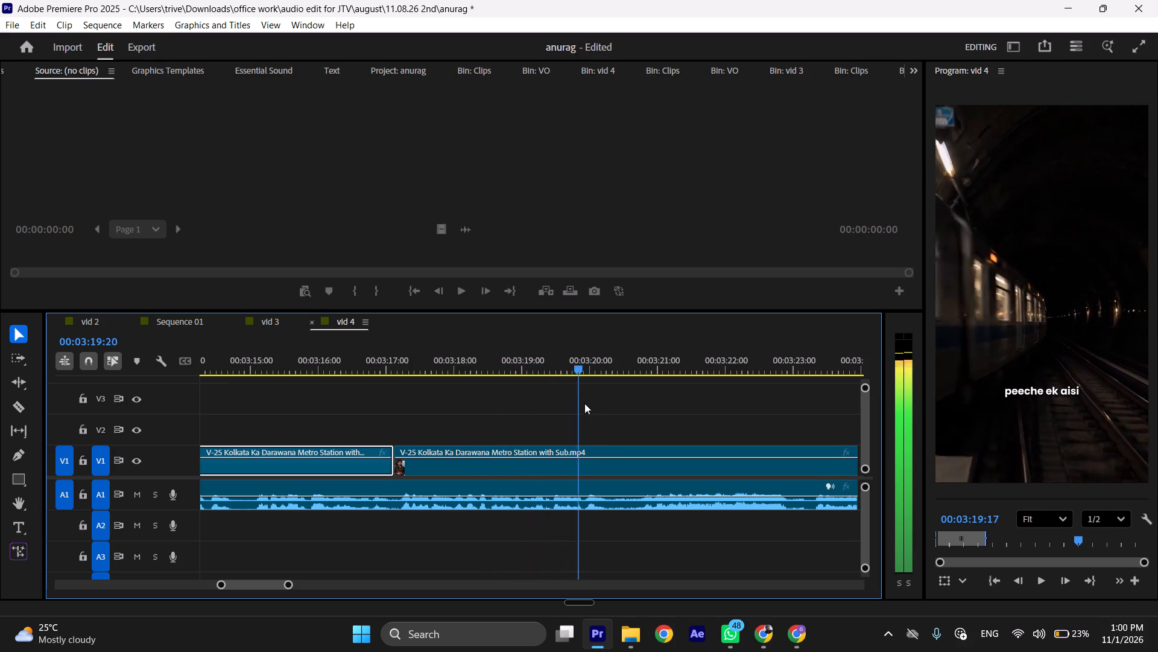
{"action": "left_click_drag", "start_coordinate": [584, 403], "coordinate": [691, 416]}
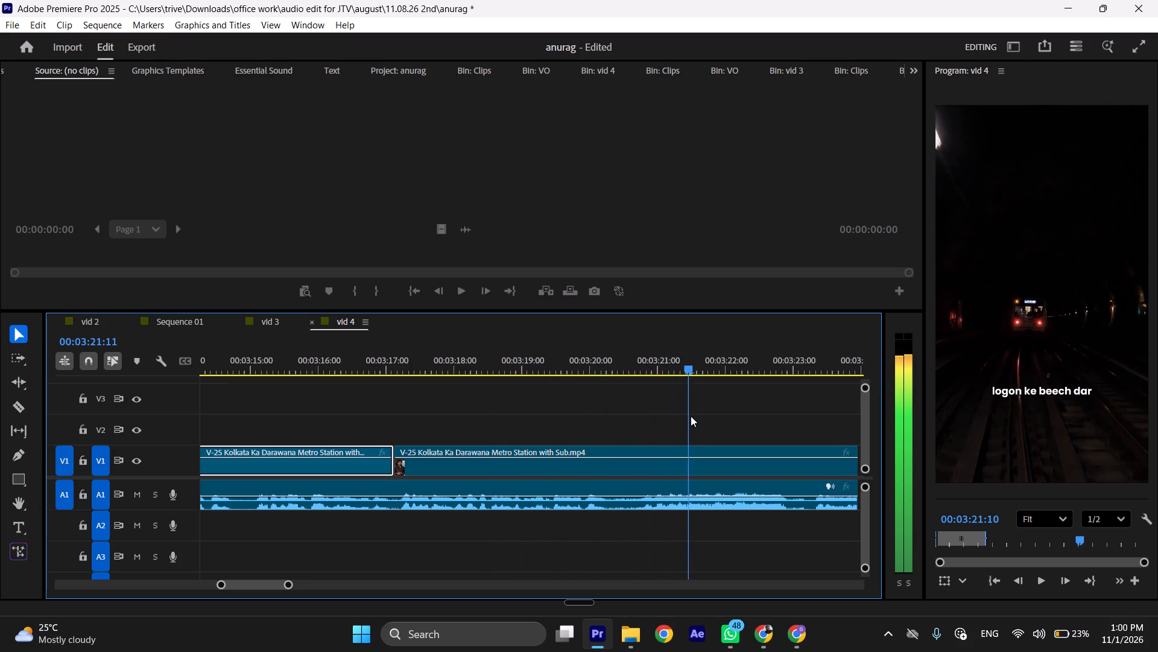
{"action": "left_click_drag", "start_coordinate": [691, 416], "coordinate": [789, 400]}
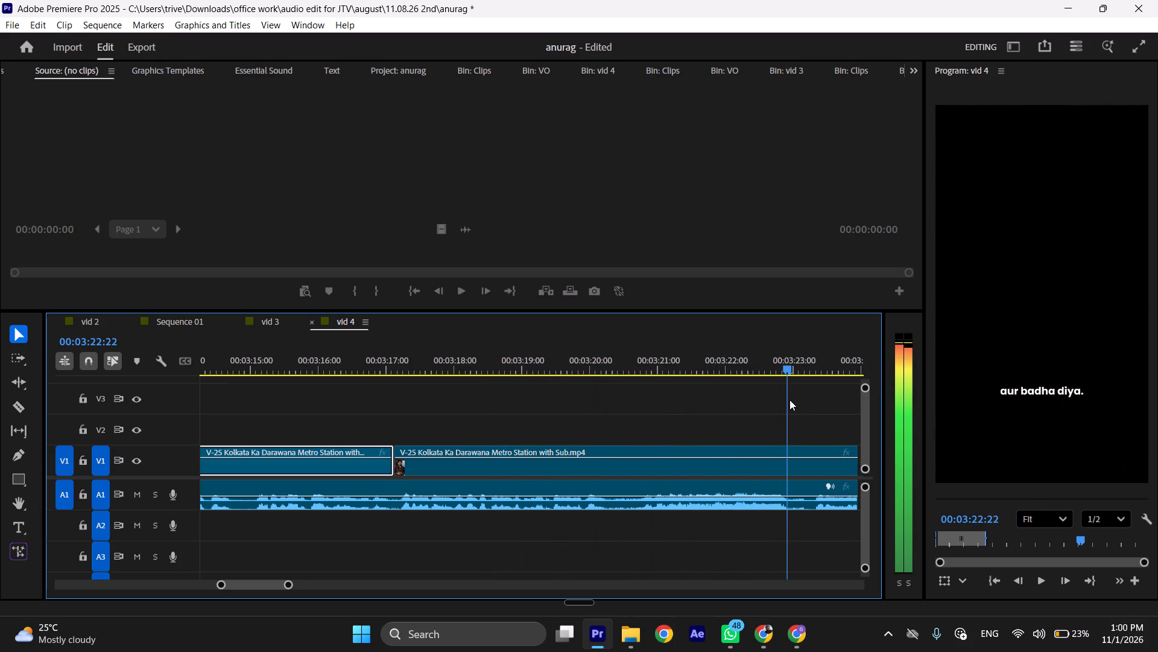
{"action": "left_click_drag", "start_coordinate": [789, 400], "coordinate": [795, 399]}
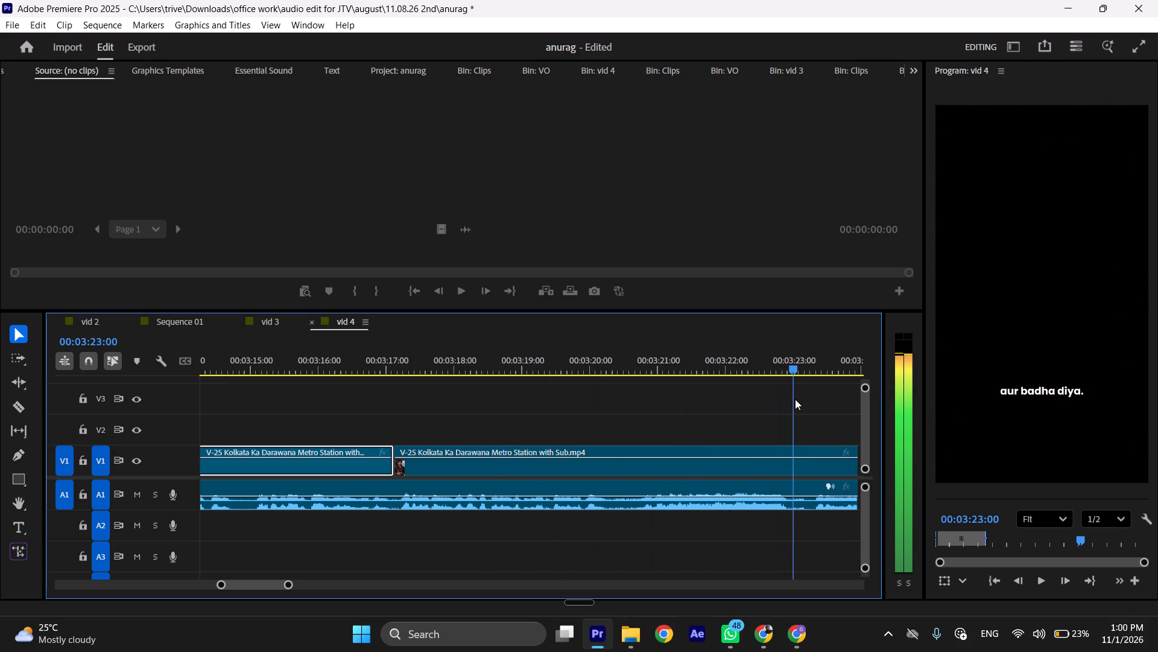
{"action": "left_click_drag", "start_coordinate": [795, 399], "coordinate": [784, 399]}
{"action": "left_click", "coordinate": [776, 467]}
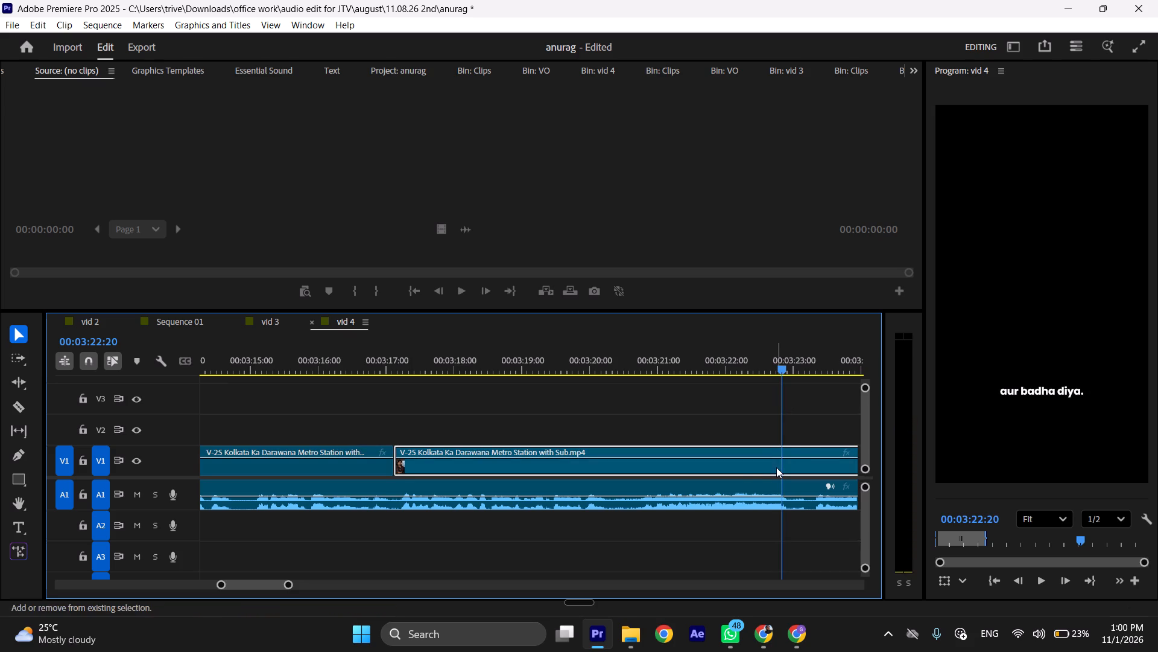
{"action": "key", "text": "shift+c"}
{"action": "key", "text": "BackSpace"}
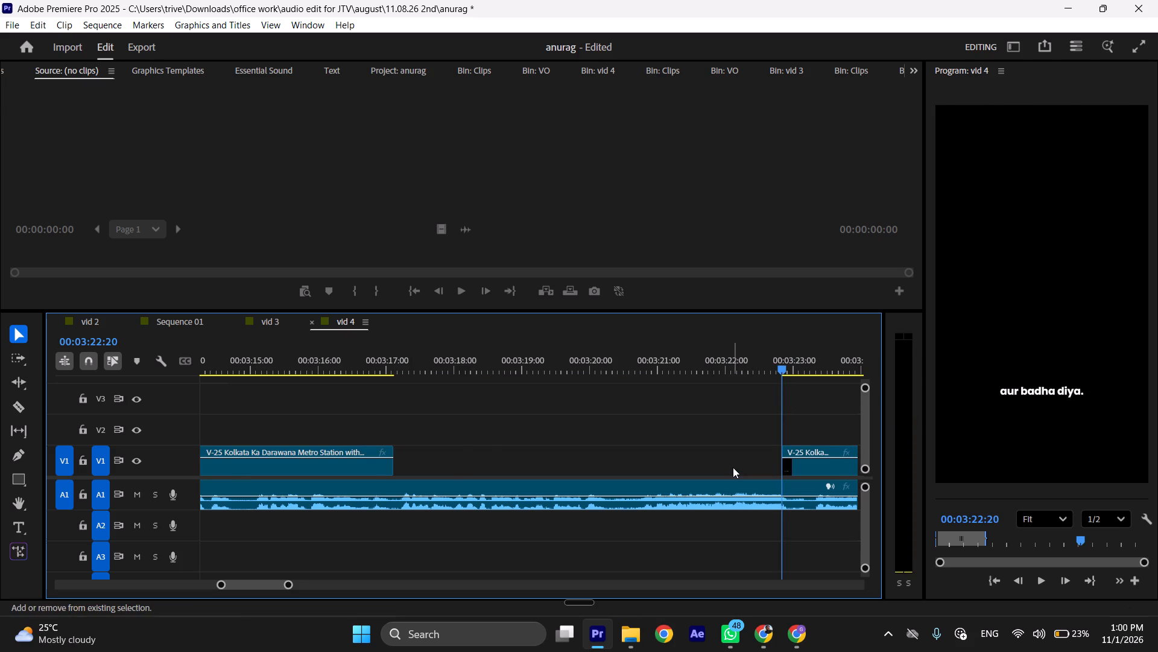
Move the subway train clip to V2 above the V1 gap, starting where the V-25 presenter shot ends.
{"action": "key", "text": "ctrl+shift+x"}
{"action": "key", "text": "ctrl+shift+x"}
{"action": "key", "text": "ctrl+shift+x"}
{"action": "key", "text": "ctrl+shift+x"}
{"action": "key", "text": "ctrl+shift+x"}
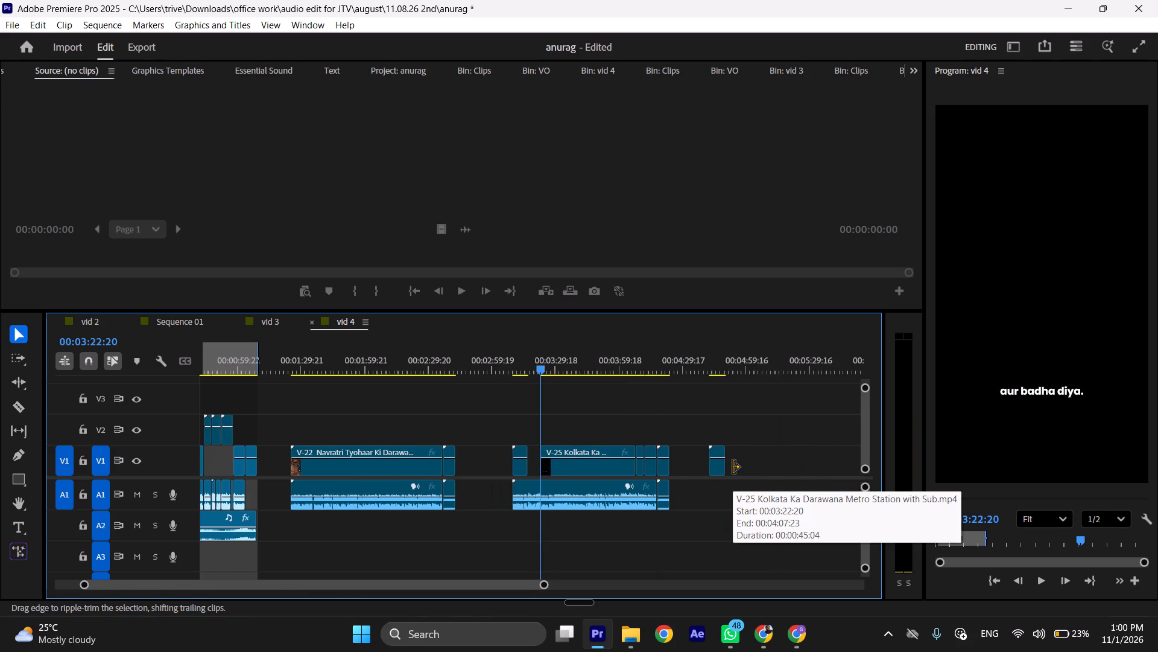
{"action": "left_click_drag", "start_coordinate": [717, 467], "coordinate": [543, 419]}
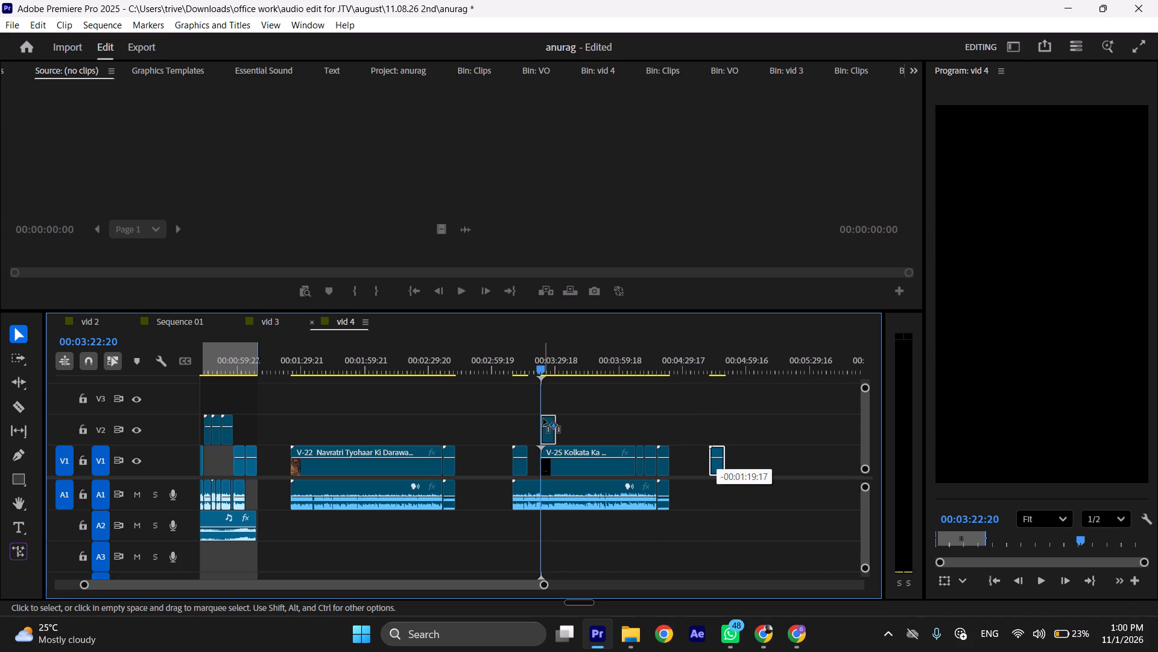
{"action": "left_click_drag", "start_coordinate": [543, 419], "coordinate": [533, 420]}
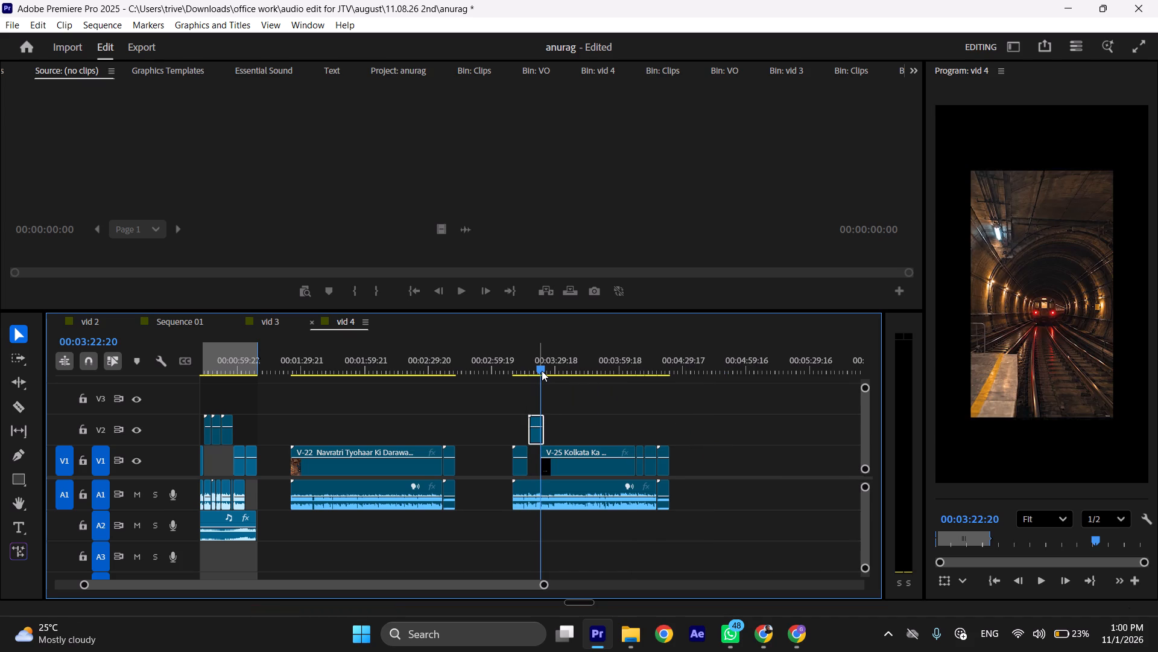
Apply Fit to frame to the subway train clip on V2.
{"action": "key", "text": "ctrl+shift+c"}
{"action": "key", "text": "ctrl+shift+c"}
{"action": "key", "text": "ctrl+shift+c"}
{"action": "key", "text": "ctrl+shift+c"}
{"action": "scroll", "coordinate": [509, 389], "scroll_direction": "up", "scroll_amount": 3}
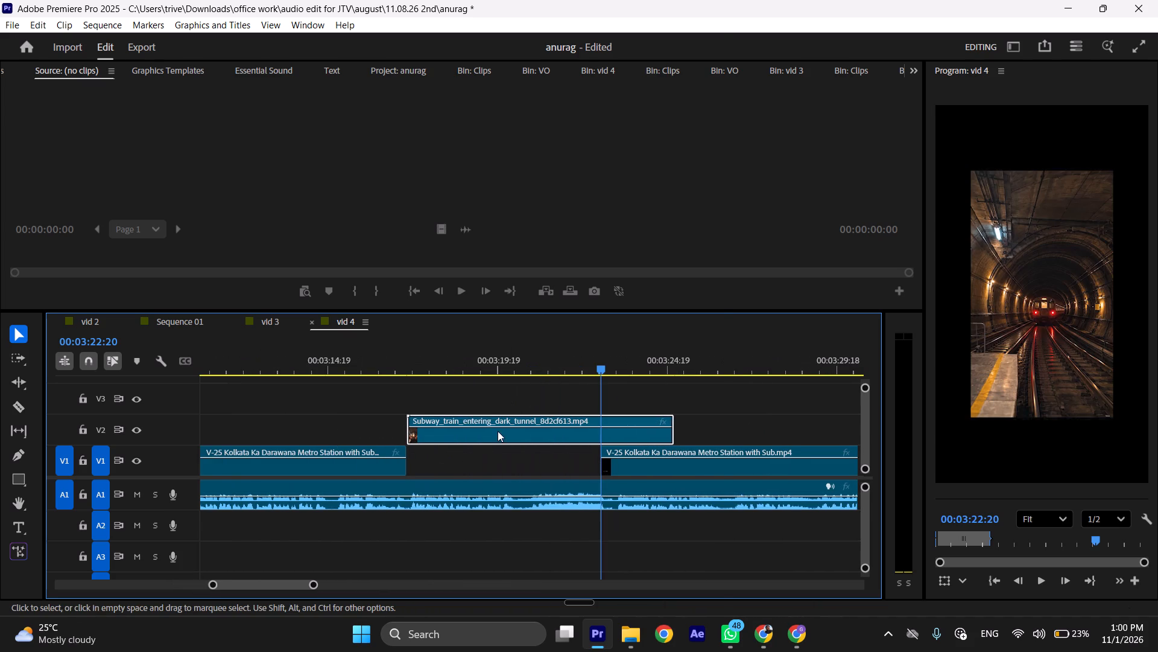
{"action": "right_click", "coordinate": [498, 432]}
{"action": "left_click", "coordinate": [564, 572]}
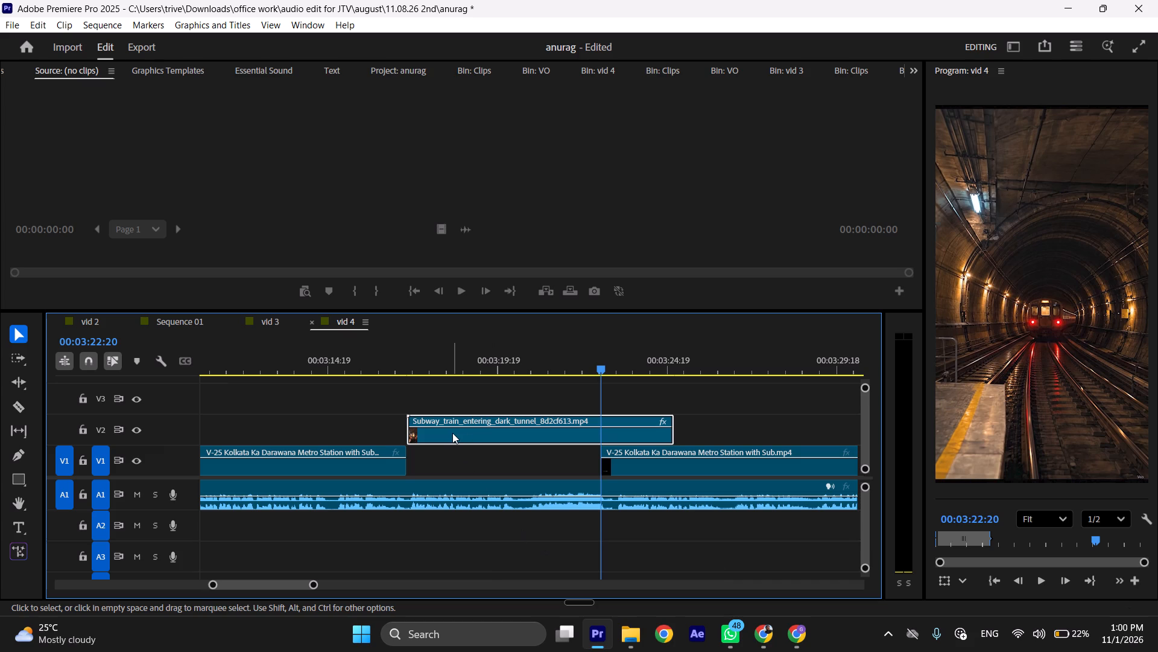
{"action": "right_click", "coordinate": [479, 435]}
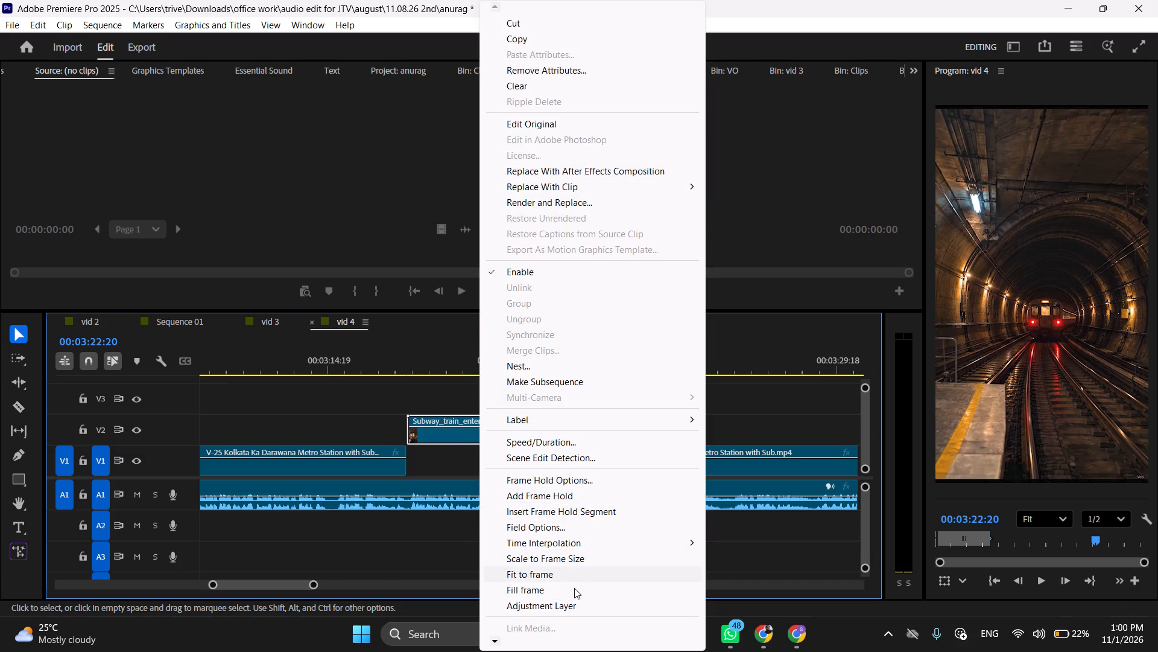
{"action": "left_click", "coordinate": [565, 575]}
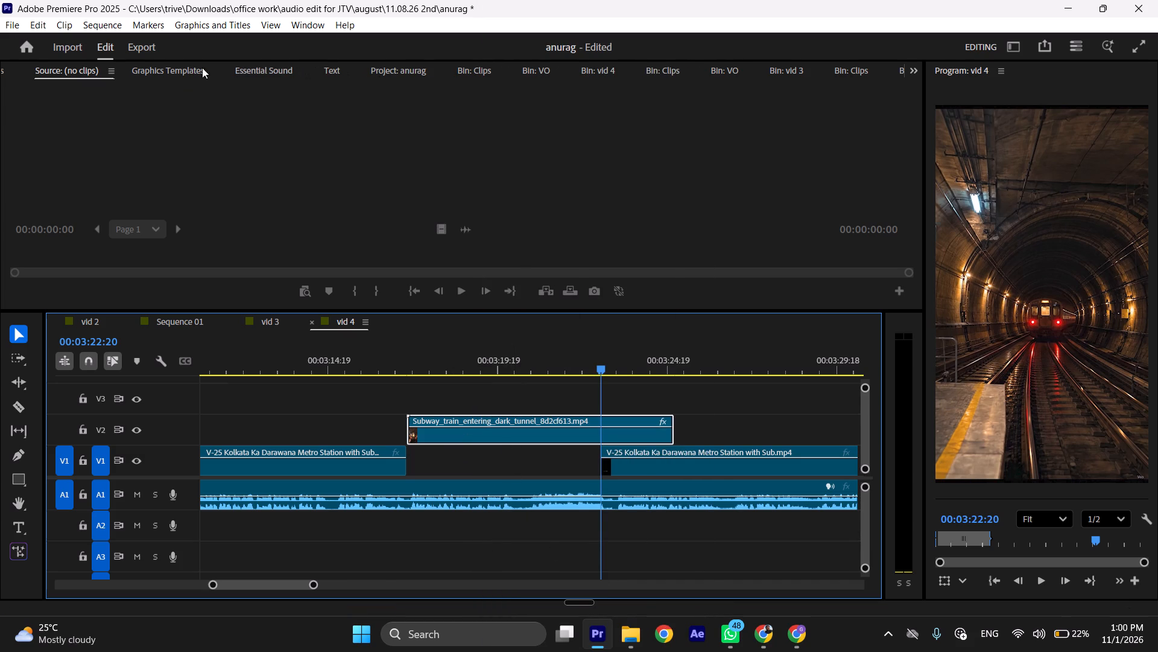
Set the subway train clip's Scale to 158.
{"action": "left_click", "coordinate": [9, 66]}
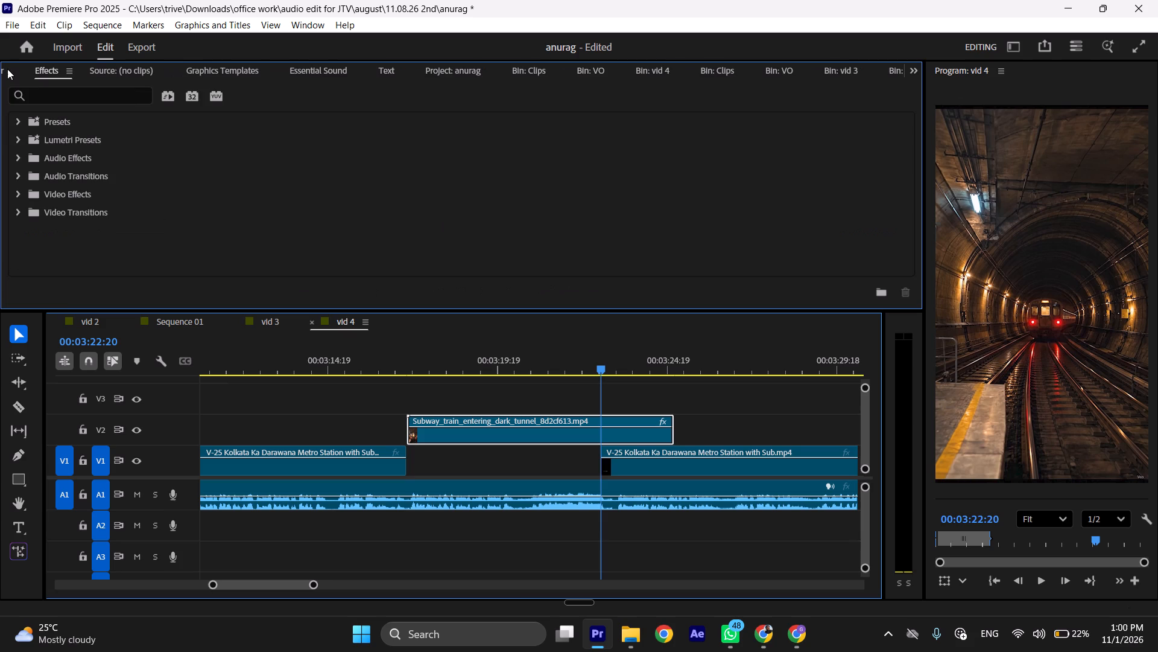
{"action": "left_click", "coordinate": [7, 68]}
{"action": "left_click", "coordinate": [7, 68]}
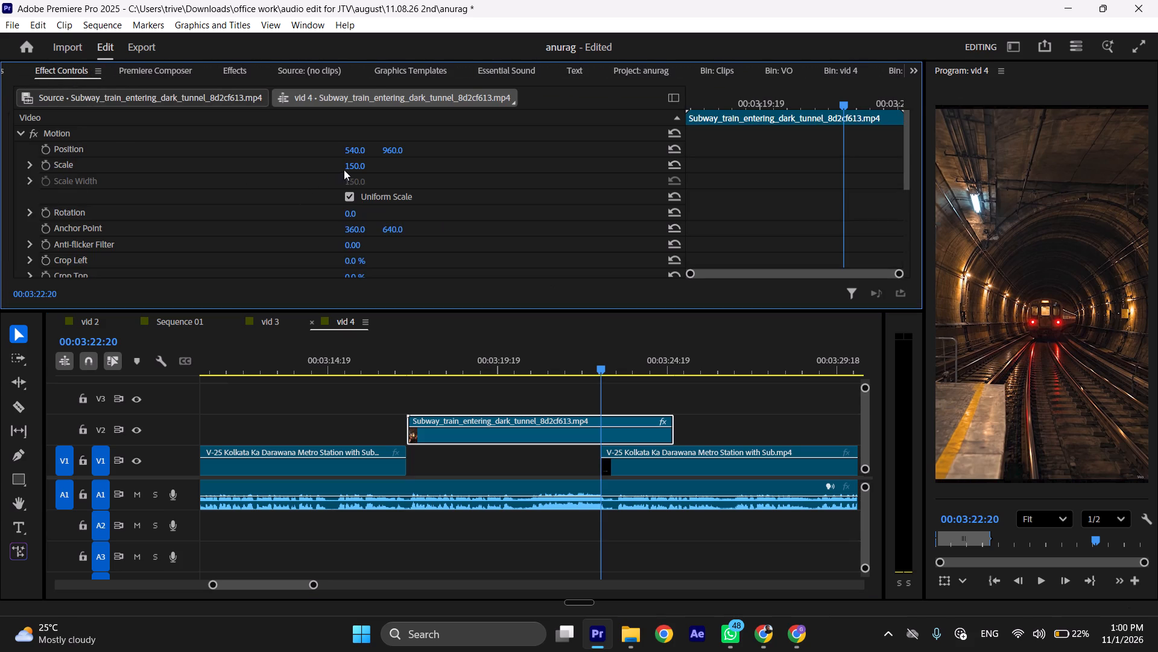
{"action": "left_click_drag", "start_coordinate": [352, 168], "coordinate": [358, 168]}
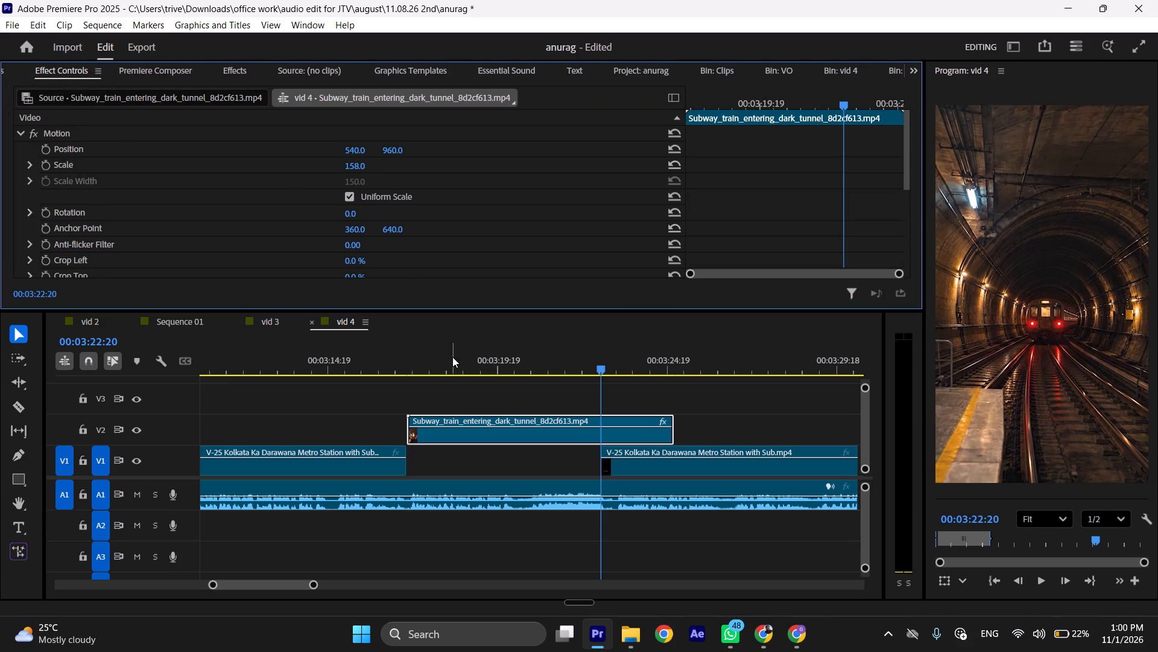
Play the V-25 edit from the presenter shot through the subway train clip to check the cut and the train's movement.
{"action": "left_click", "coordinate": [405, 359]}
{"action": "key", "text": "space"}
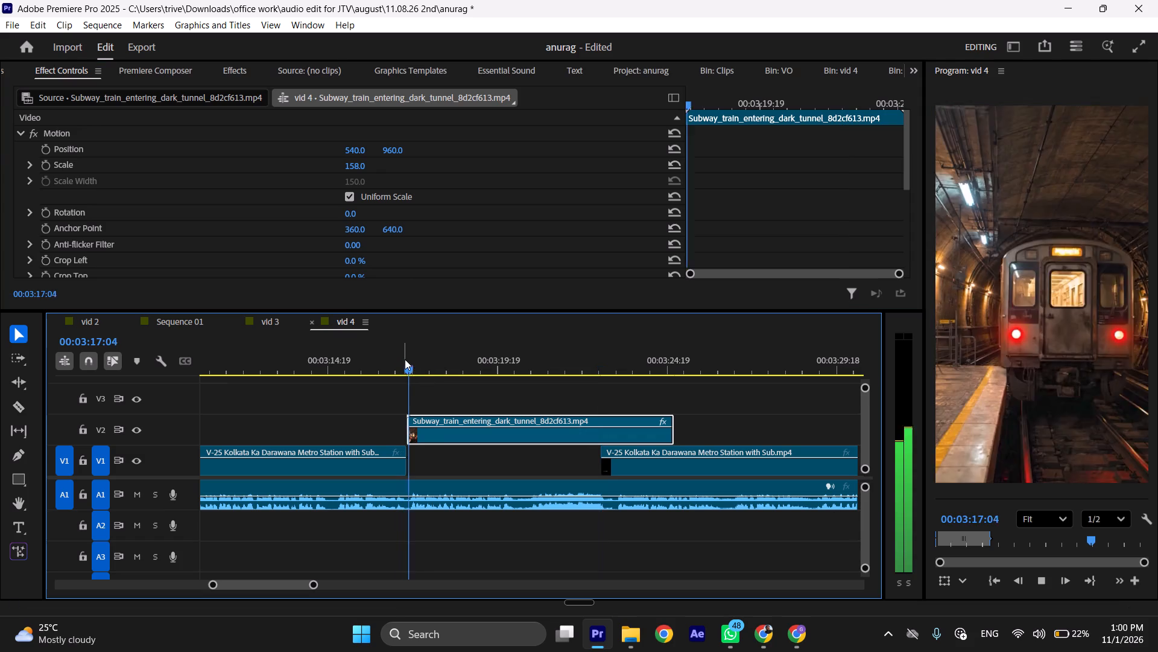
{"action": "left_click", "coordinate": [405, 359]}
{"action": "key", "text": "space"}
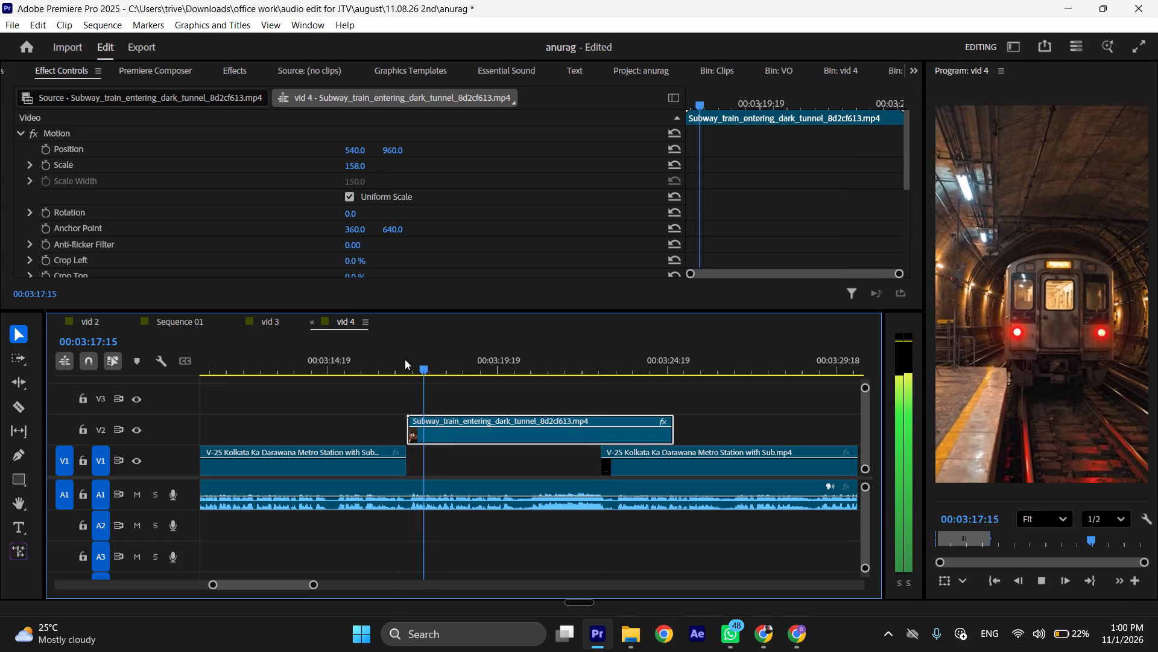
{"action": "left_click", "coordinate": [387, 356]}
{"action": "key", "text": "space"}
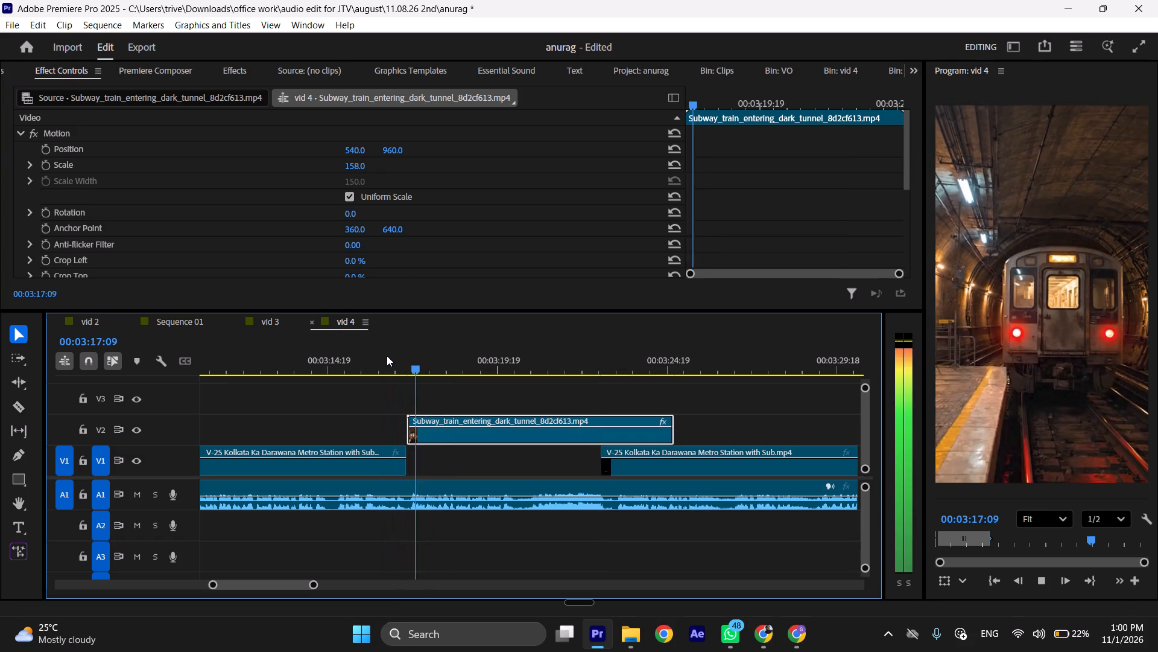
{"action": "left_click", "coordinate": [387, 356]}
{"action": "key", "text": "space"}
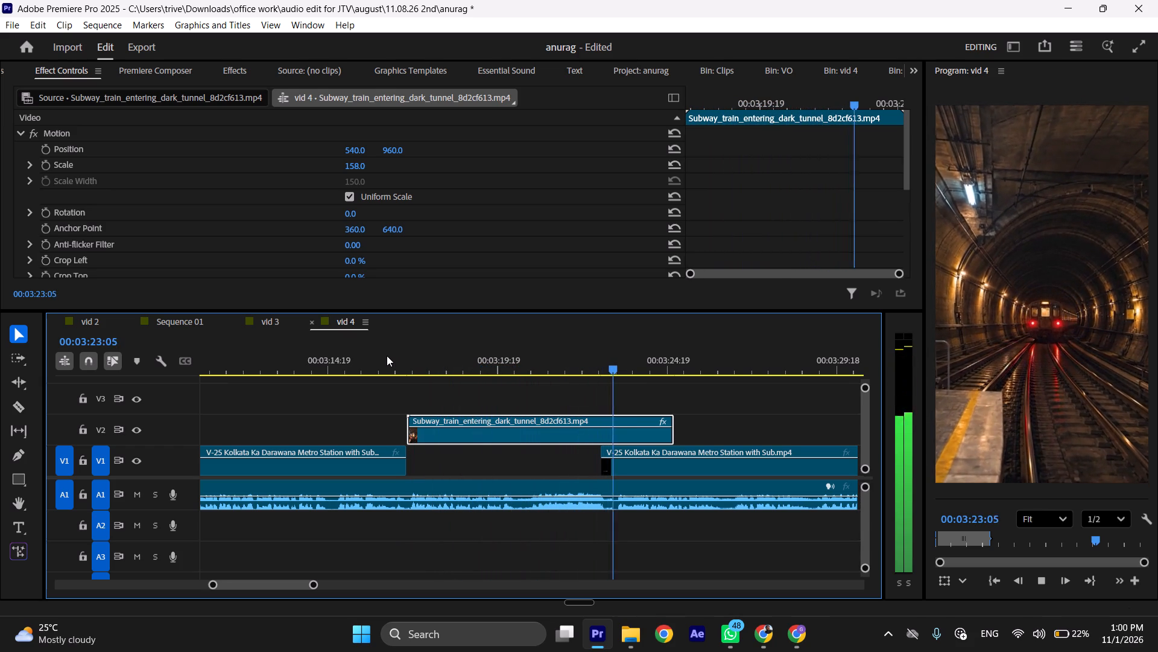
{"action": "key", "text": "space"}
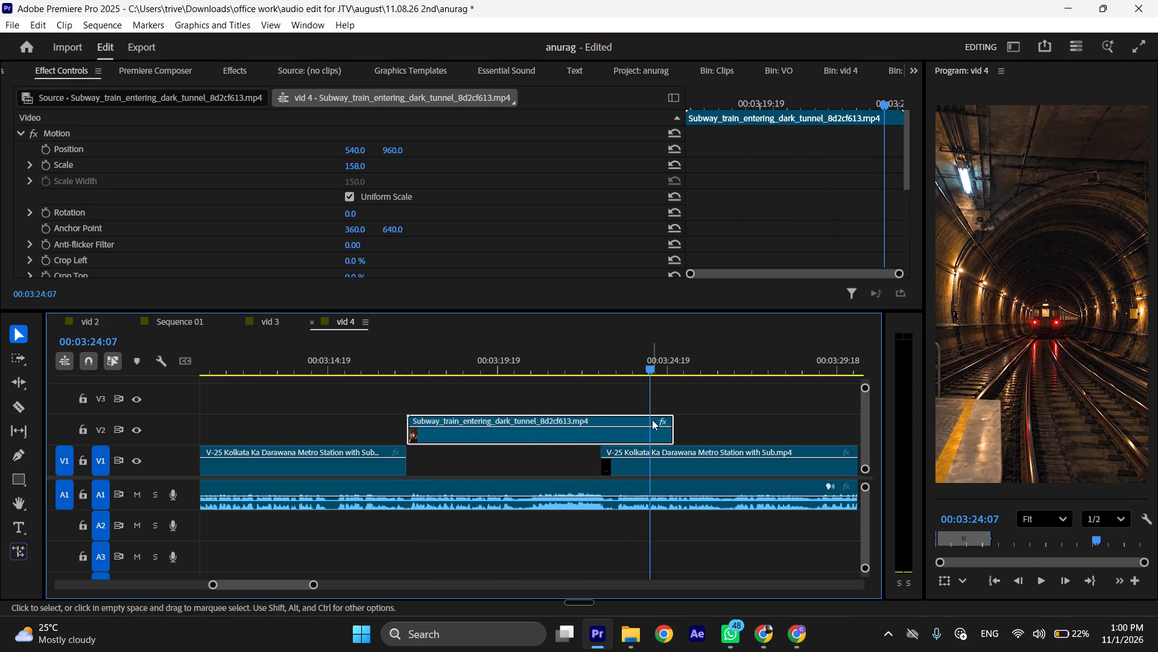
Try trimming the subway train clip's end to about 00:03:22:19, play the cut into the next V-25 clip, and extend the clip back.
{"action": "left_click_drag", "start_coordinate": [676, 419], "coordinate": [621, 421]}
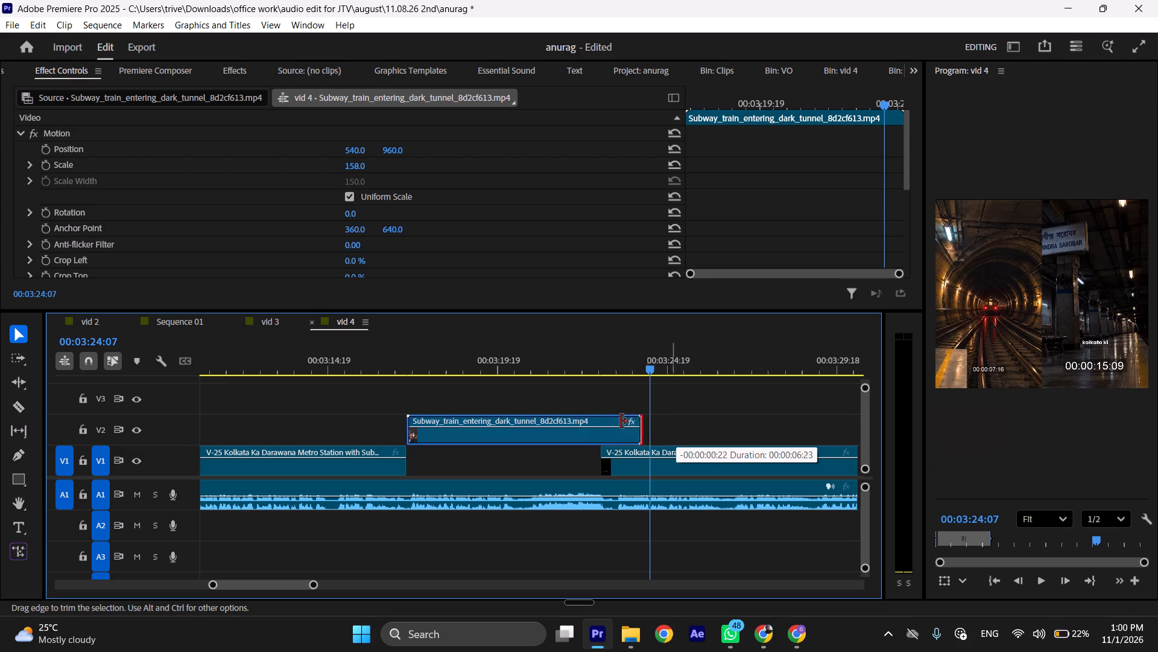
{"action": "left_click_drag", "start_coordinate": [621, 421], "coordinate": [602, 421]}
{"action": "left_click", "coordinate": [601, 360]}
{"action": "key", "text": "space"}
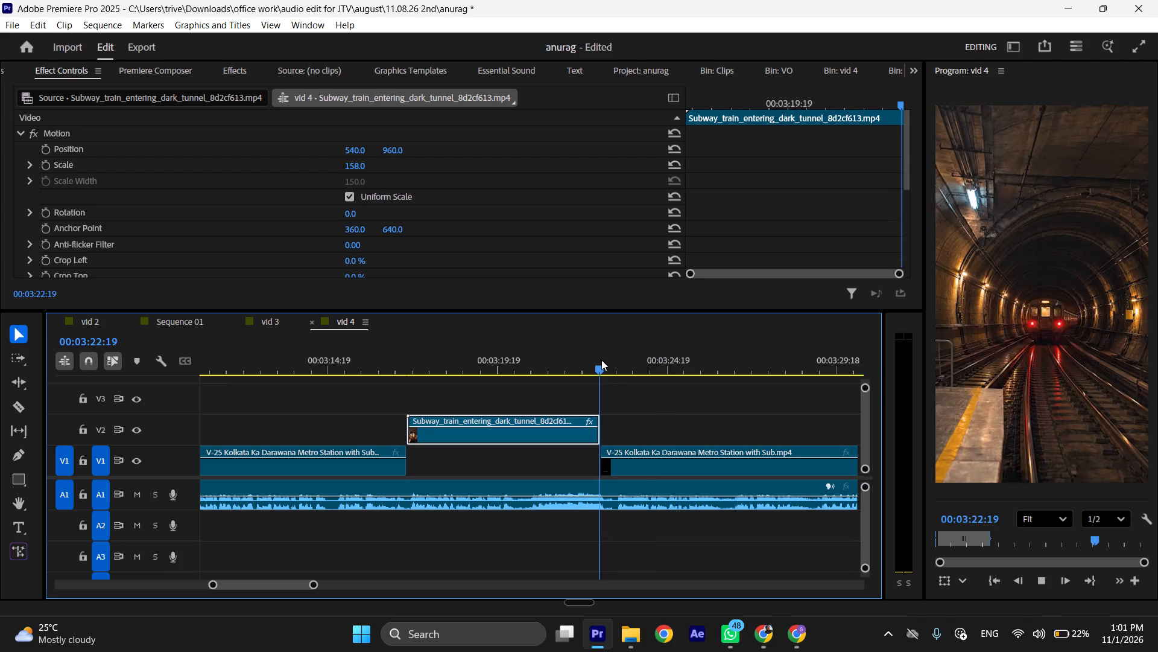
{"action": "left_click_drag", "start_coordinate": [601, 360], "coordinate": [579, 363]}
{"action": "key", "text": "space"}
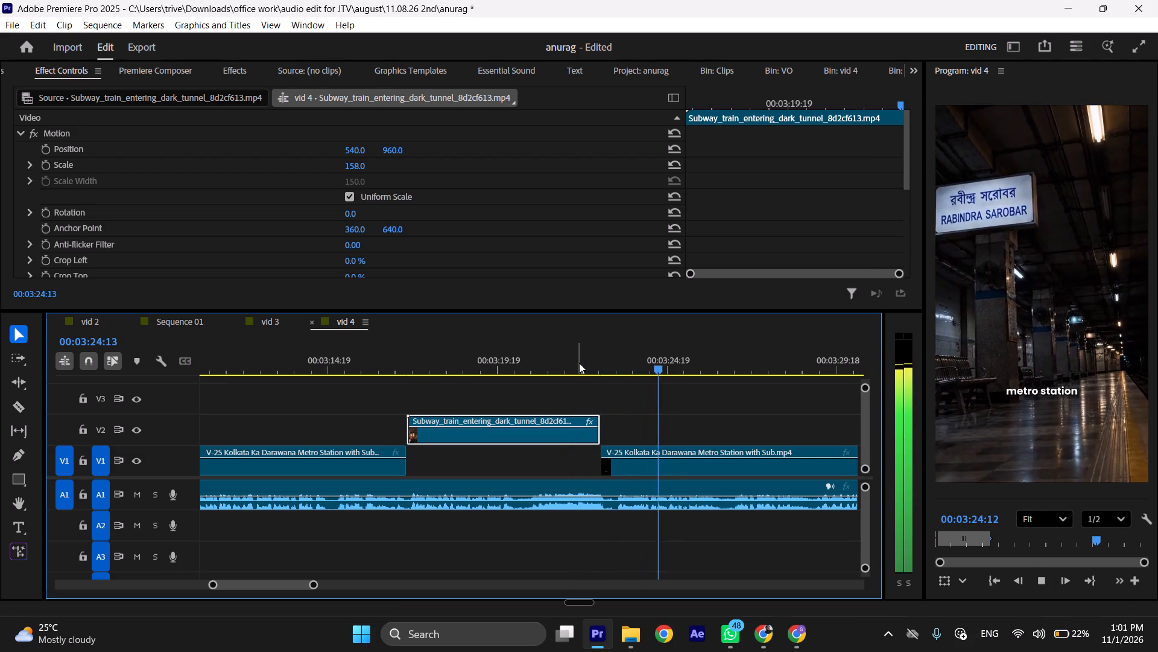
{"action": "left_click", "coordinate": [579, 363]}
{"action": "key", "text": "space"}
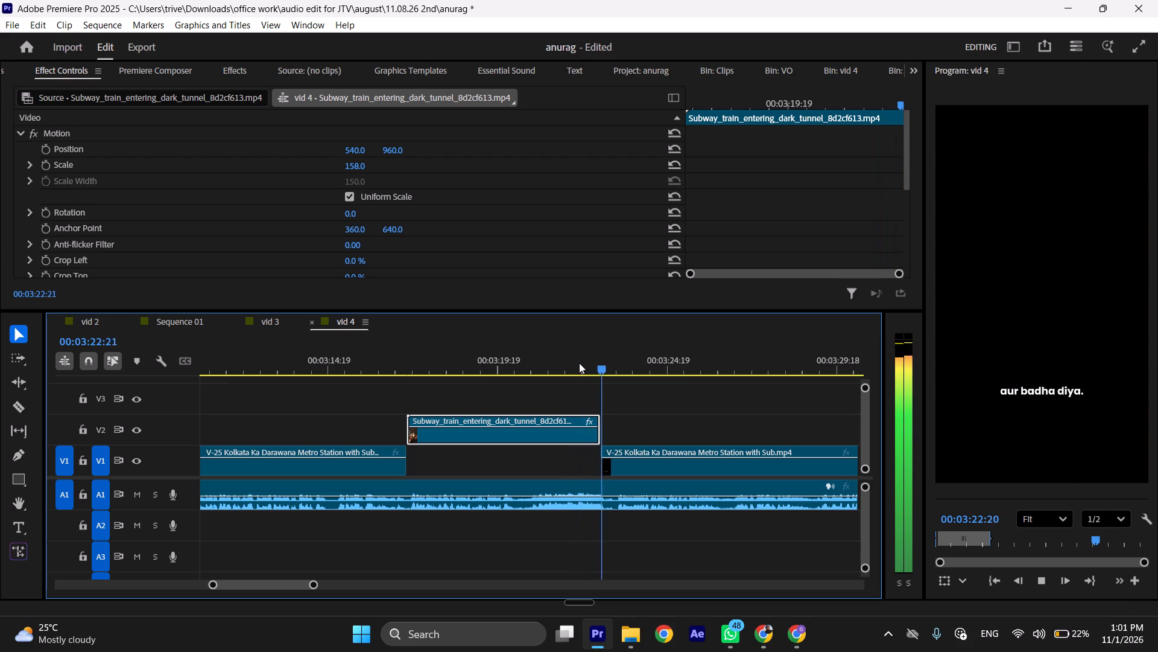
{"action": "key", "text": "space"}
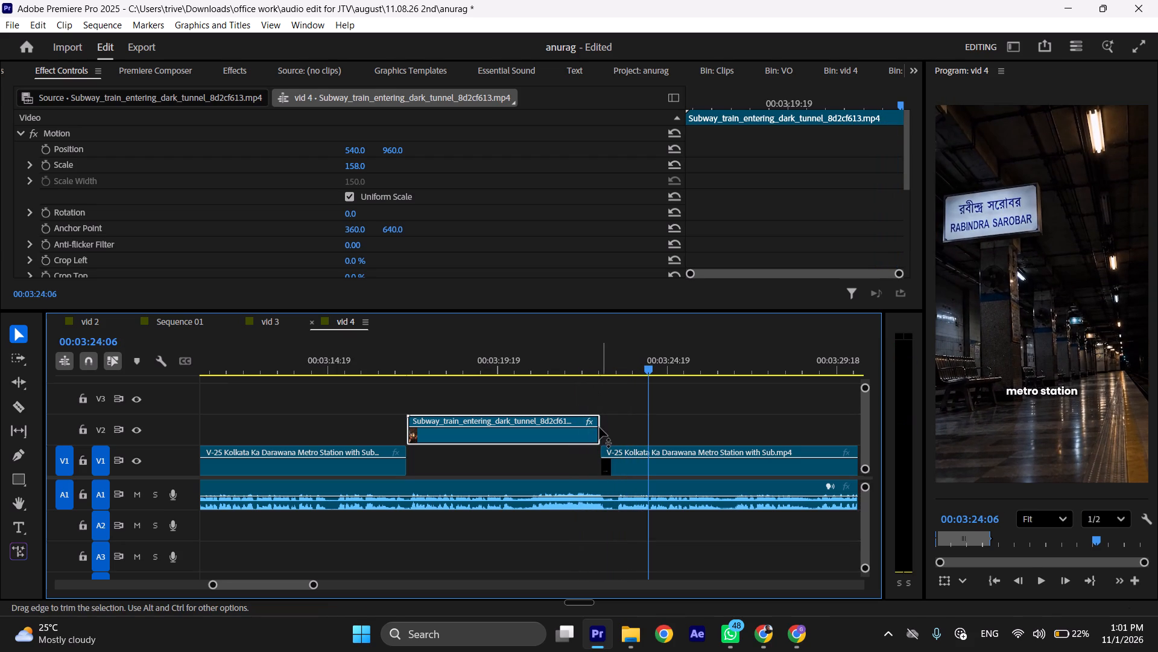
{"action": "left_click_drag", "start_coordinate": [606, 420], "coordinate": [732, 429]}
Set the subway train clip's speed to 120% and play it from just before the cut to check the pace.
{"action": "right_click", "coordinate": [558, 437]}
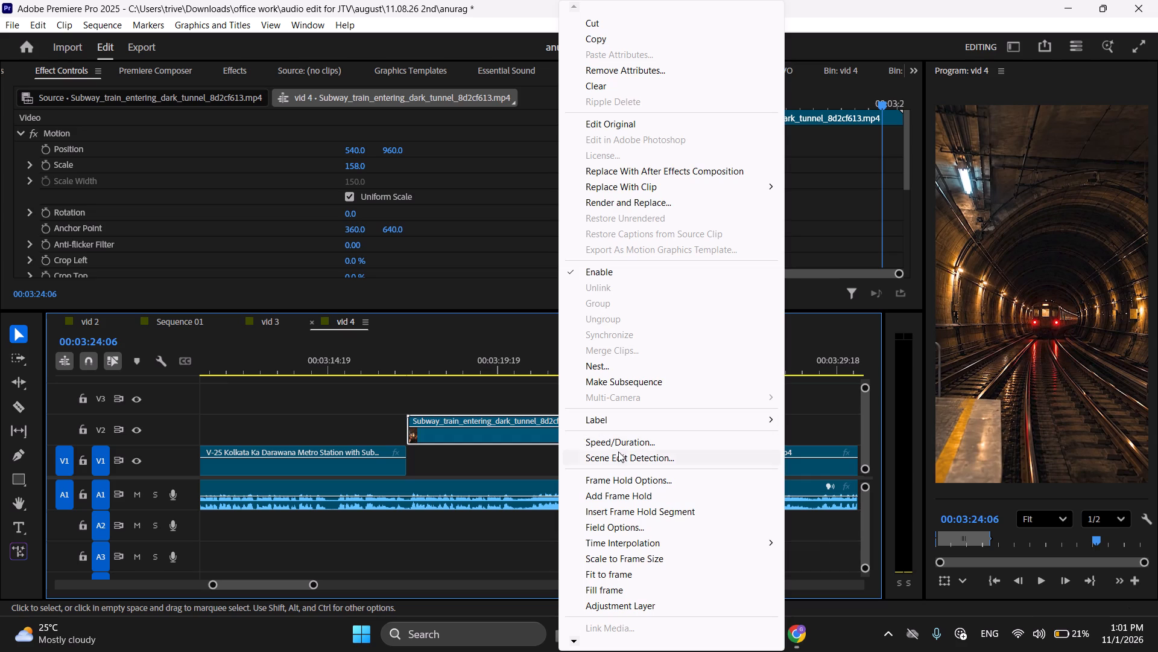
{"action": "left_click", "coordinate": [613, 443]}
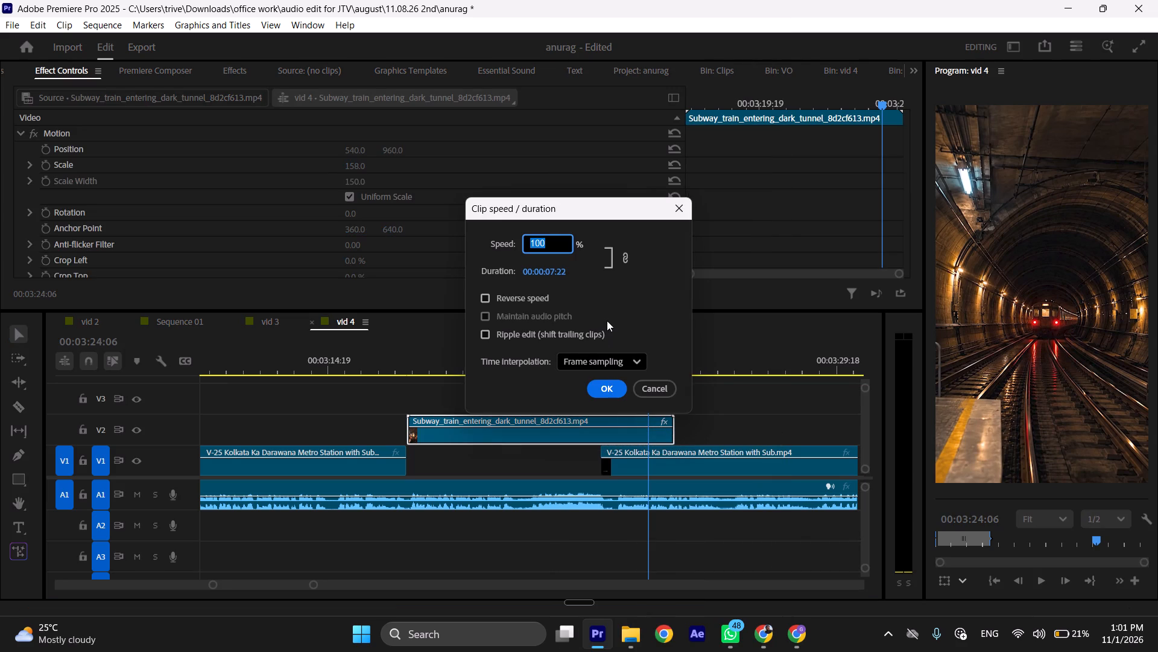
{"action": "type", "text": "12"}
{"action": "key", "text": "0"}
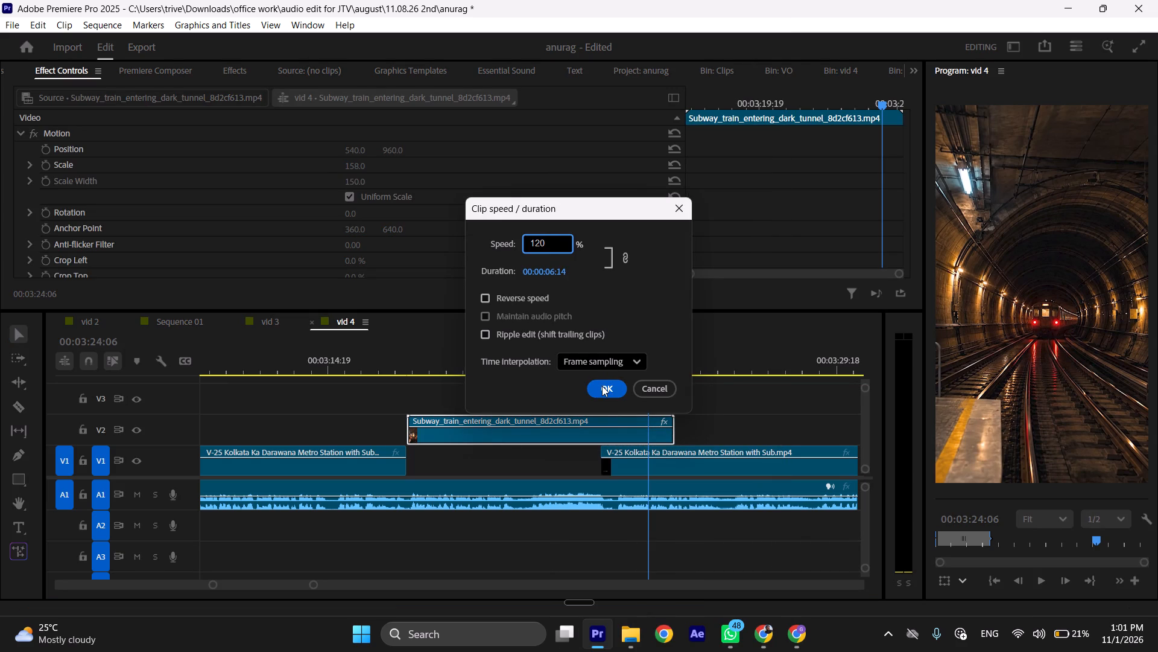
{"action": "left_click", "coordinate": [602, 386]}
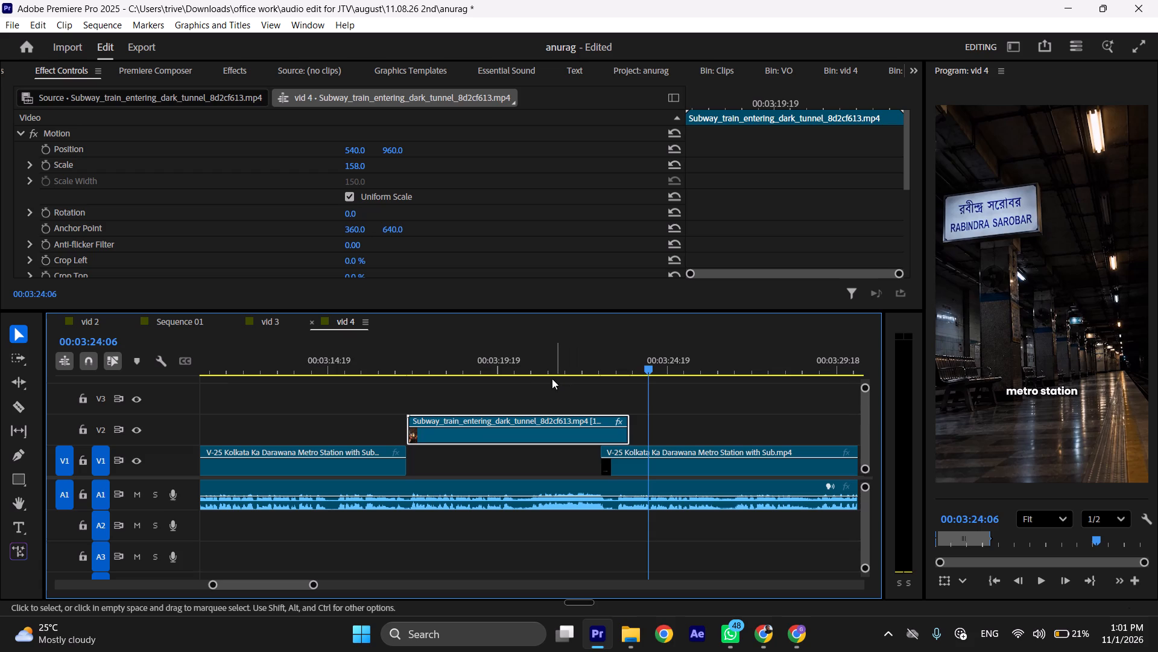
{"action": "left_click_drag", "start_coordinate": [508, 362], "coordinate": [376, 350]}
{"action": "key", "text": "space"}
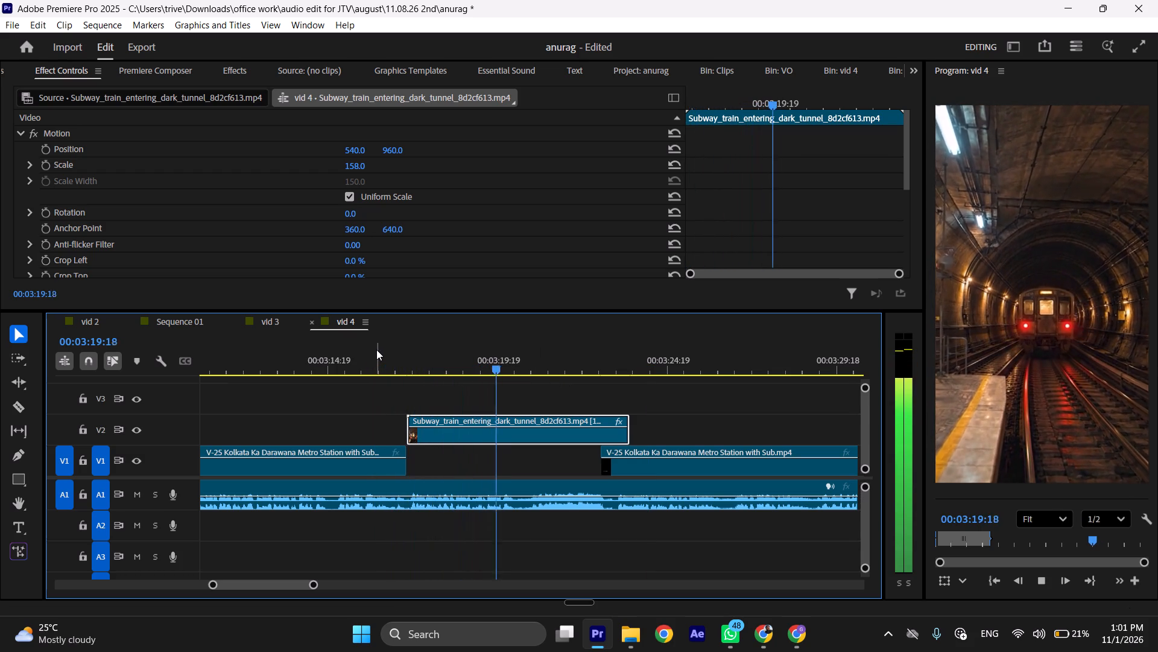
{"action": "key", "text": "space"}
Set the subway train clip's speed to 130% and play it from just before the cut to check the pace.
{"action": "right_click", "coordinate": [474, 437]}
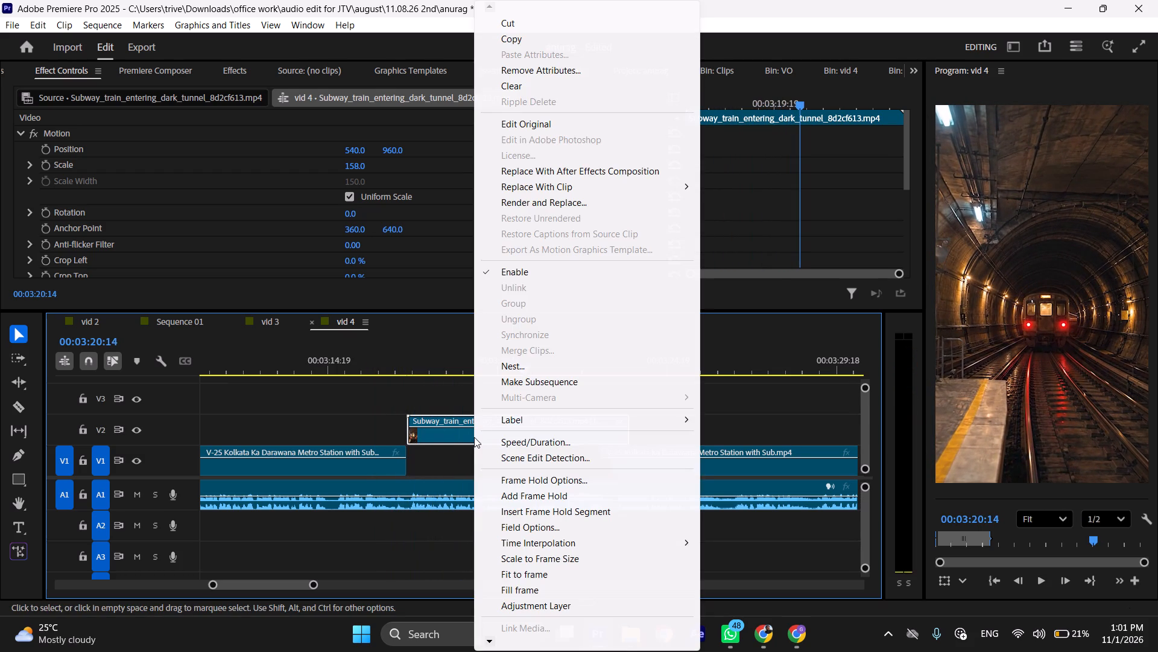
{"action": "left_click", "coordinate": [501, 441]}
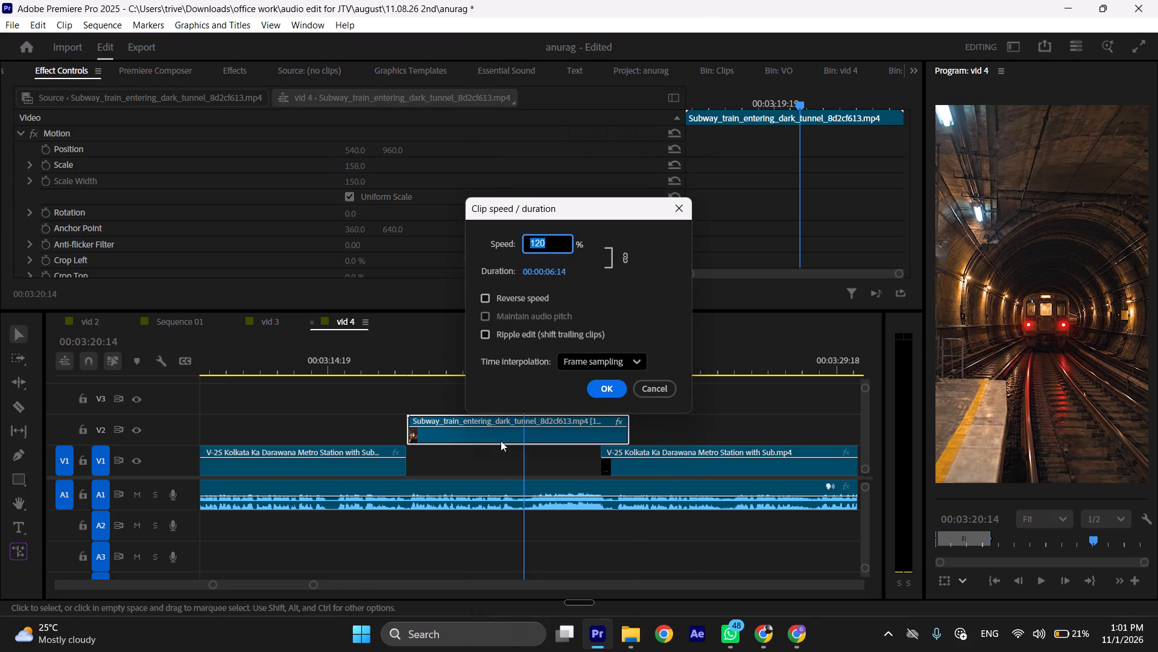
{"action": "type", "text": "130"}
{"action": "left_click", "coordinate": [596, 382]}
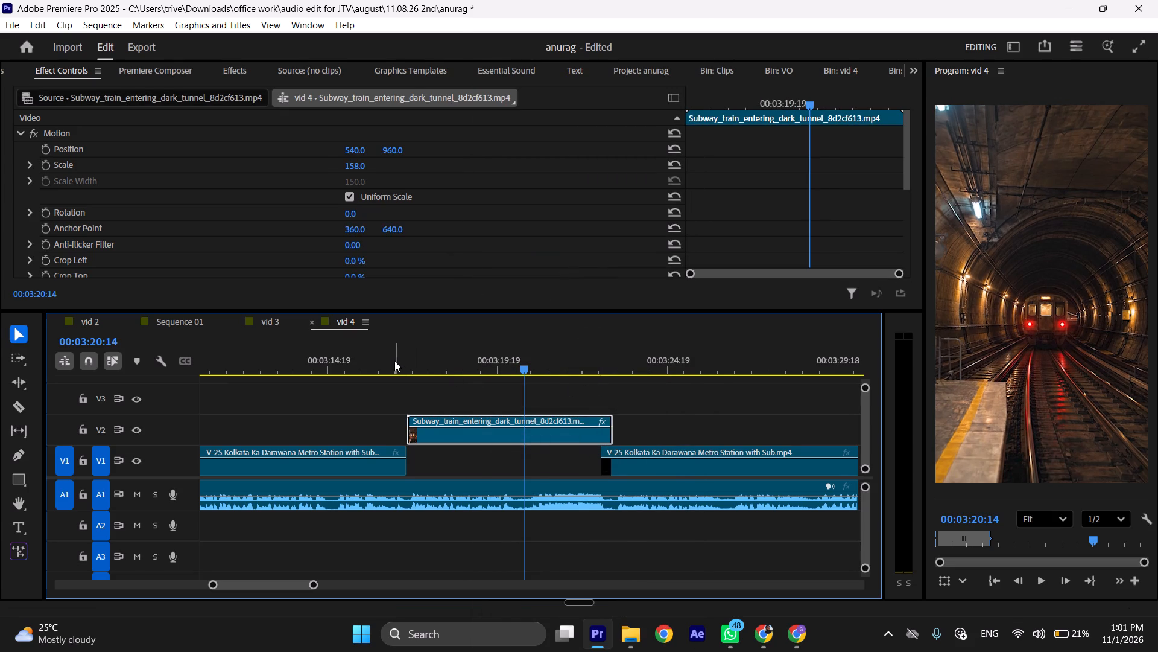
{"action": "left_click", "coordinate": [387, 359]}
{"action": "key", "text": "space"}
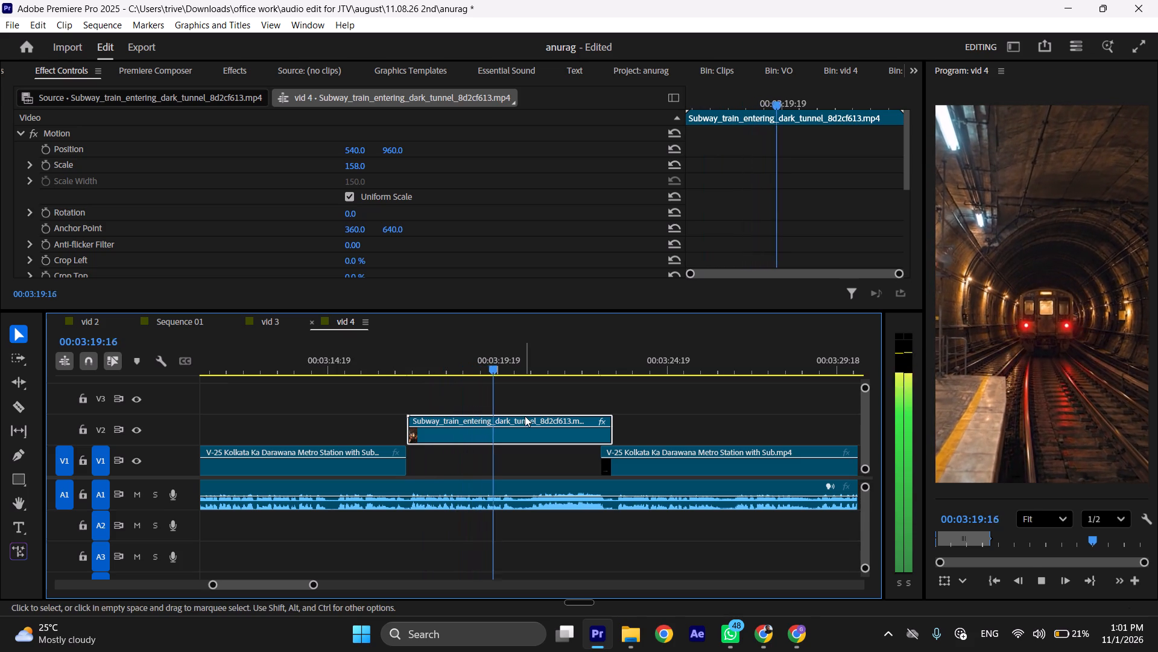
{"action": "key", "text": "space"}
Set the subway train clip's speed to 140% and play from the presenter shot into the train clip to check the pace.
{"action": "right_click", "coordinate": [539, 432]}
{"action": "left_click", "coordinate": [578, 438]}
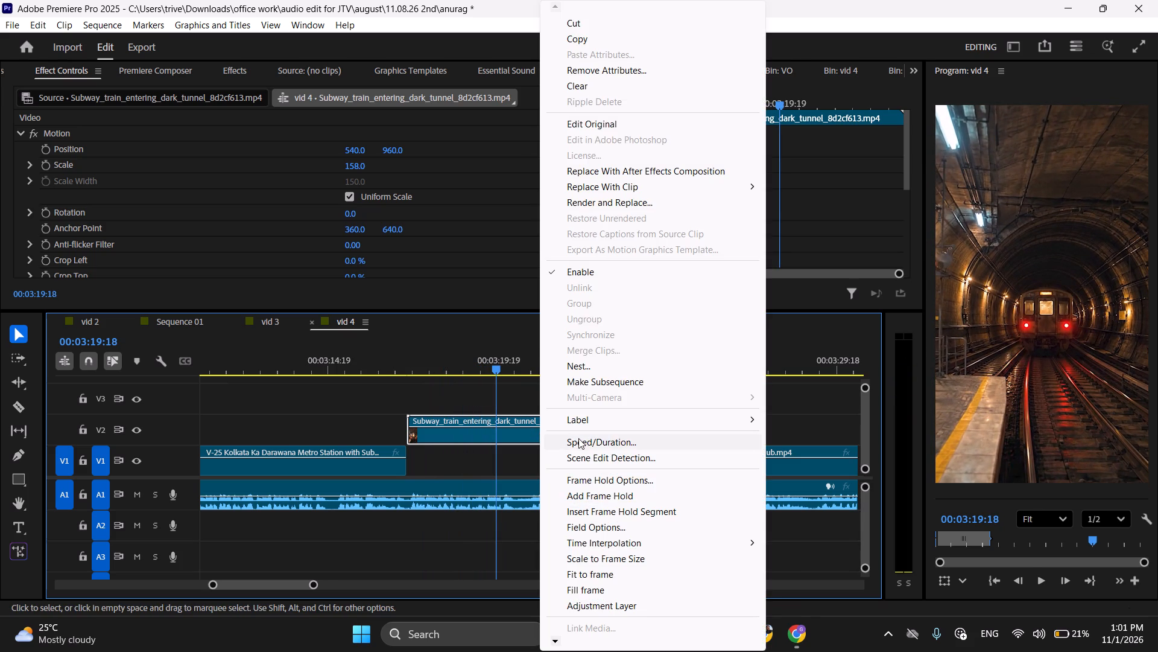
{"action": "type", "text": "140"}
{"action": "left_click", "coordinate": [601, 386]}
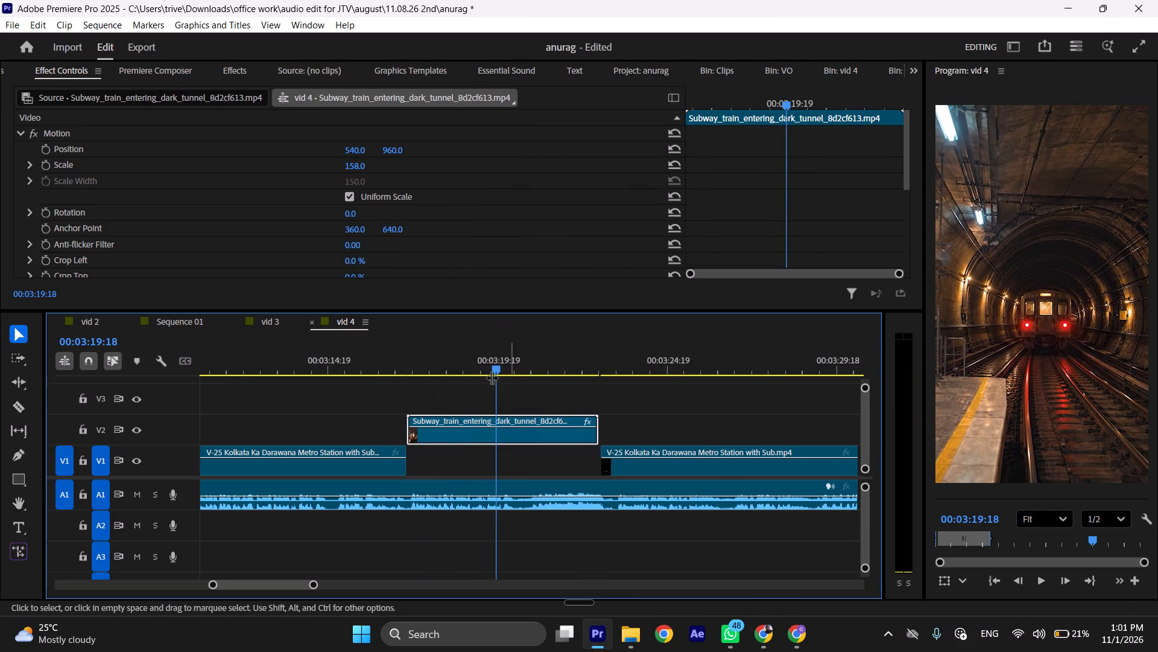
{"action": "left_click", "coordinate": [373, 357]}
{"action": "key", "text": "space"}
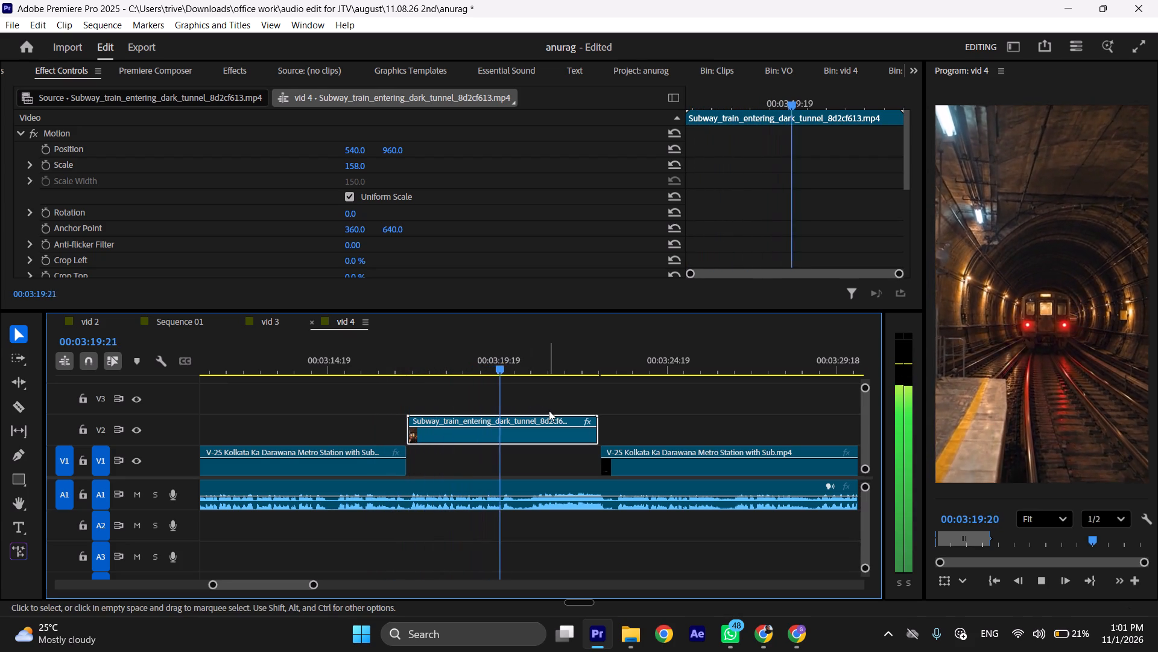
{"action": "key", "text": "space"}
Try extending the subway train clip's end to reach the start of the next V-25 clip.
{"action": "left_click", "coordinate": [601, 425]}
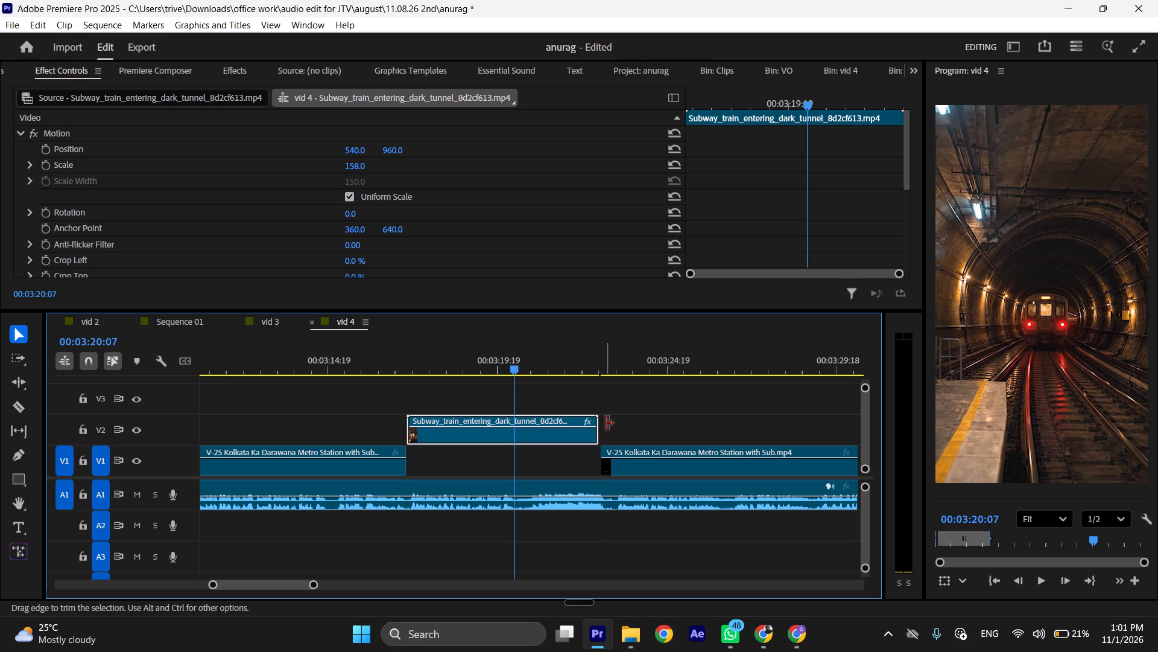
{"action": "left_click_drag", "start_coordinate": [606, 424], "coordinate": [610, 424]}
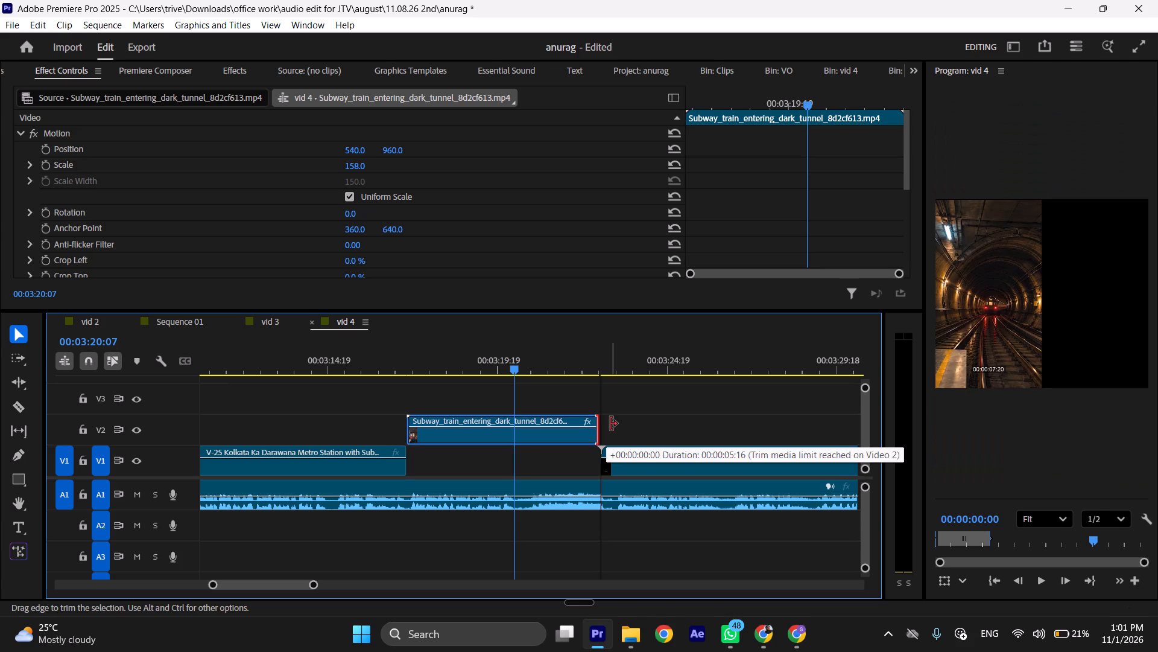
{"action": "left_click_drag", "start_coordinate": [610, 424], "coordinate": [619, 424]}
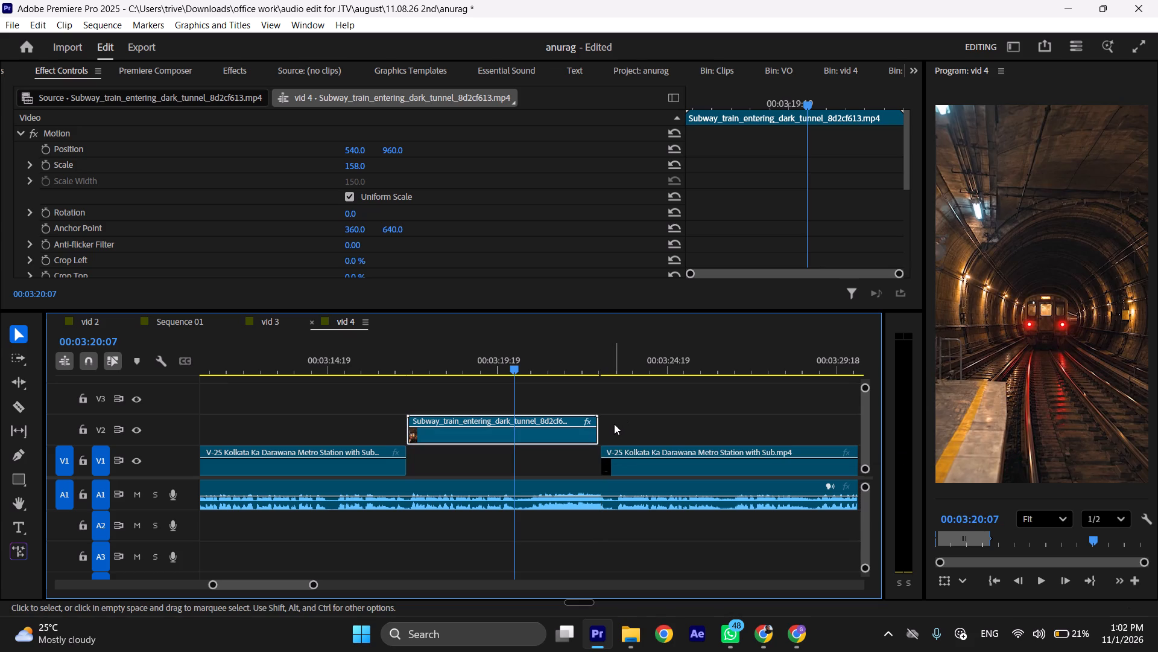
Set the subway train clip's speed to 135% and play from the presenter shot through to the station shot.
{"action": "right_click", "coordinate": [573, 433]}
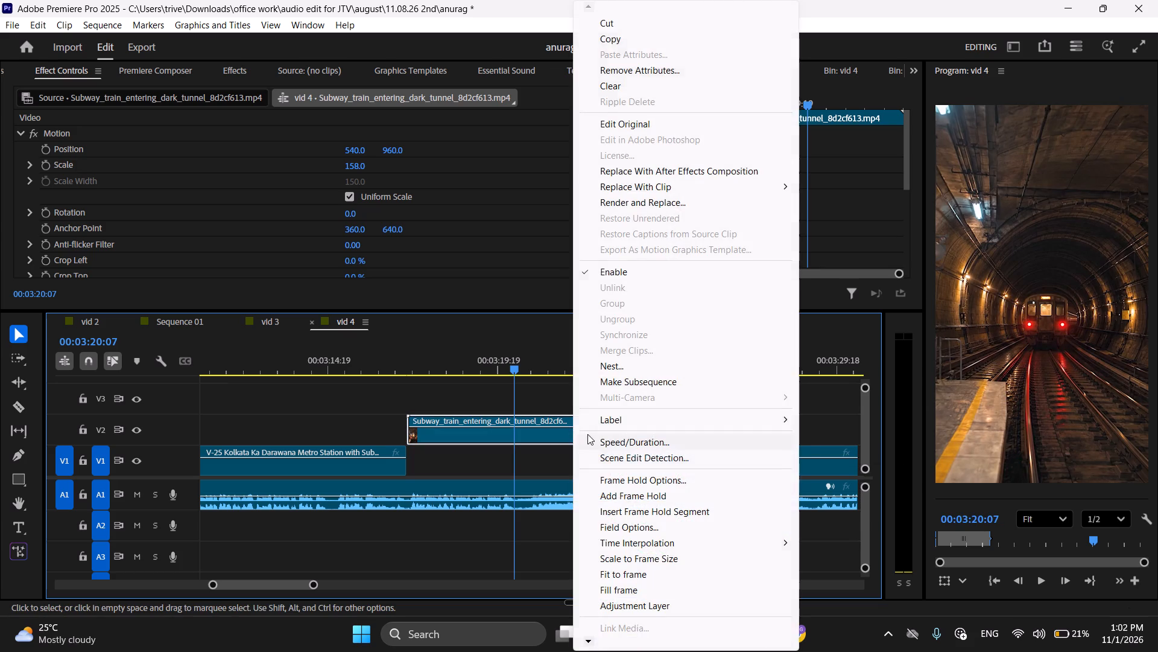
{"action": "left_click", "coordinate": [607, 436]}
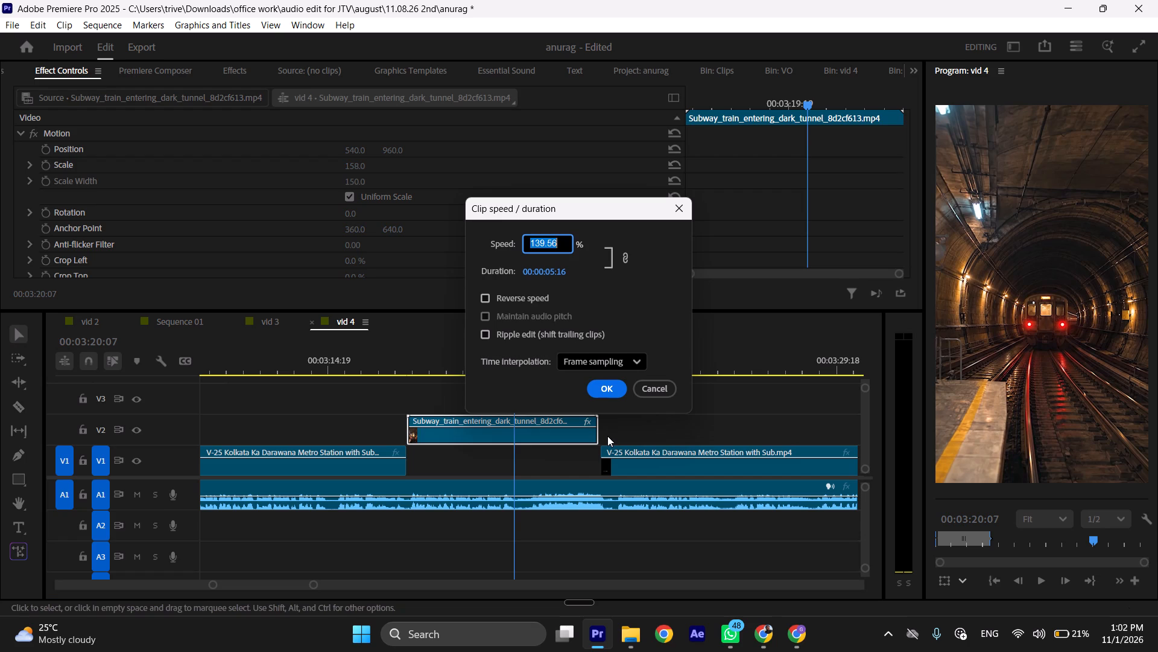
{"action": "key", "text": "1"}
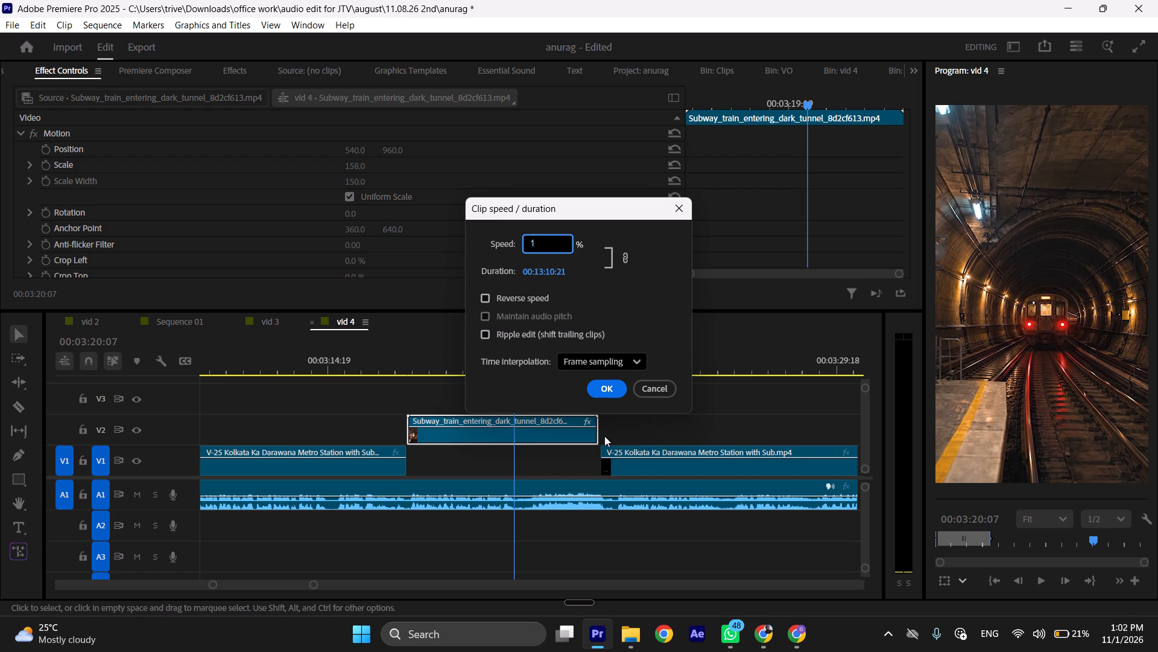
{"action": "type", "text": "35"}
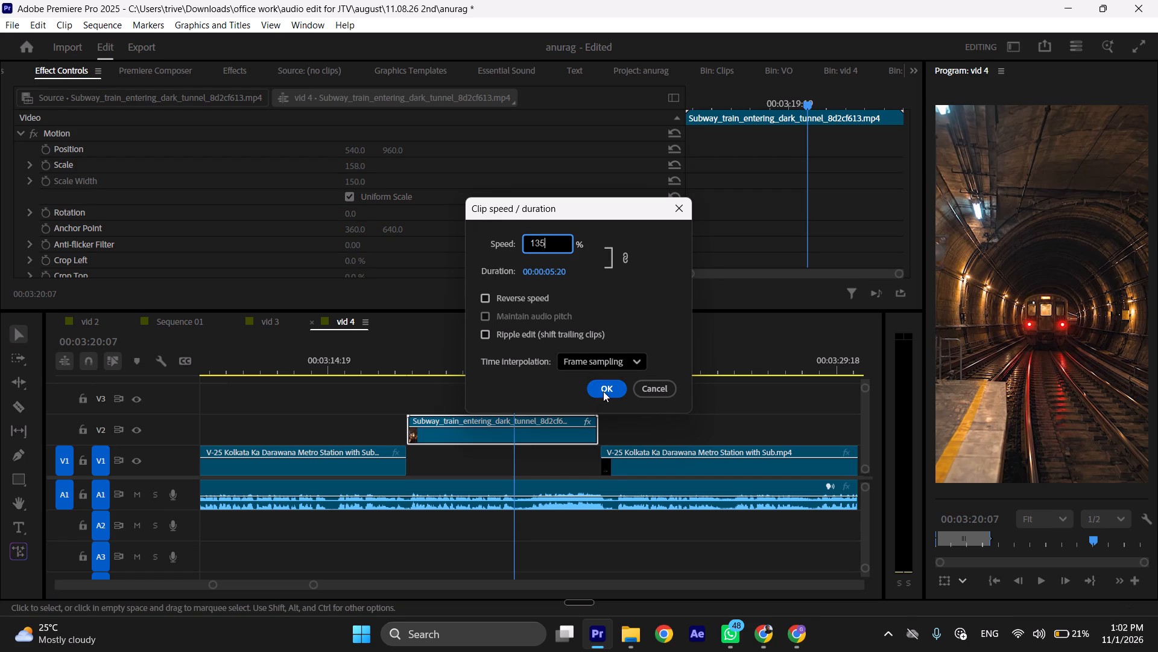
{"action": "left_click", "coordinate": [604, 388]}
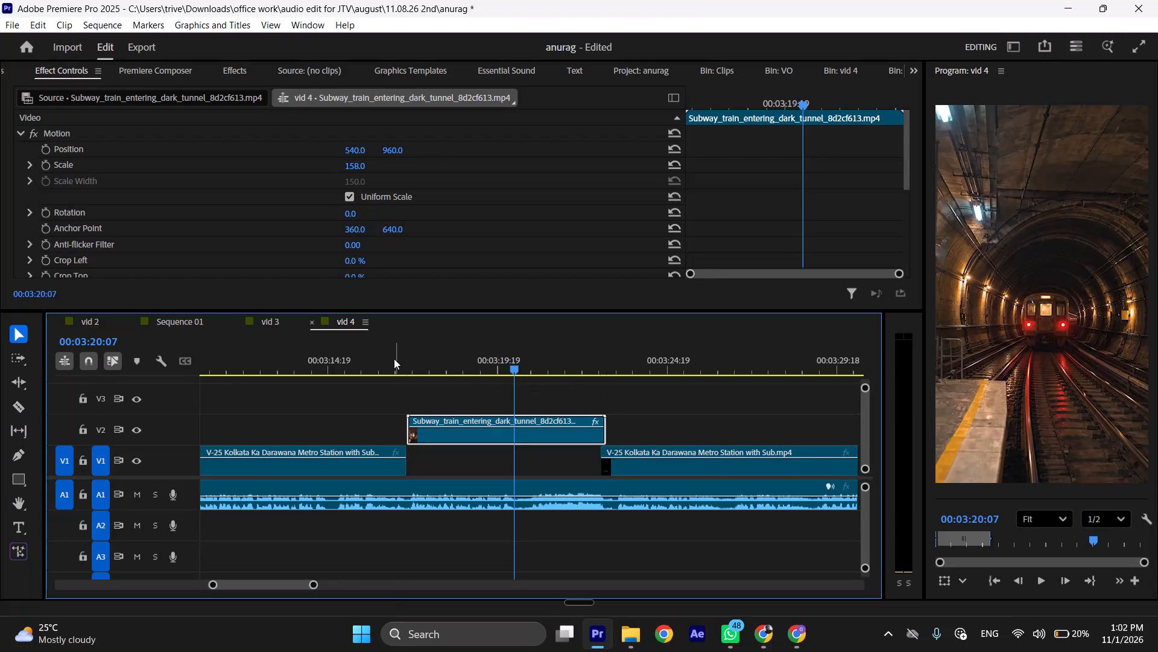
{"action": "left_click", "coordinate": [394, 359]}
{"action": "key", "text": "space"}
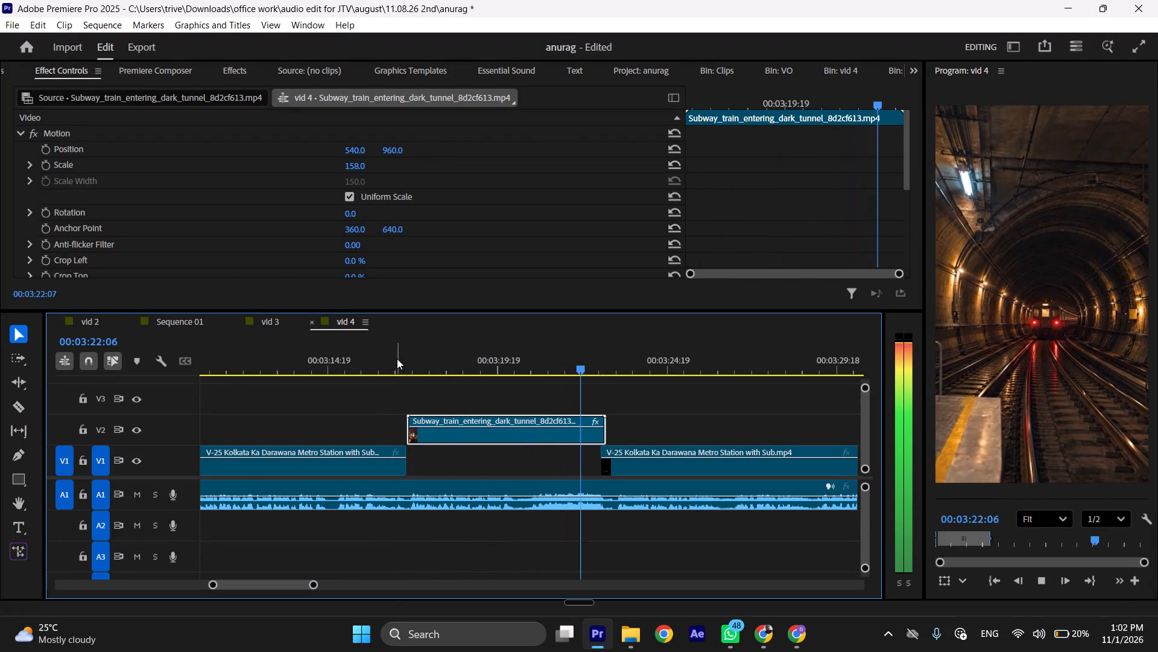
{"action": "key", "text": "space"}
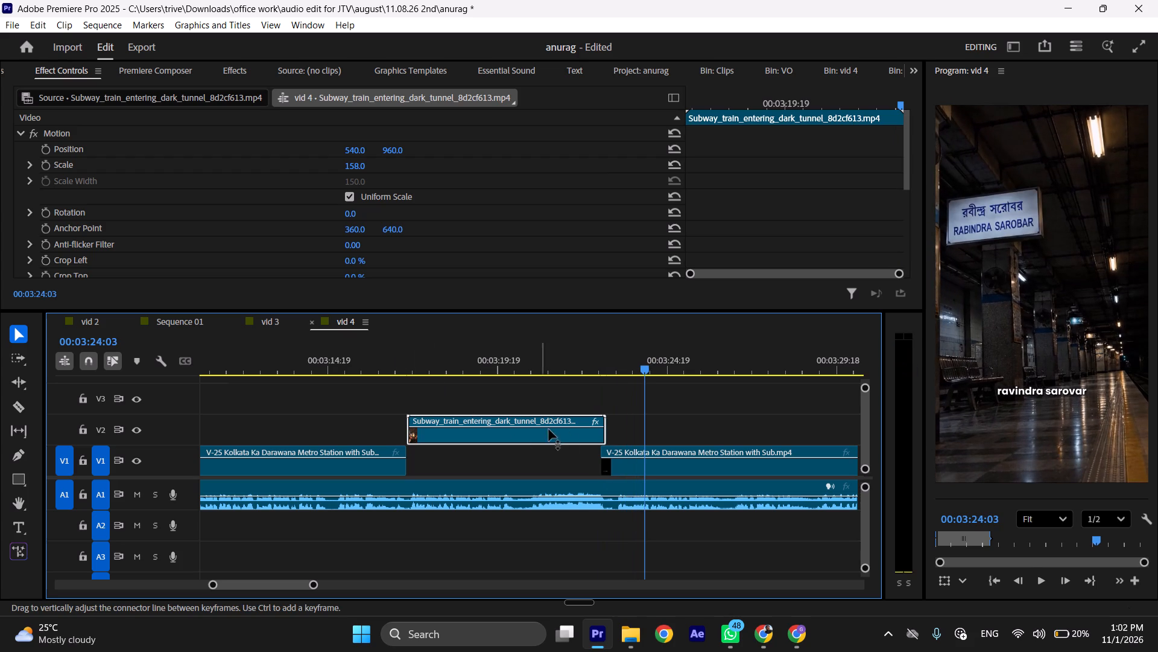
Trim the subway train clip's end to a duration of 00:00:05:17 and play the cut into the next V-25 clip.
{"action": "left_click", "coordinate": [610, 429]}
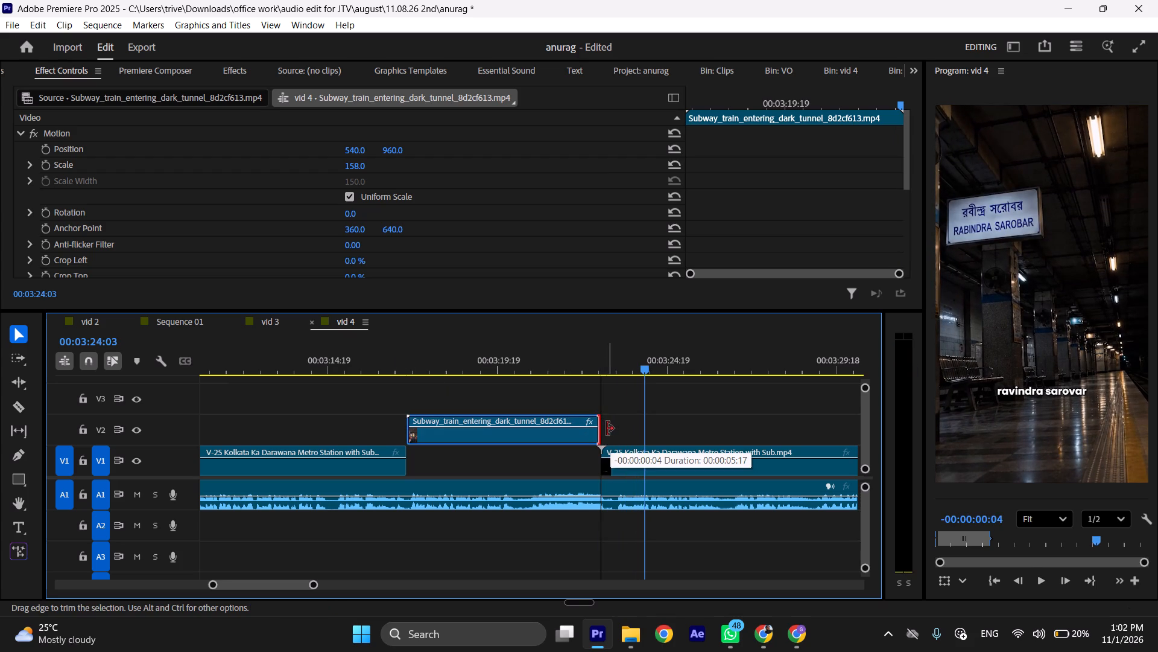
{"action": "left_click", "coordinate": [580, 351]}
{"action": "key", "text": "space"}
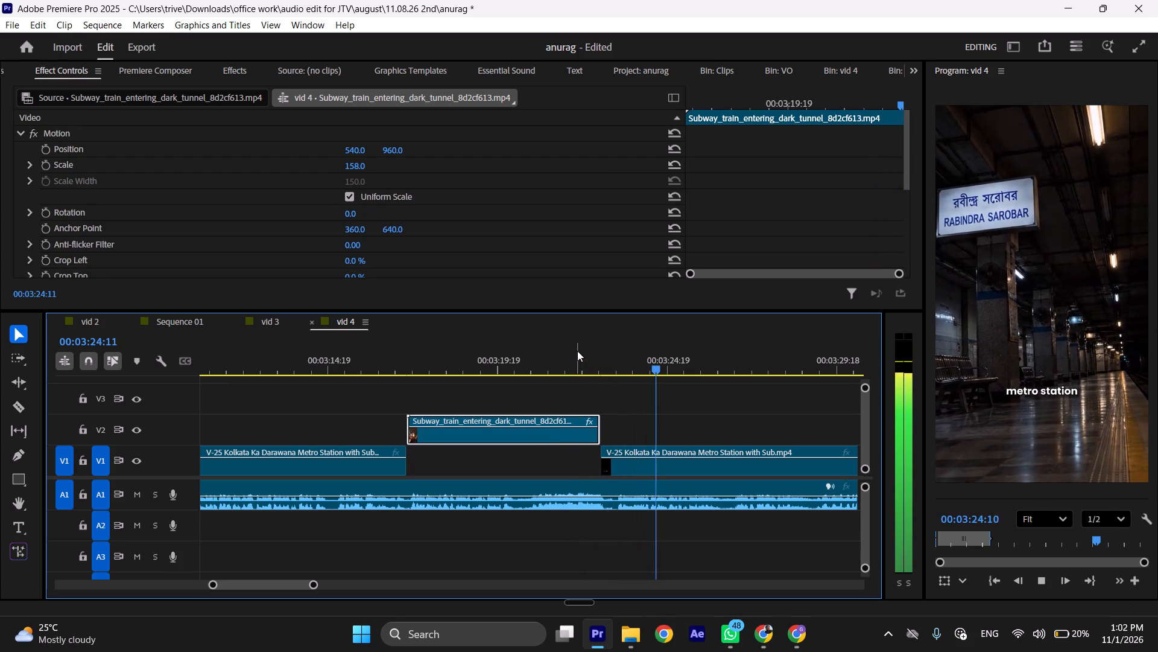
{"action": "key", "text": "space"}
Move the subway train clip down to V1 between the two V-25 clips and play the sequence across it.
{"action": "left_click_drag", "start_coordinate": [518, 436], "coordinate": [522, 448]}
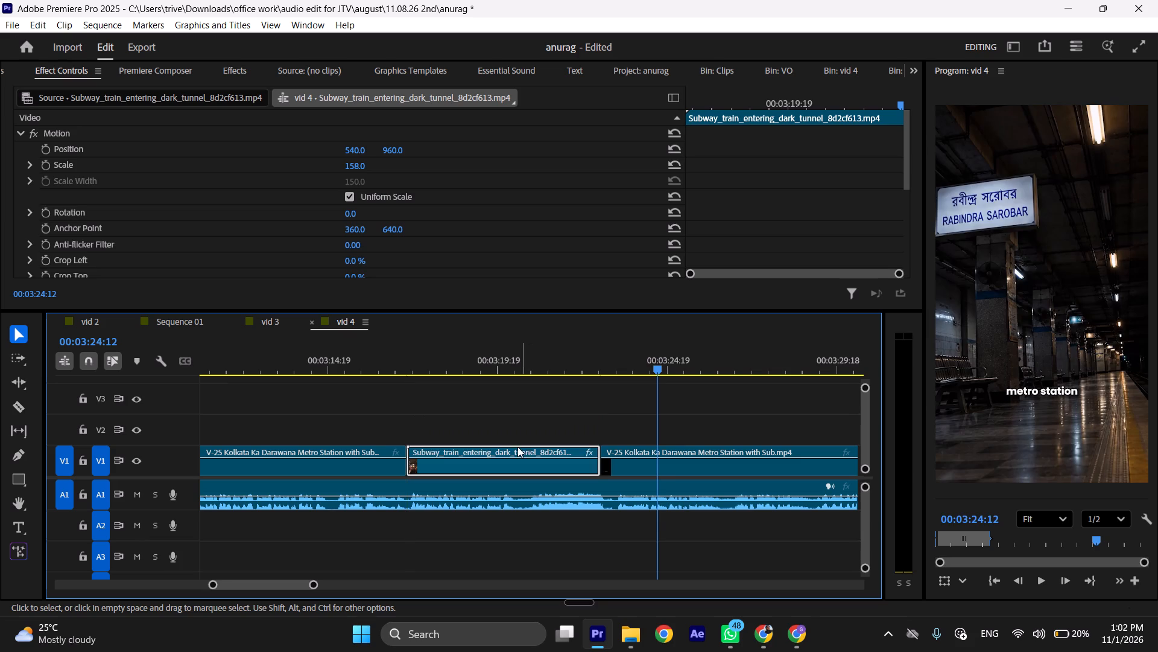
{"action": "left_click", "coordinate": [388, 361]}
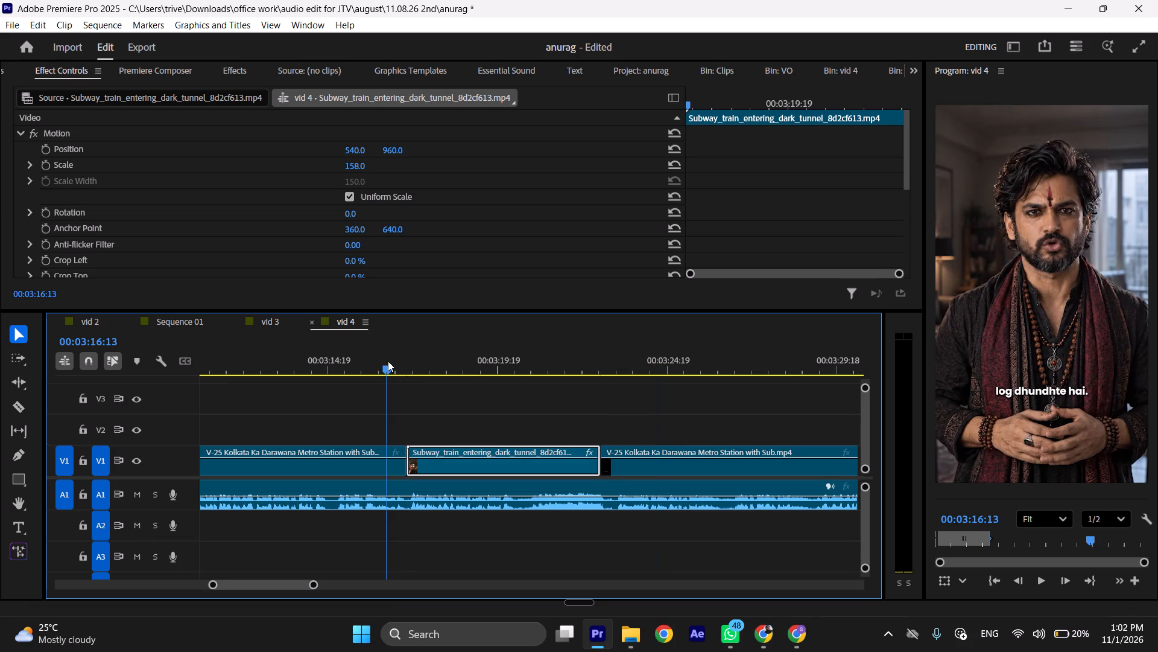
{"action": "key", "text": "space"}
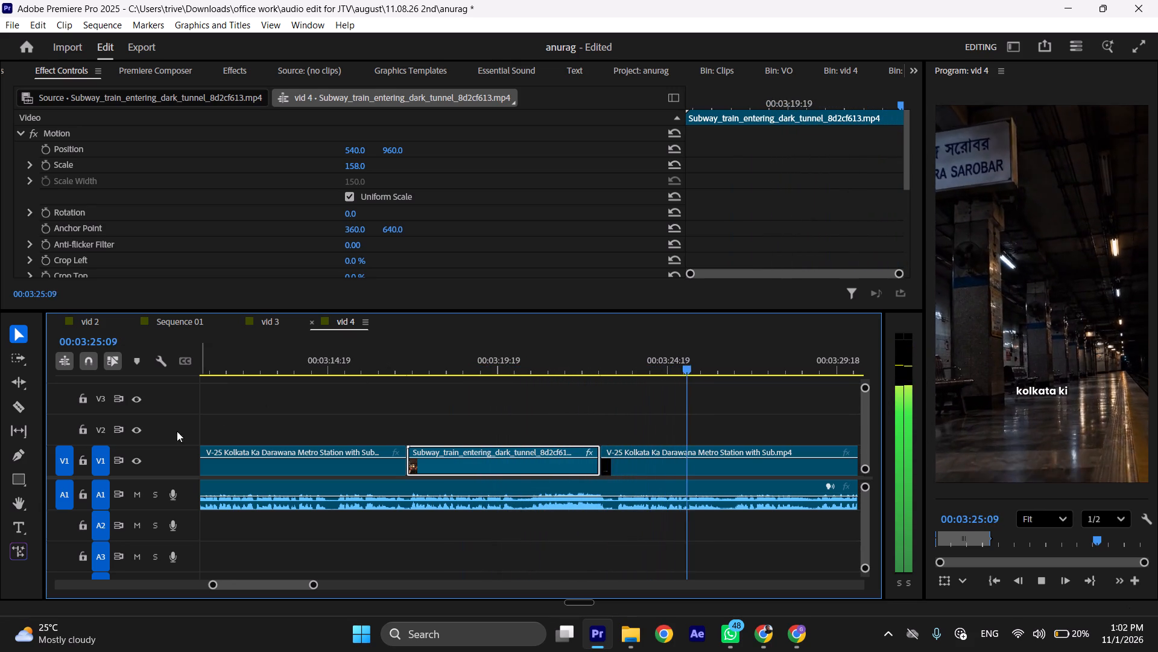
{"action": "left_click", "coordinate": [372, 373]}
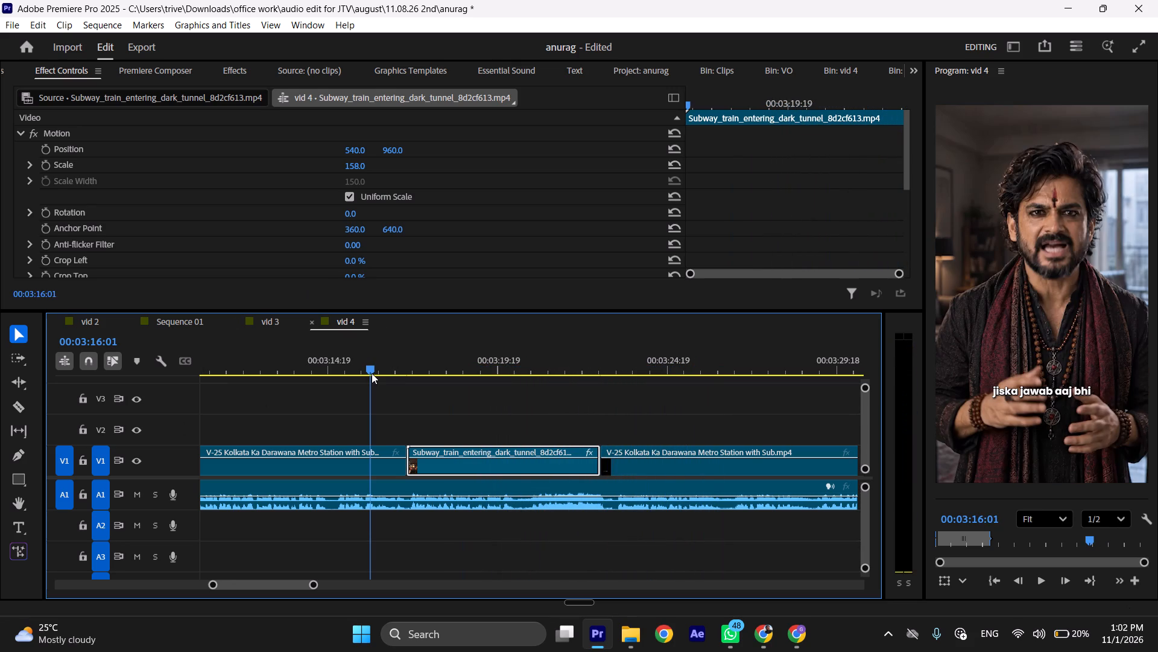
{"action": "key", "text": "space"}
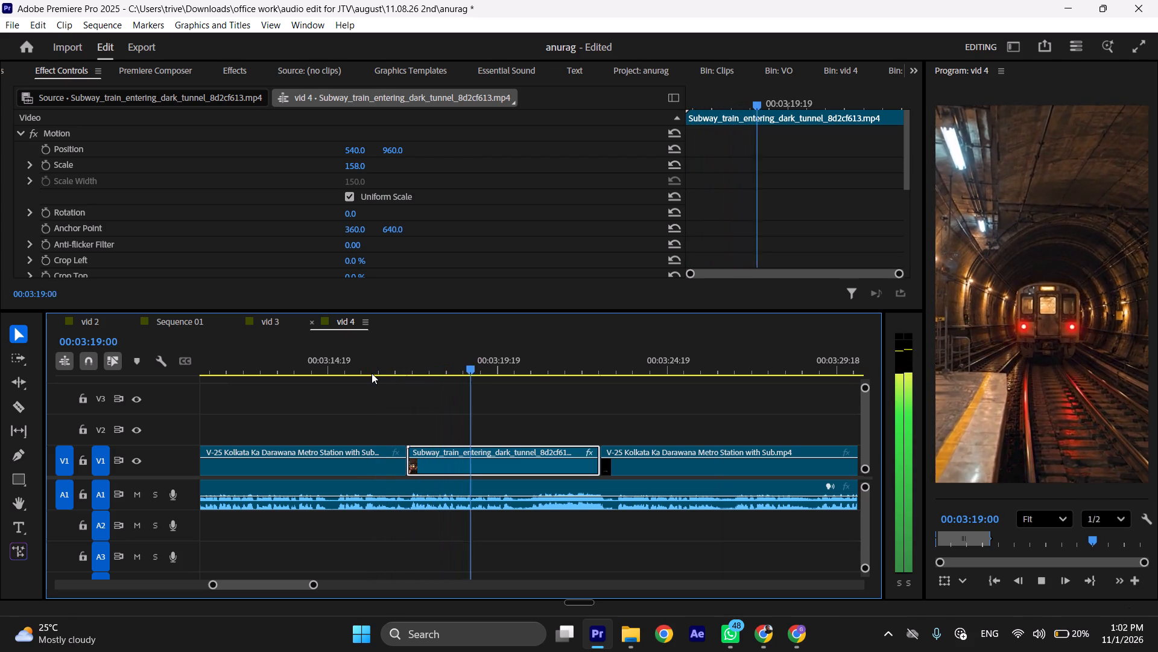
{"action": "key", "text": "space"}
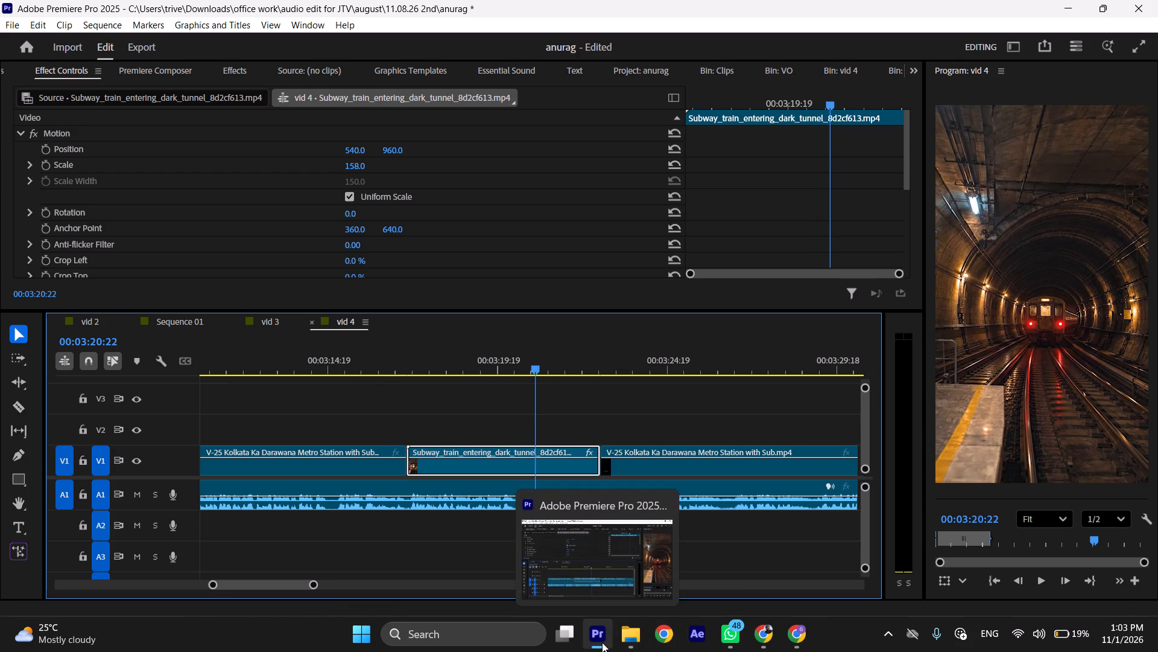
{"action": "left_click", "coordinate": [800, 633]}
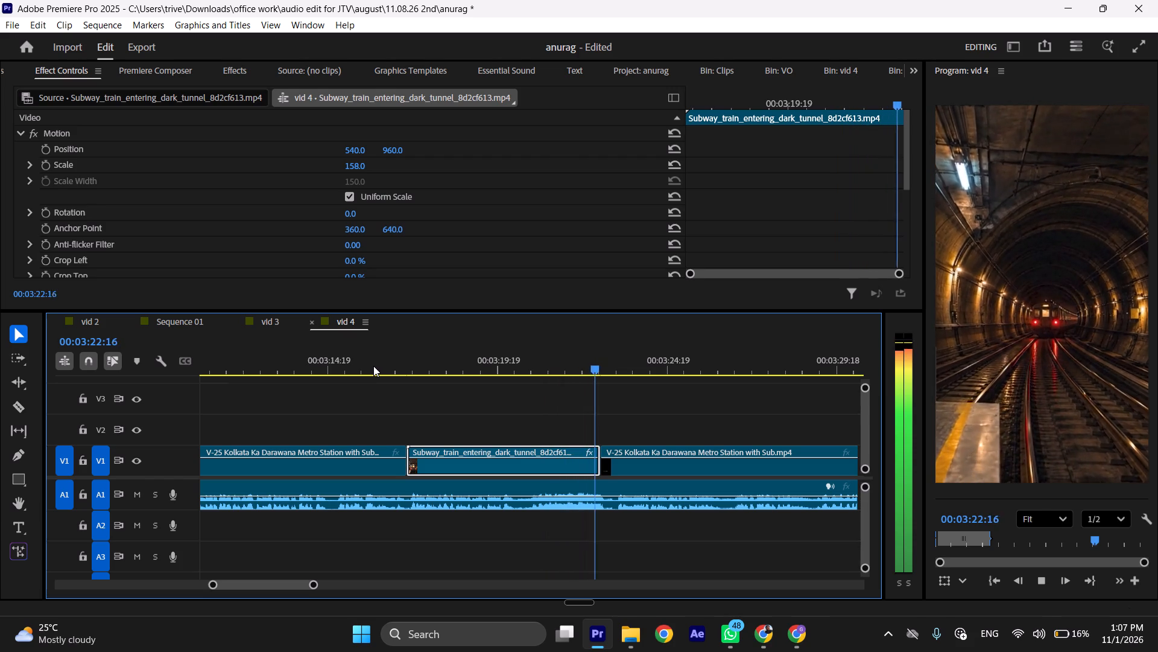
{"action": "left_click", "coordinate": [580, 363]}
{"action": "key", "text": "space"}
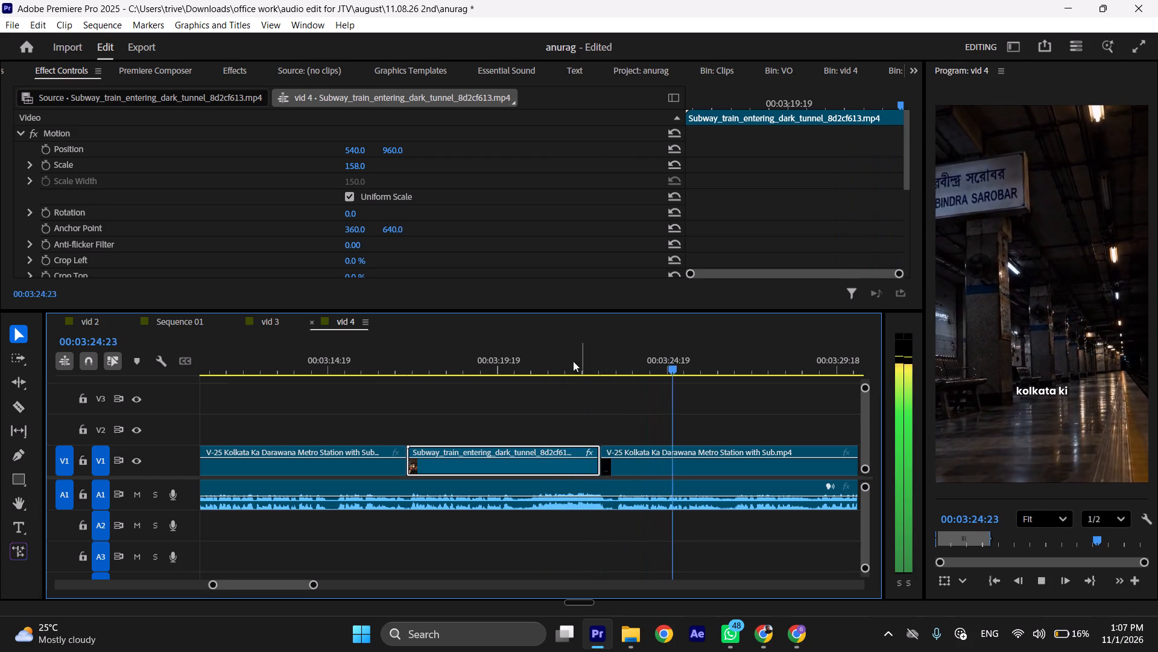
{"action": "left_click", "coordinate": [554, 361]}
{"action": "key", "text": "space"}
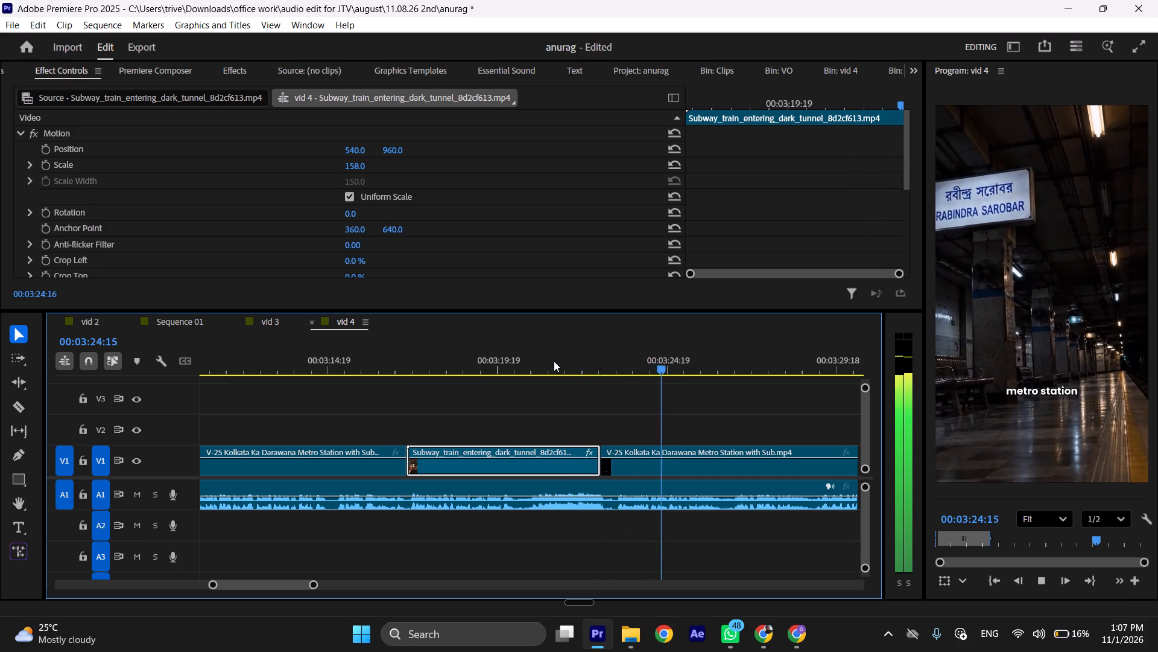
{"action": "left_click_drag", "start_coordinate": [554, 361], "coordinate": [538, 361]}
{"action": "key", "text": "space"}
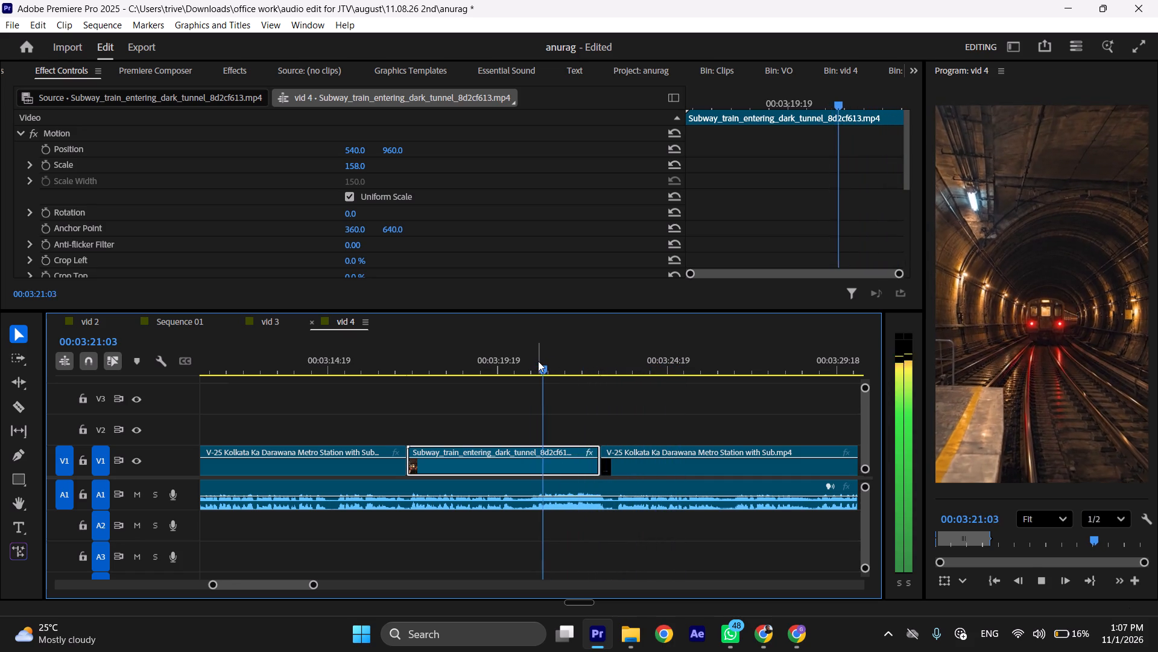
{"action": "key", "text": "space"}
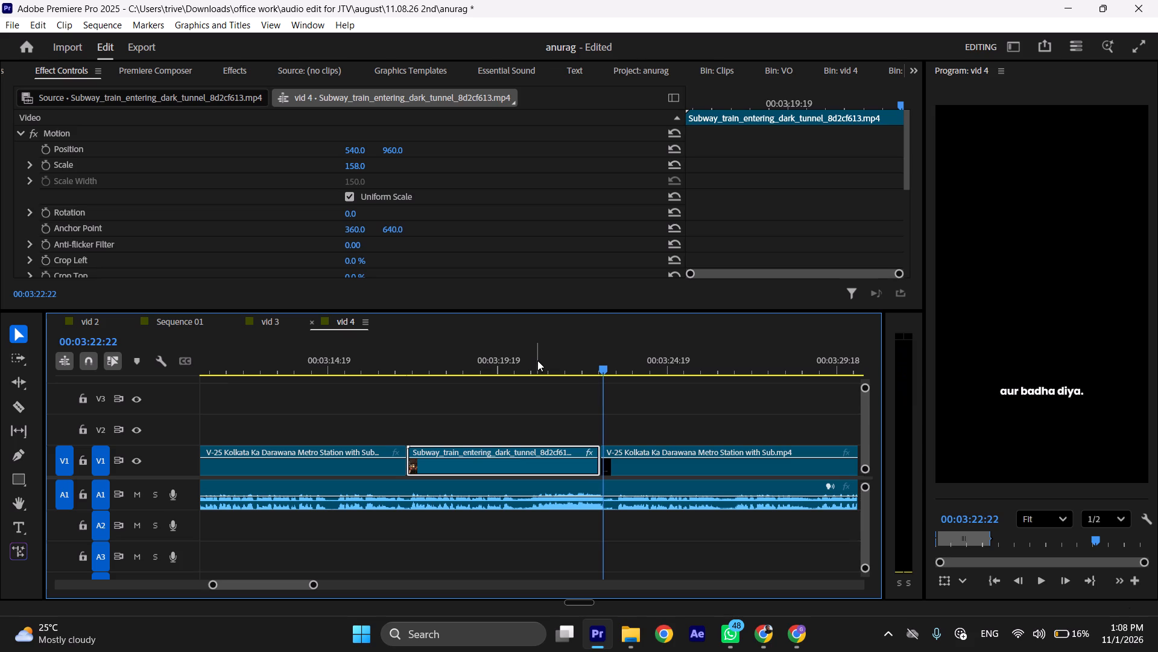
{"action": "left_click", "coordinate": [537, 360]}
{"action": "key", "text": "space"}
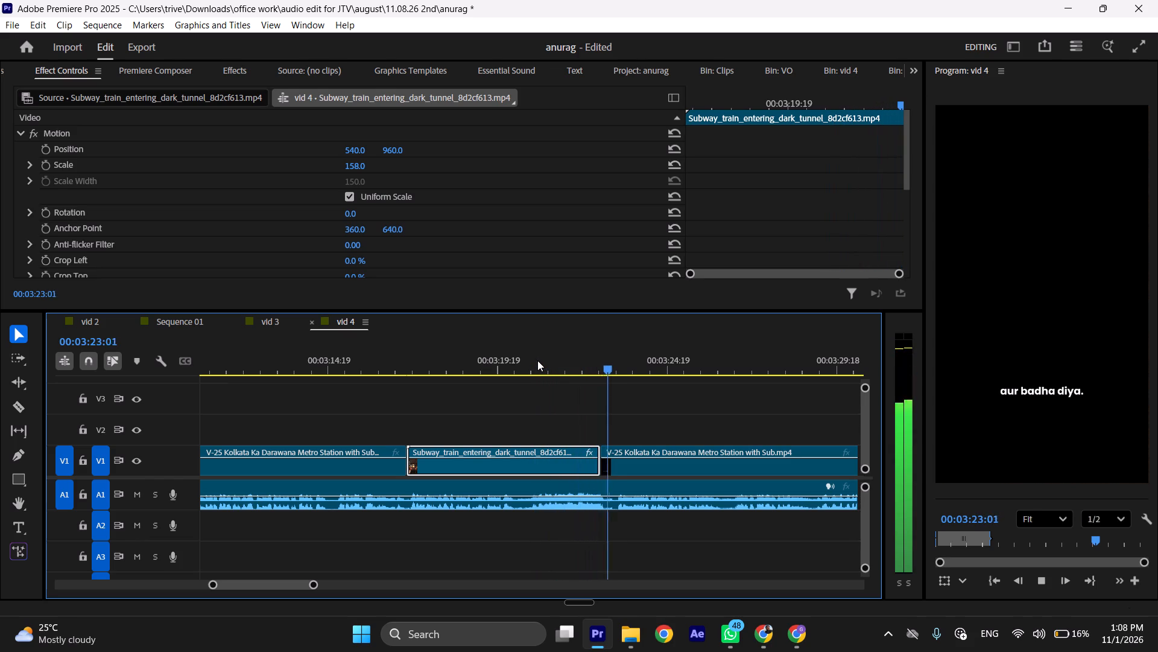
{"action": "key", "text": "space"}
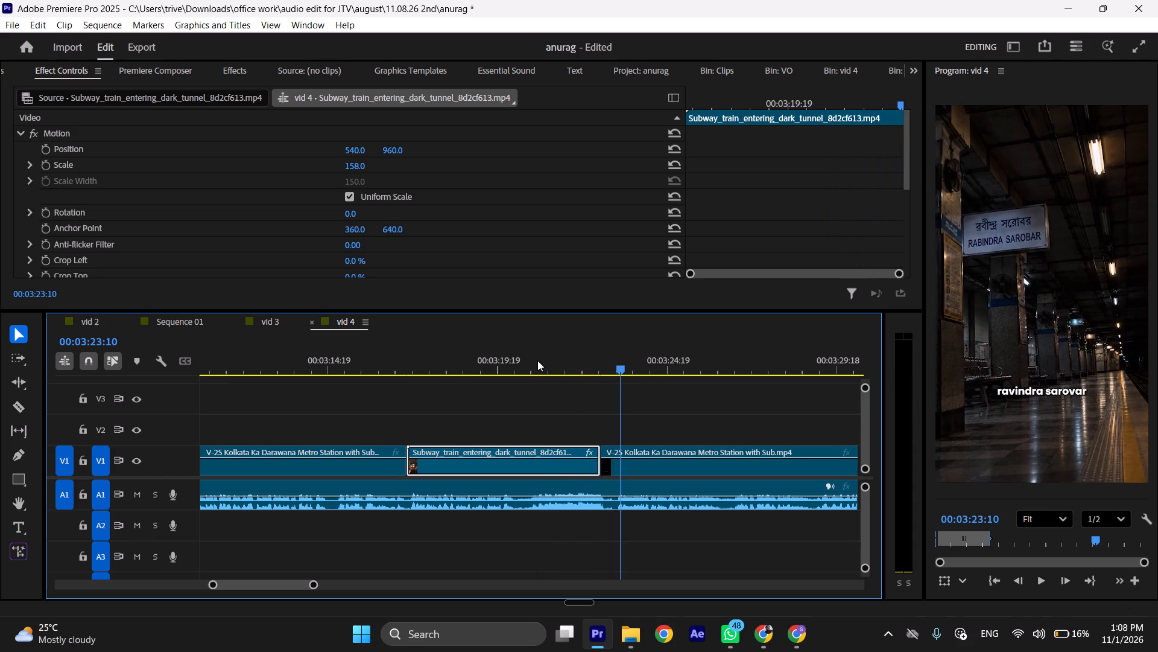
Scrub across the V-25 edit and play its closing section with the presenter.
{"action": "key", "text": "ctrl+shift+x"}
{"action": "key", "text": "ctrl+shift+x"}
{"action": "key", "text": "ctrl+shift+x"}
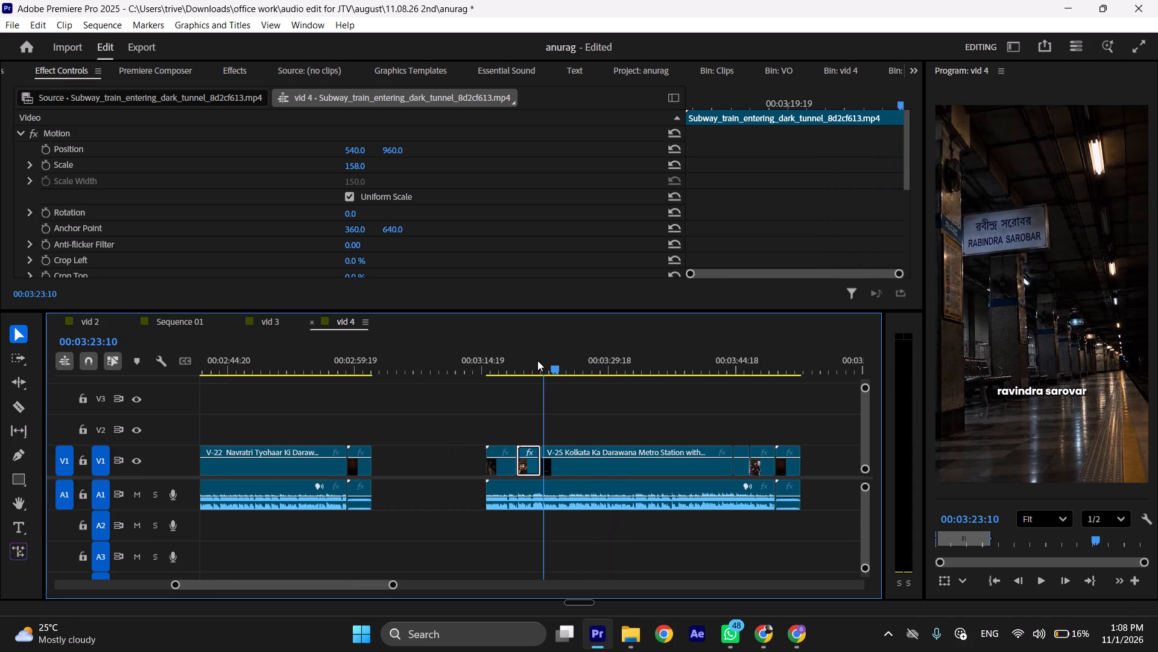
{"action": "left_click_drag", "start_coordinate": [520, 367], "coordinate": [510, 367]}
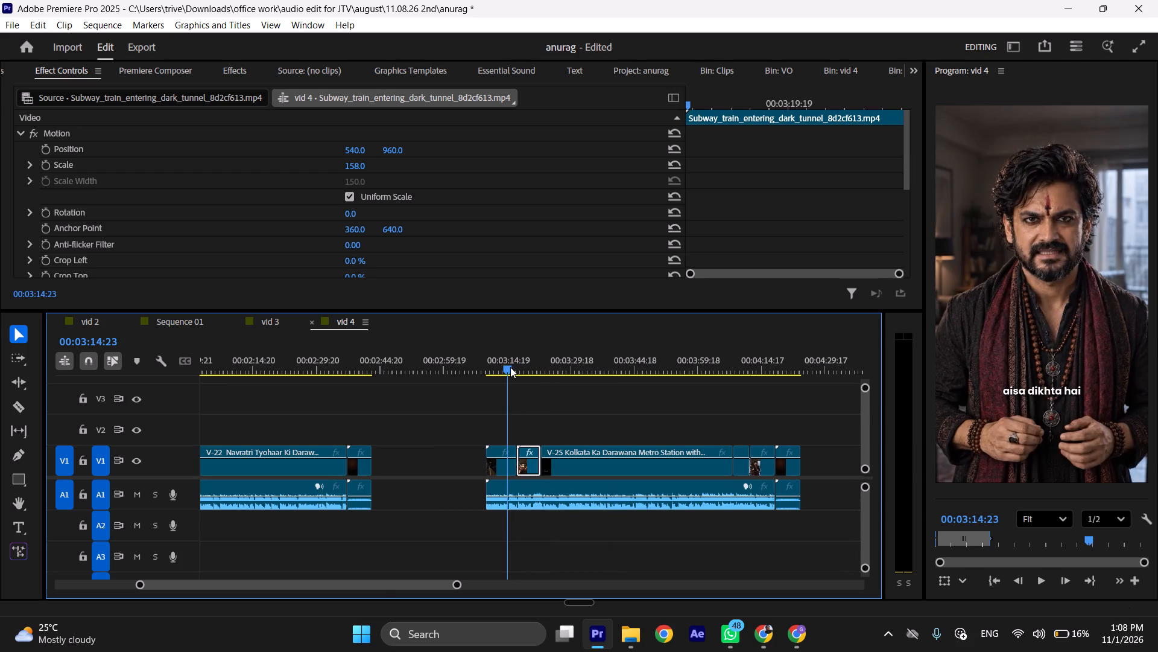
{"action": "left_click_drag", "start_coordinate": [510, 367], "coordinate": [759, 373]}
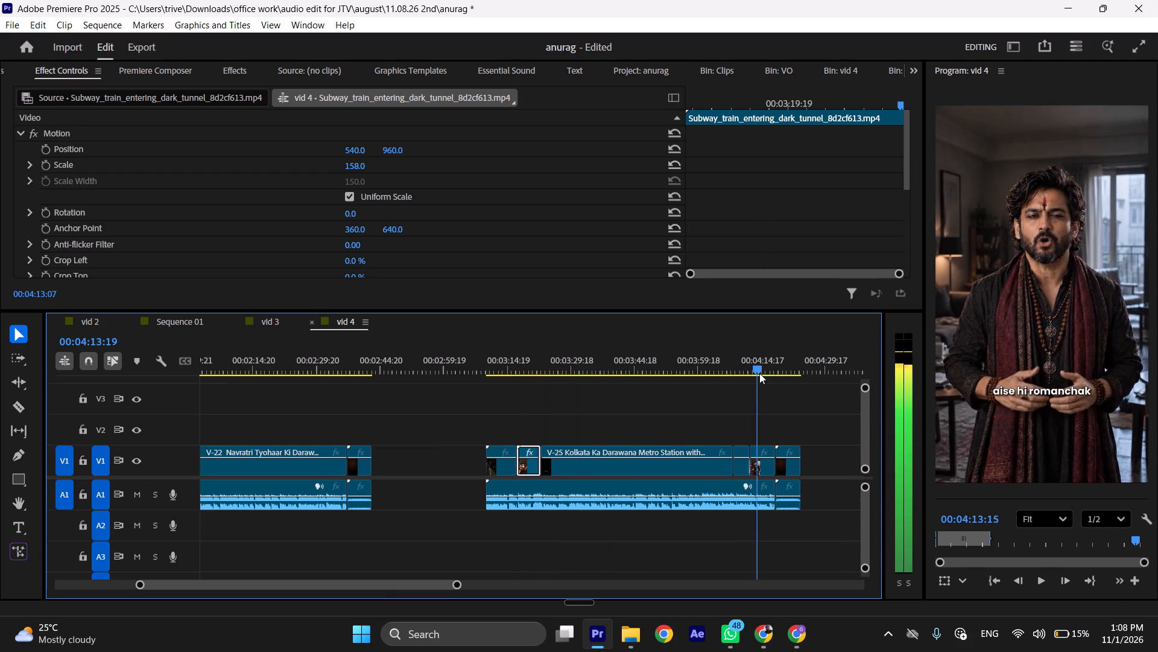
{"action": "left_click_drag", "start_coordinate": [759, 373], "coordinate": [731, 369]}
{"action": "key", "text": "space"}
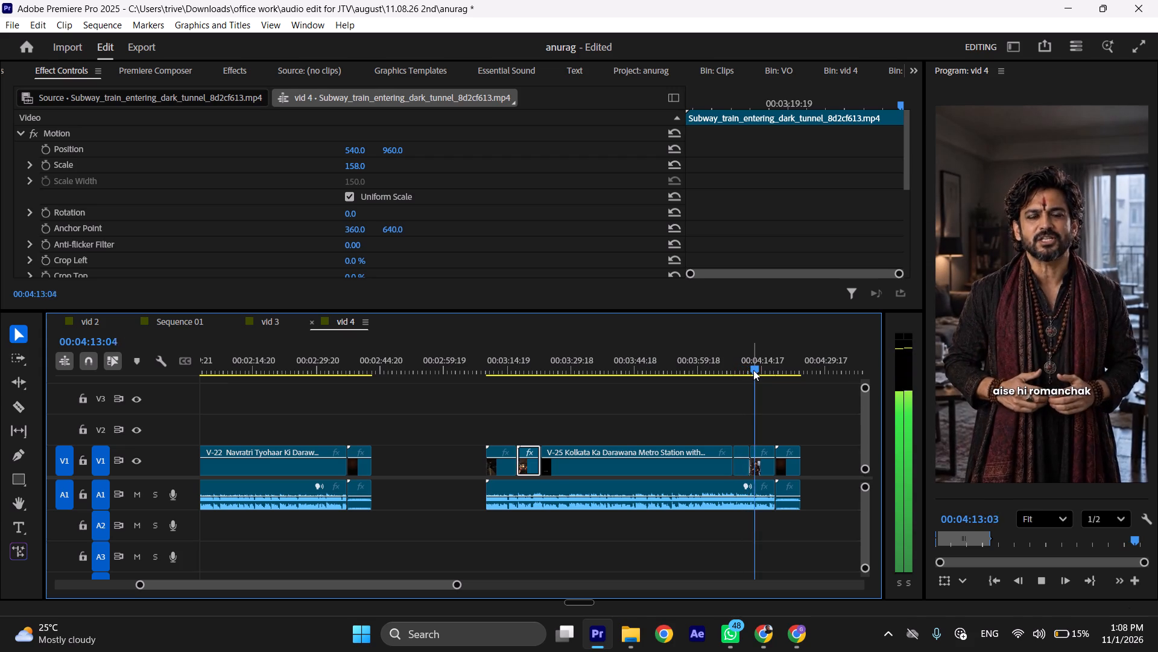
{"action": "left_click", "coordinate": [752, 365]}
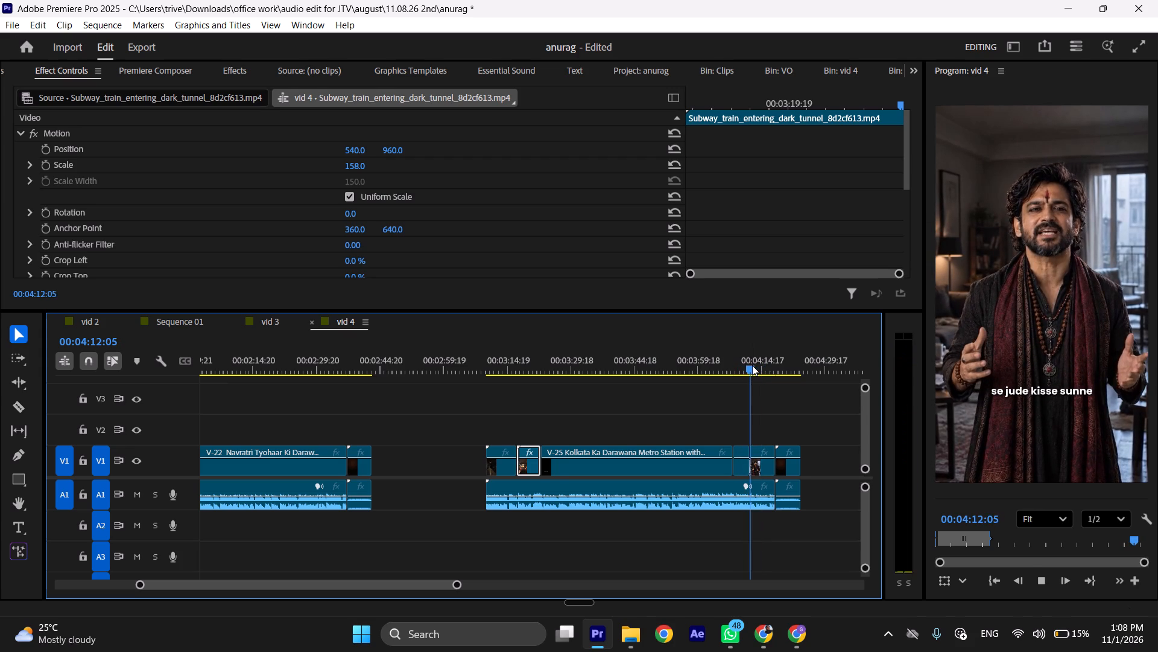
{"action": "key", "text": "space"}
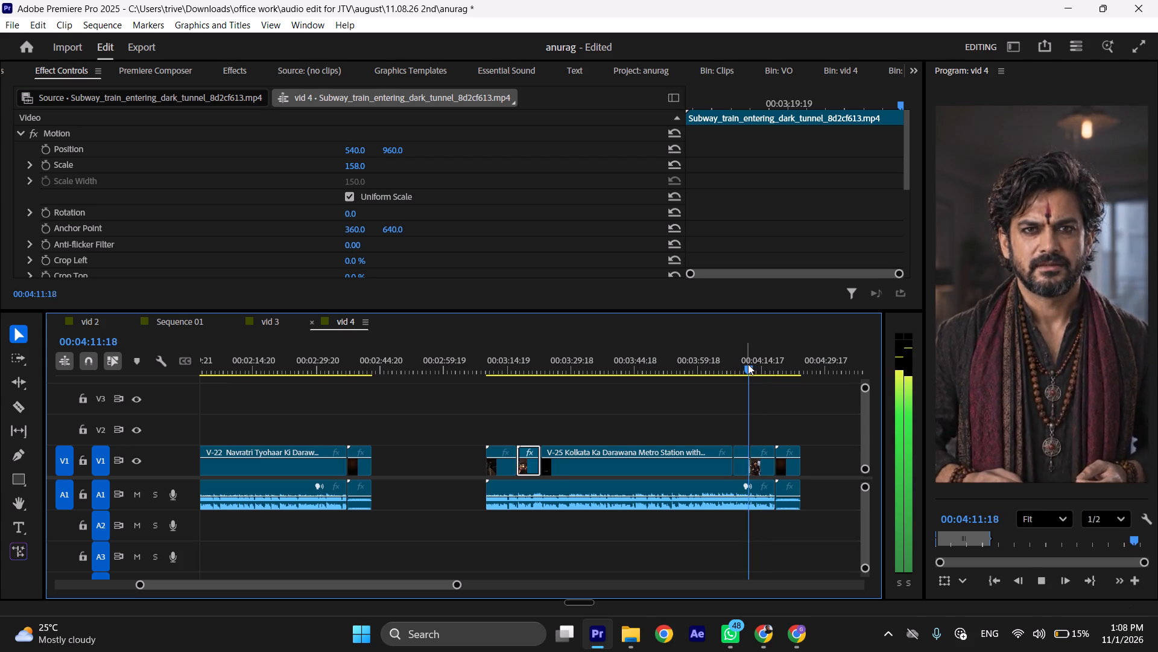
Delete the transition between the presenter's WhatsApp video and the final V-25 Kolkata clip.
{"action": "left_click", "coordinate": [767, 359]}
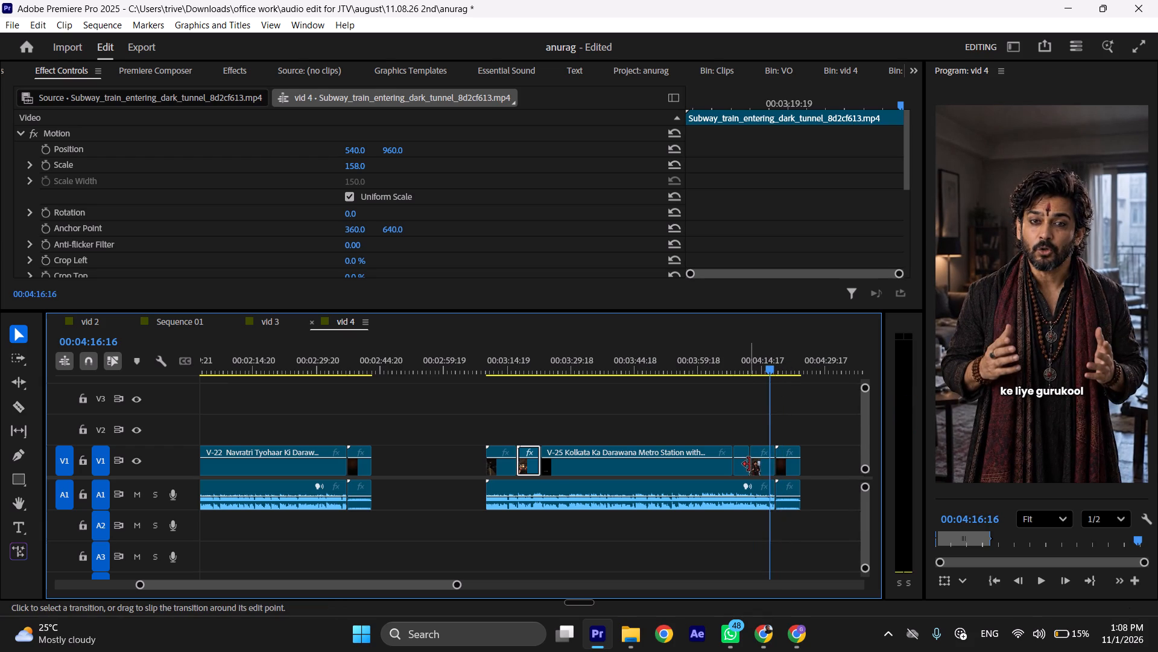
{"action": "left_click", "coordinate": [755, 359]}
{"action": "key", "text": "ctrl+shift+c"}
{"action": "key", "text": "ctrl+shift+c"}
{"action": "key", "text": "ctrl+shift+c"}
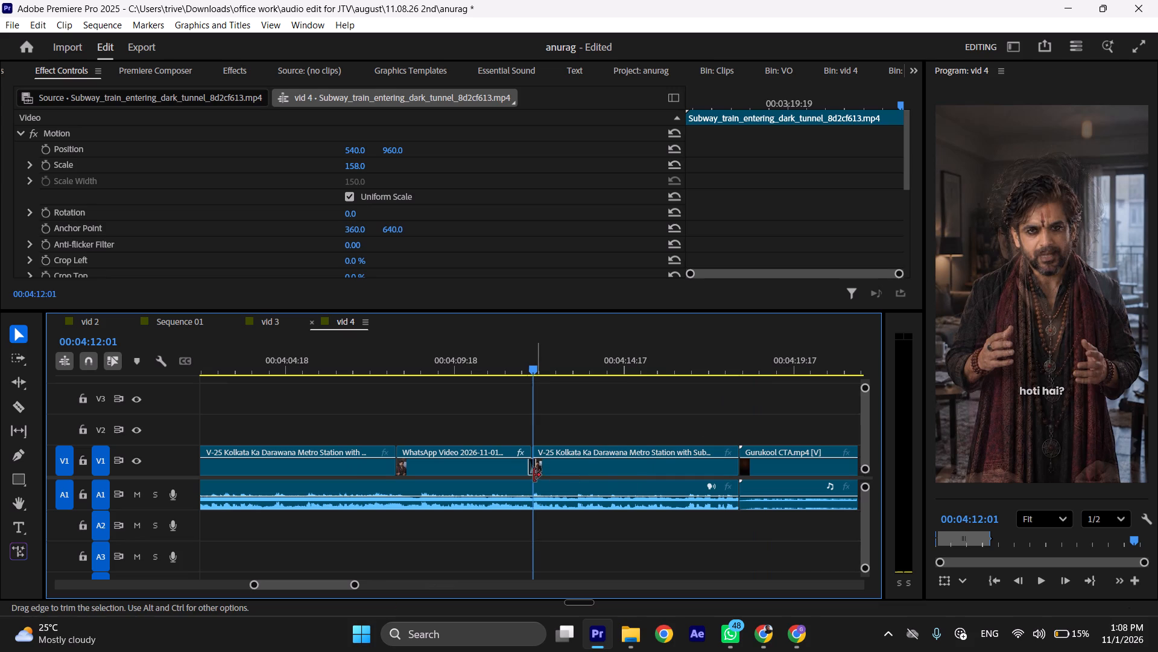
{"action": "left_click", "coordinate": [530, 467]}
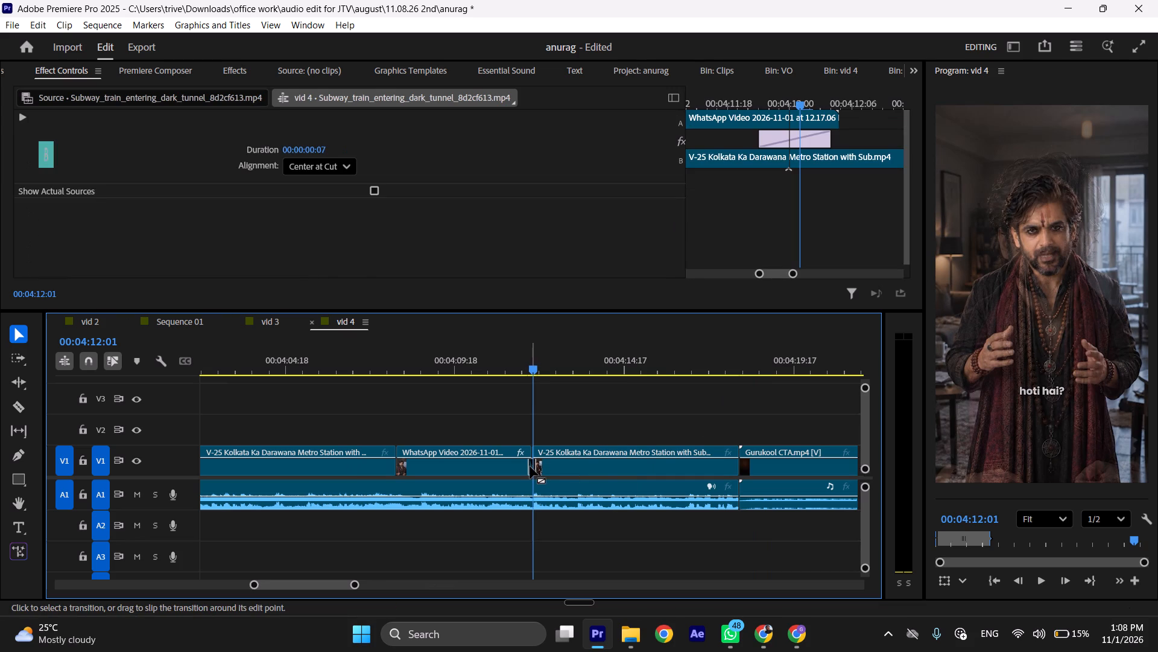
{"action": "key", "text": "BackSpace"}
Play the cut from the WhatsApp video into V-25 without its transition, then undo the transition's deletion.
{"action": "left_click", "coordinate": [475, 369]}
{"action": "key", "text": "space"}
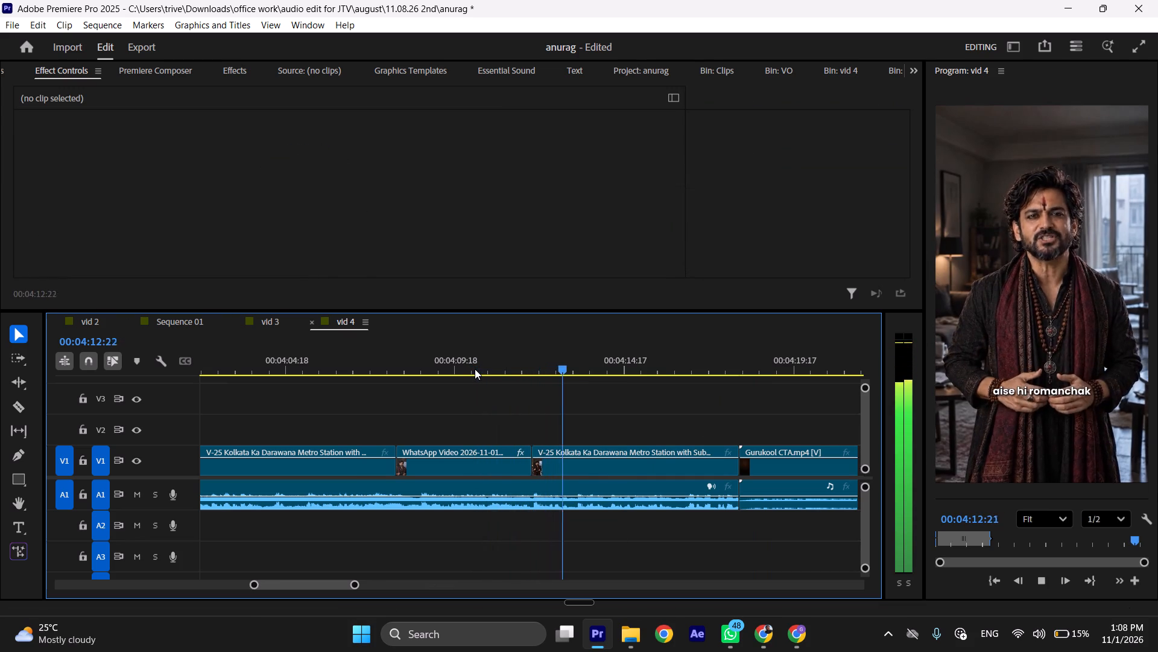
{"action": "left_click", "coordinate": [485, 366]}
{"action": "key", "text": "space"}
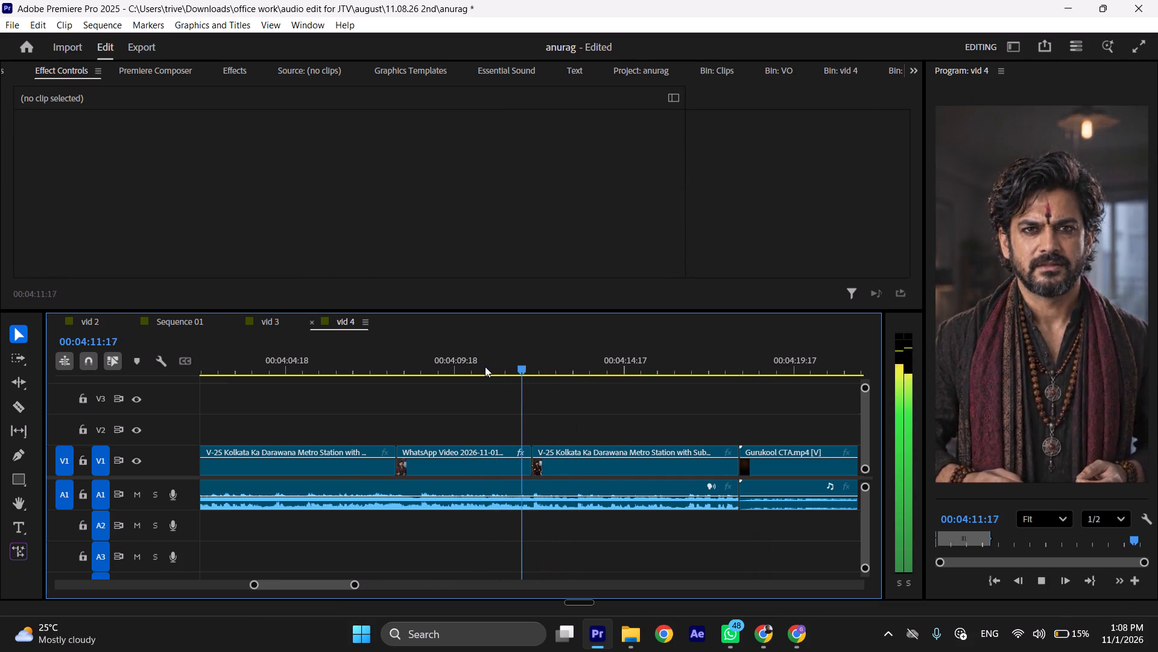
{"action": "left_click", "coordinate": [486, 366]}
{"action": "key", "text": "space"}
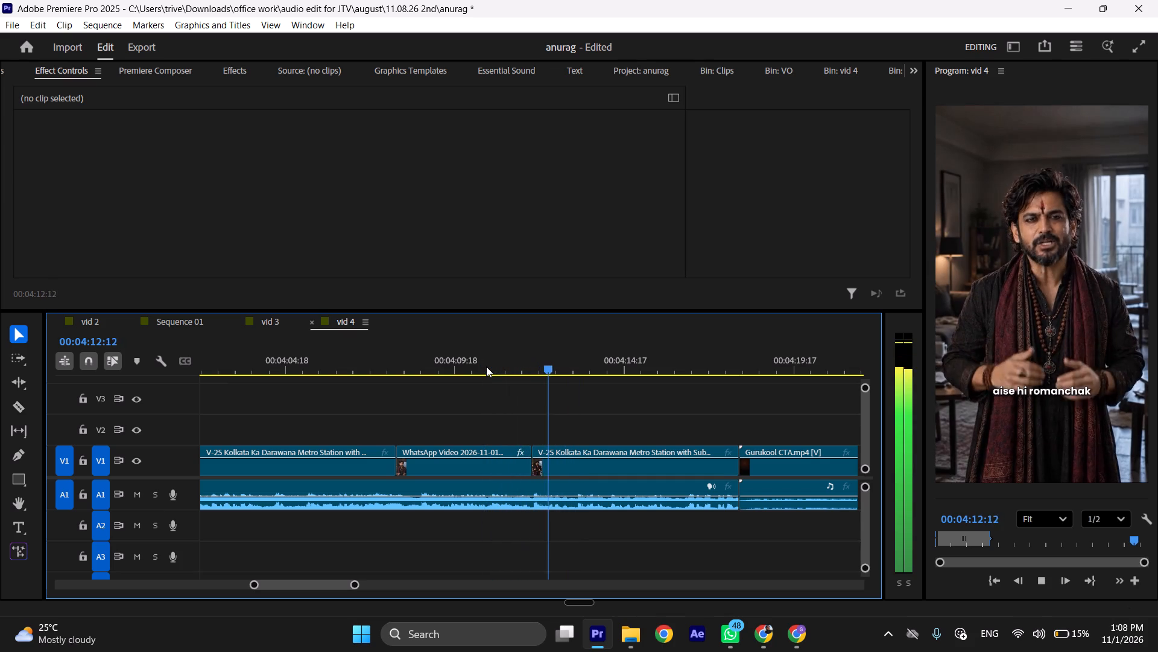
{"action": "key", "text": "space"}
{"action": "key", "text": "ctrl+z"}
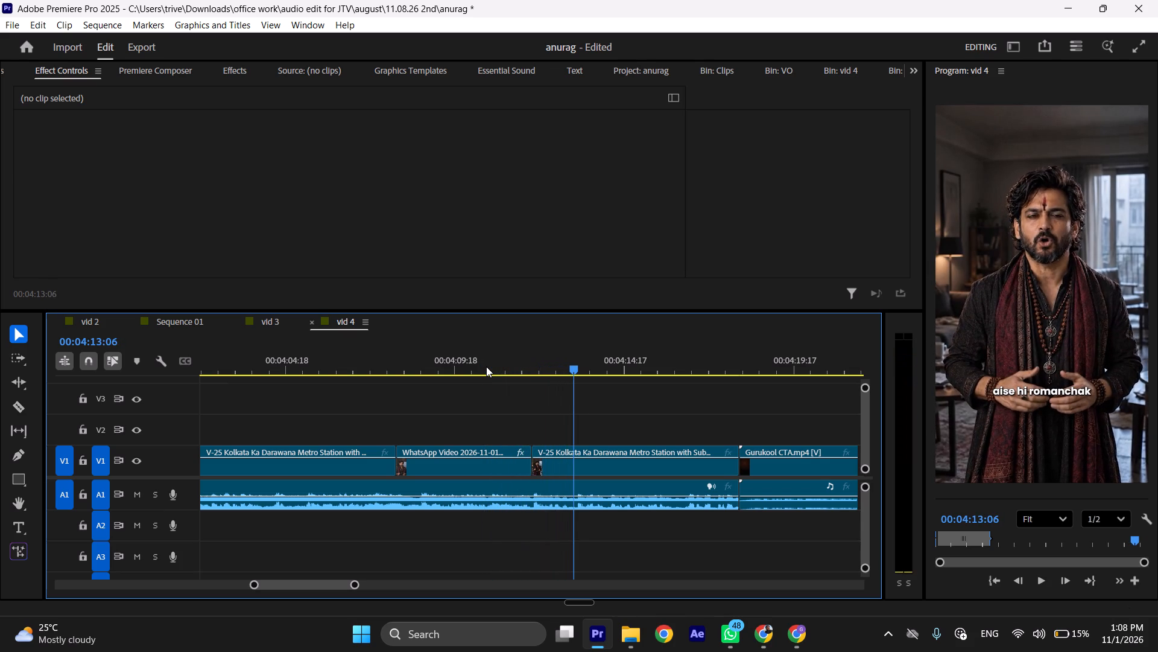
Replay the presenter's WhatsApp video through its transition into the closing V-25 clip.
{"action": "left_click", "coordinate": [486, 366]}
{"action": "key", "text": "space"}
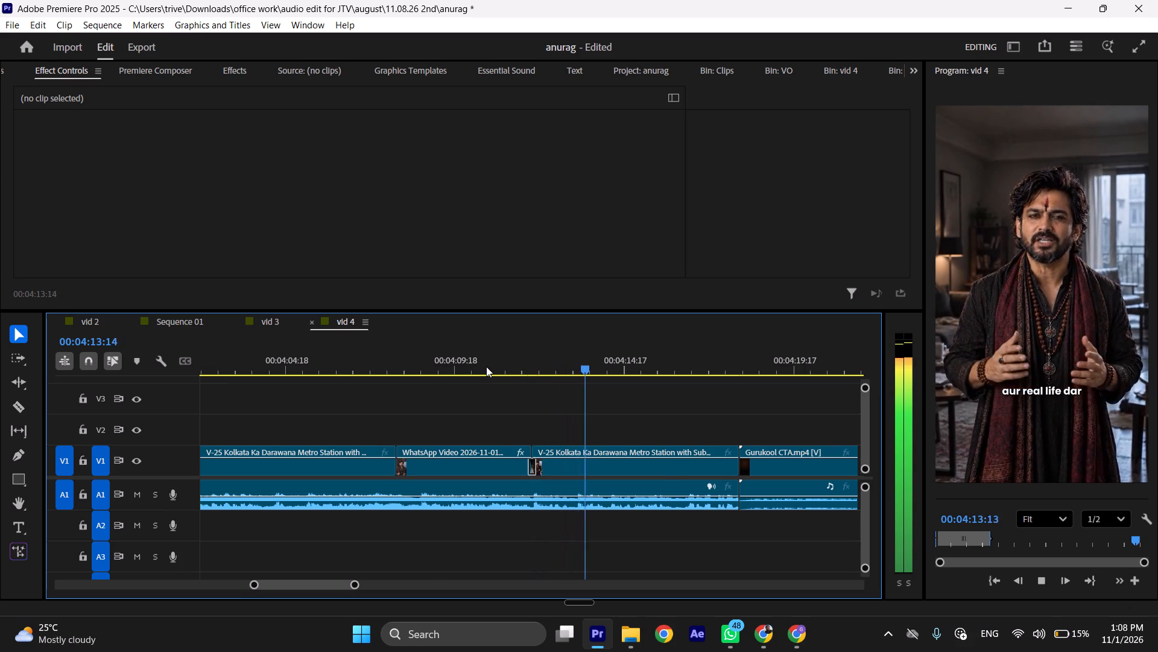
{"action": "key", "text": "ctrl+shift+x"}
{"action": "key", "text": "ctrl+shift+x"}
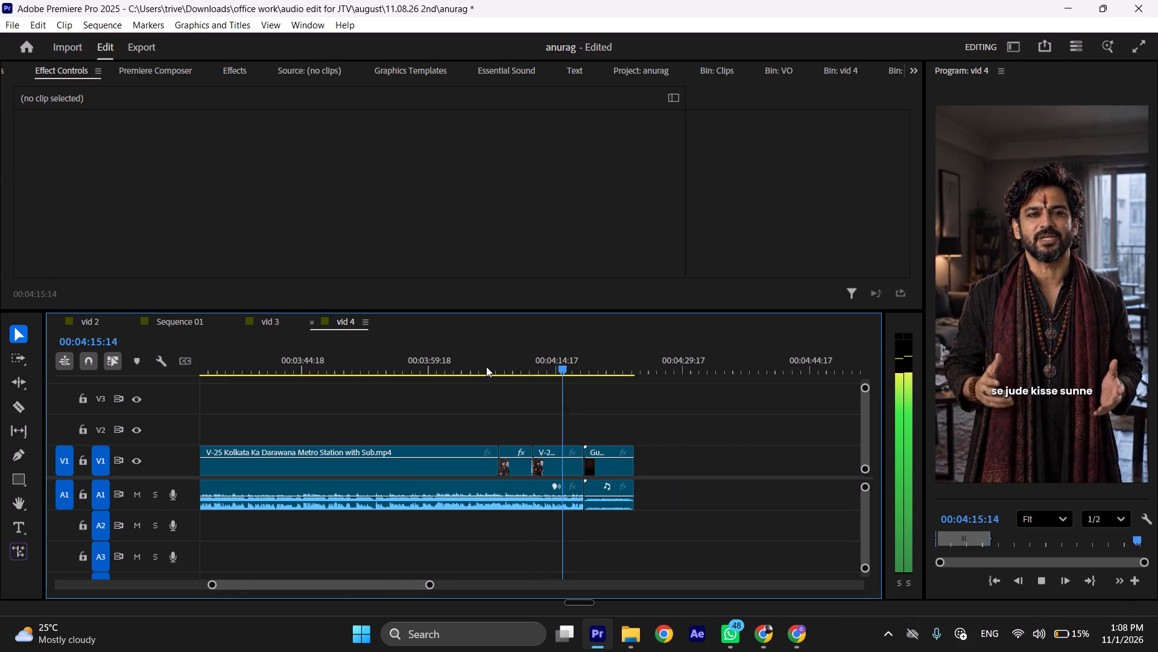
Play the end of V-25 through the Gurukool end card and check the whole edit on the timeline.
{"action": "scroll", "coordinate": [552, 382], "scroll_direction": "up", "scroll_amount": 4}
{"action": "key", "text": "ctrl+shift+x"}
{"action": "scroll", "coordinate": [555, 384], "scroll_direction": "up", "scroll_amount": 1}
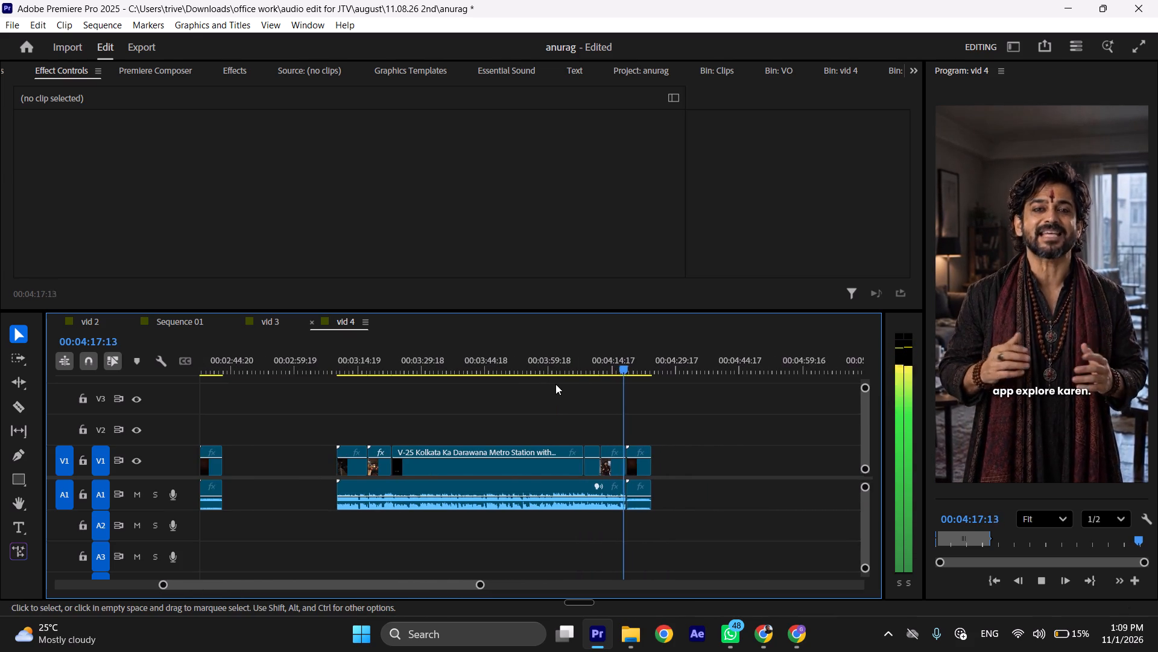
{"action": "scroll", "coordinate": [555, 384], "scroll_direction": "up", "scroll_amount": 5}
{"action": "key", "text": "space"}
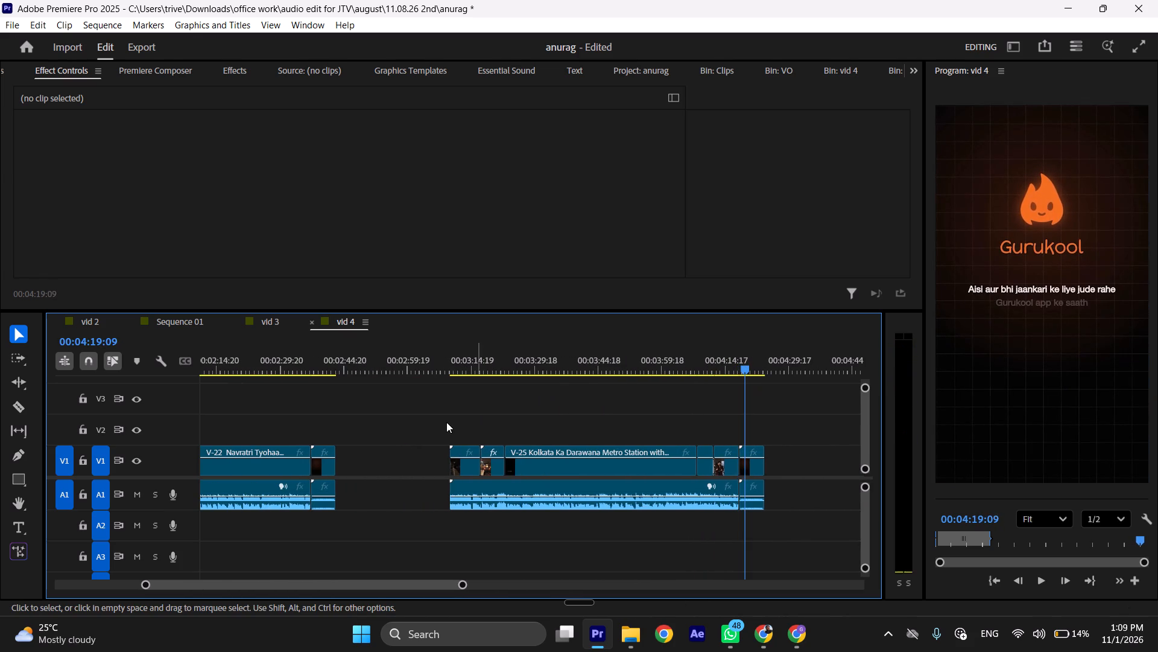
{"action": "key", "text": "space"}
{"action": "key", "text": "space"}
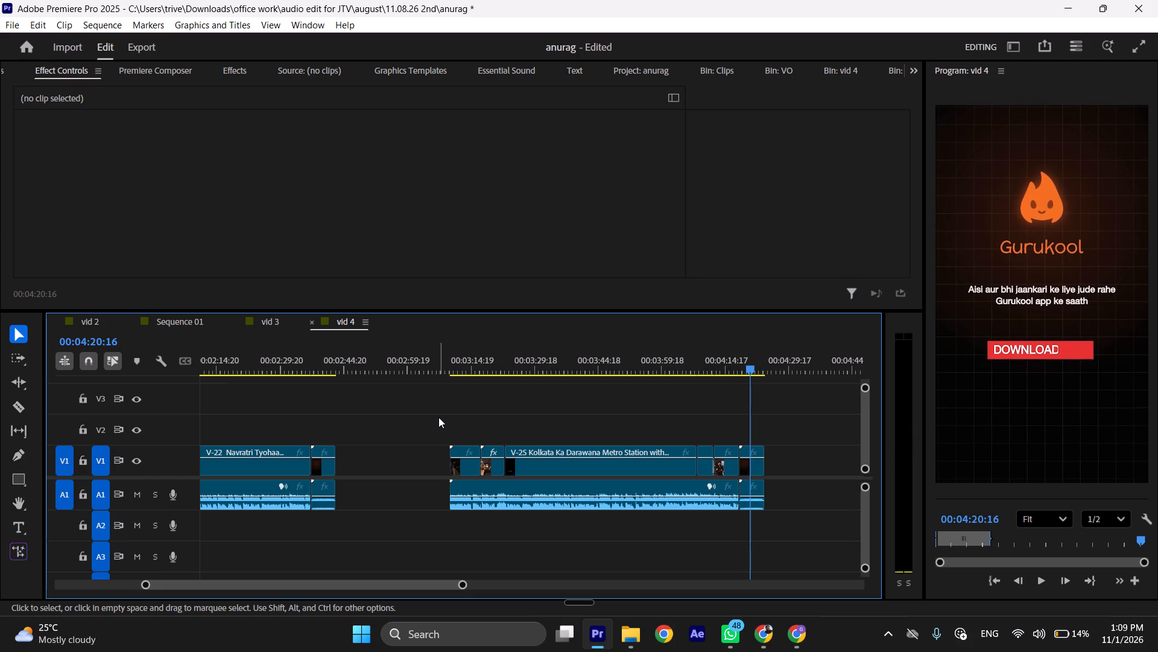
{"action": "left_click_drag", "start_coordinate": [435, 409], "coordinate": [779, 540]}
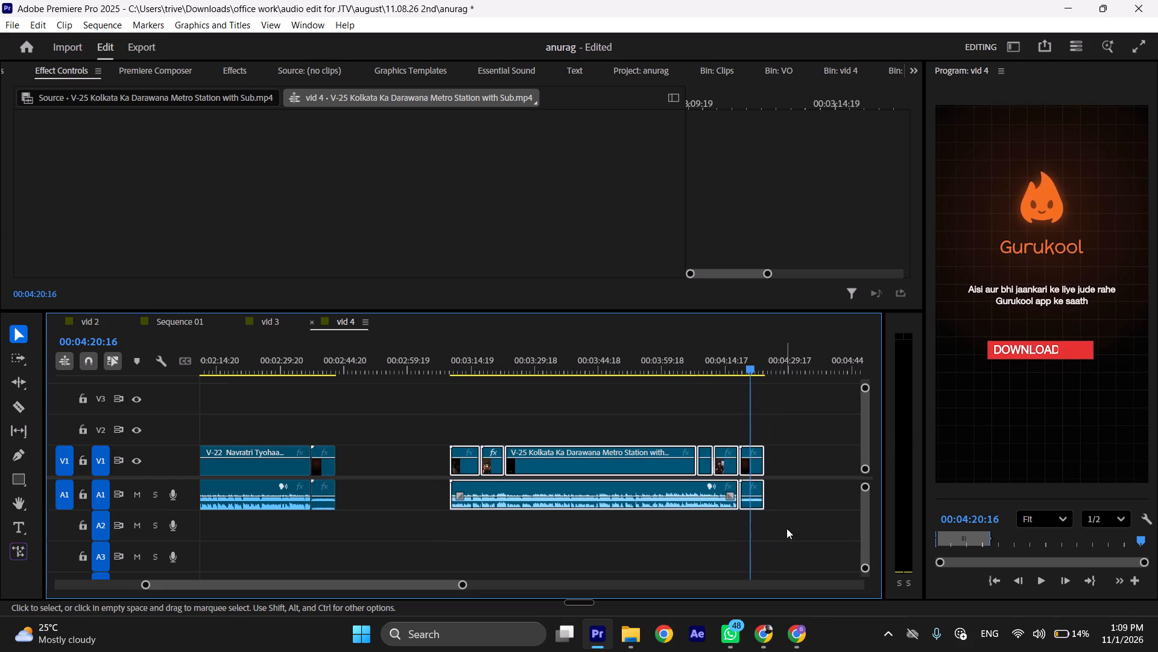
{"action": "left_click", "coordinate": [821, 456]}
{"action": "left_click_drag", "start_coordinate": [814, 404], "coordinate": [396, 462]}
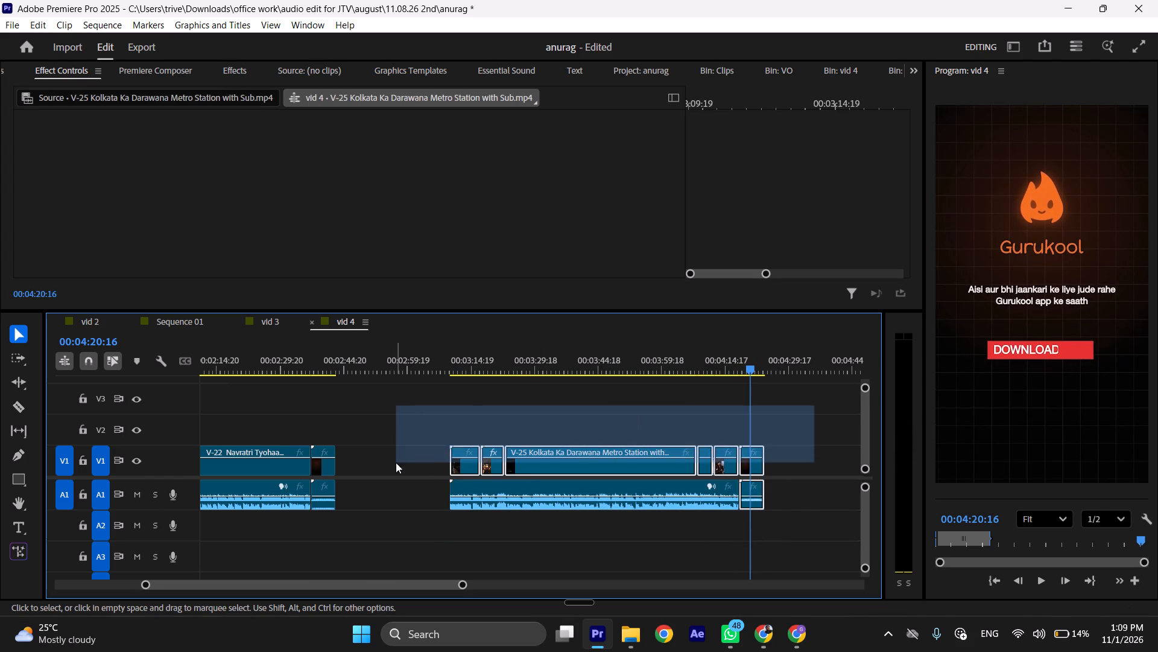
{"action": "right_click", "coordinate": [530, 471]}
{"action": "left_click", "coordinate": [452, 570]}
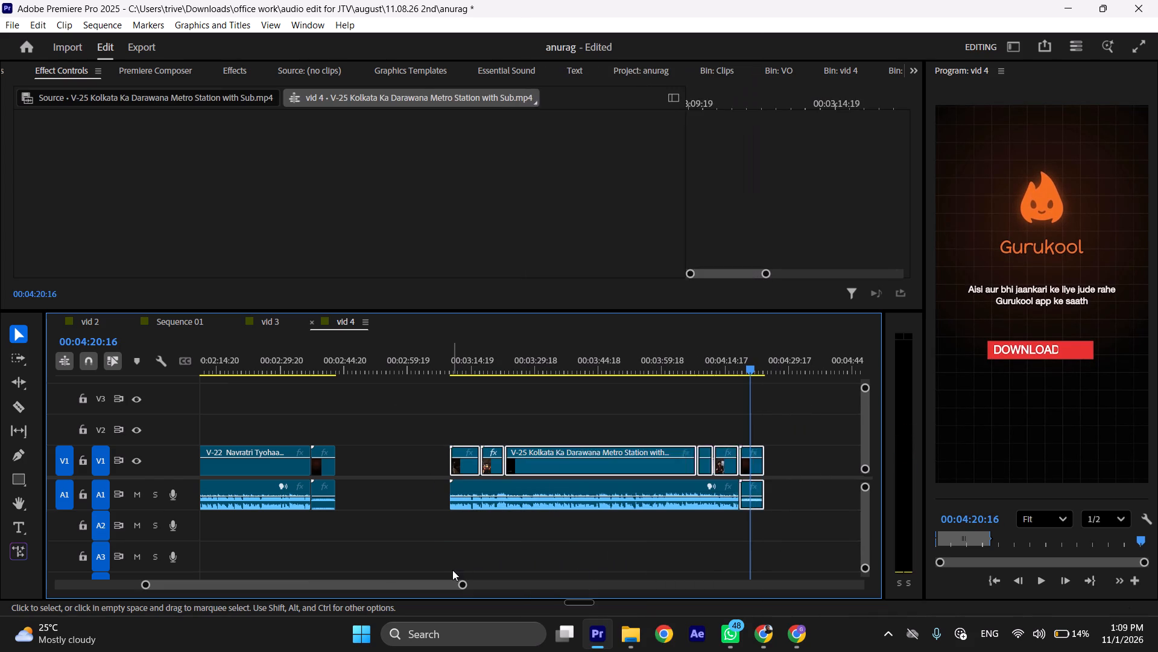
Scrub through the V-25 edit from the tunnel shots to the presenter section and back to the subway train clip.
{"action": "left_click_drag", "start_coordinate": [457, 365], "coordinate": [623, 372]}
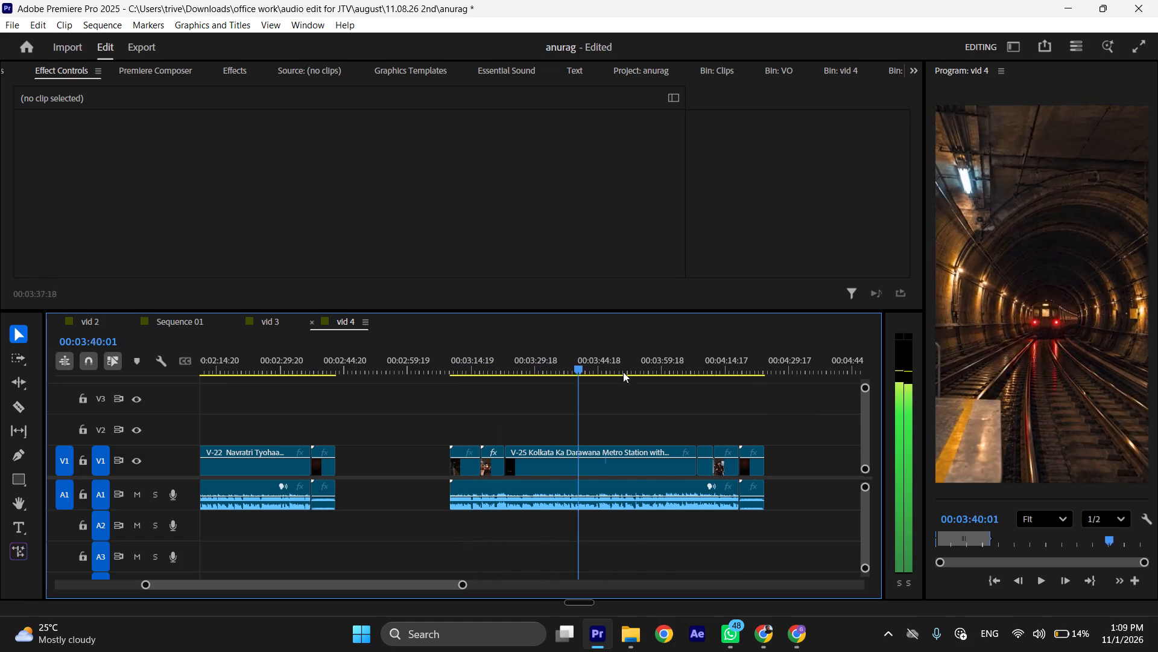
{"action": "left_click_drag", "start_coordinate": [623, 372], "coordinate": [646, 368]}
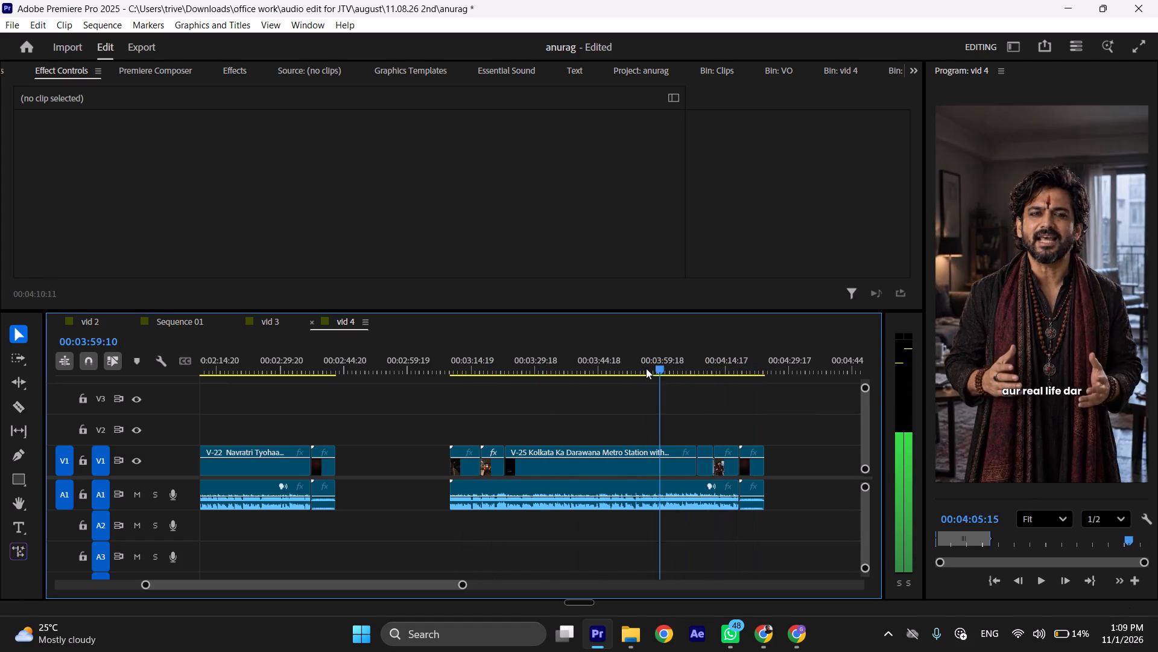
{"action": "left_click_drag", "start_coordinate": [646, 368], "coordinate": [483, 368]}
Select all V-25 clips, open the export settings for vid 4 and name the file "V-25 Kolkata Ka Darawana Metro Station with Sub".
{"action": "left_click_drag", "start_coordinate": [417, 404], "coordinate": [463, 428]}
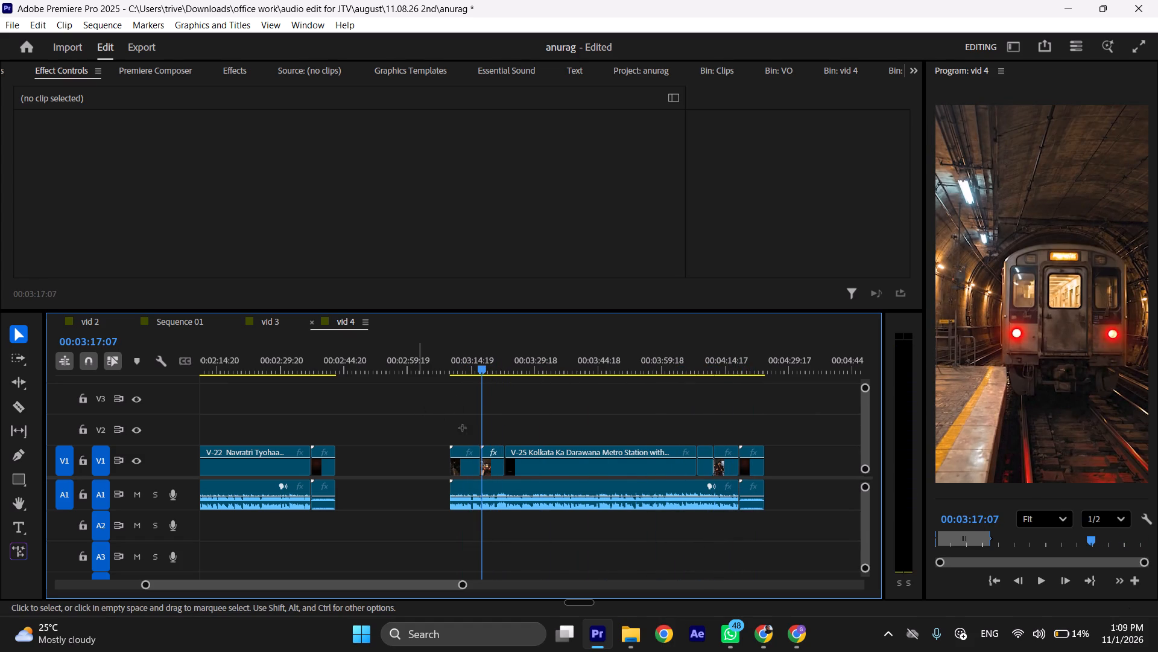
{"action": "left_click_drag", "start_coordinate": [463, 428], "coordinate": [804, 545]}
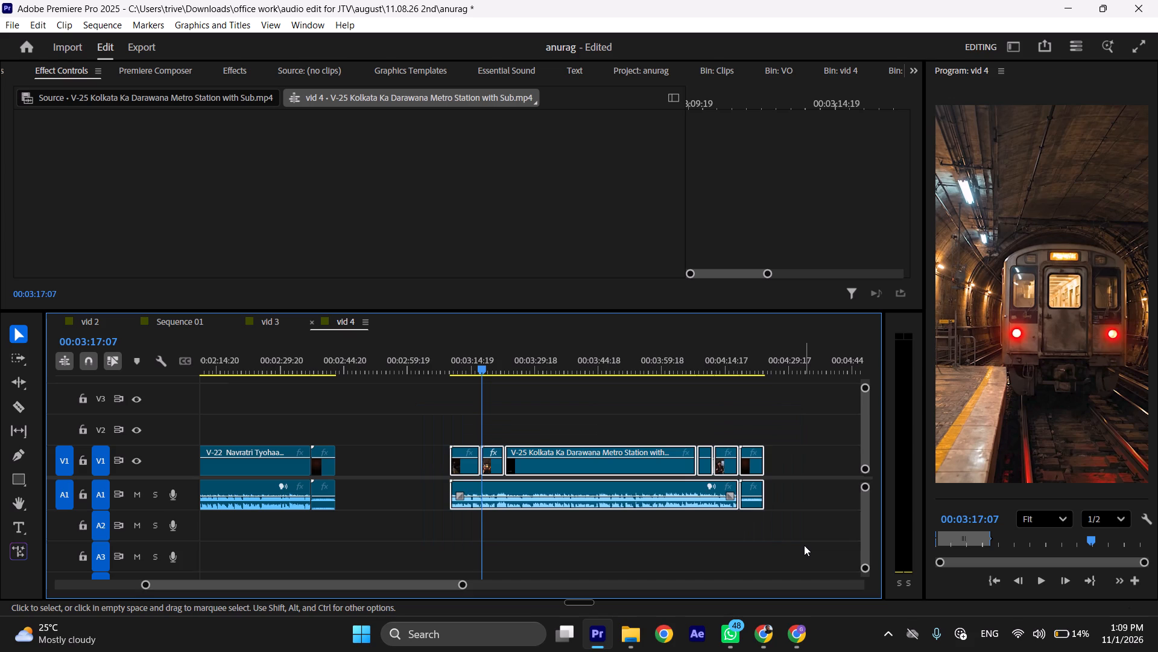
{"action": "key", "text": "ctrl+m"}
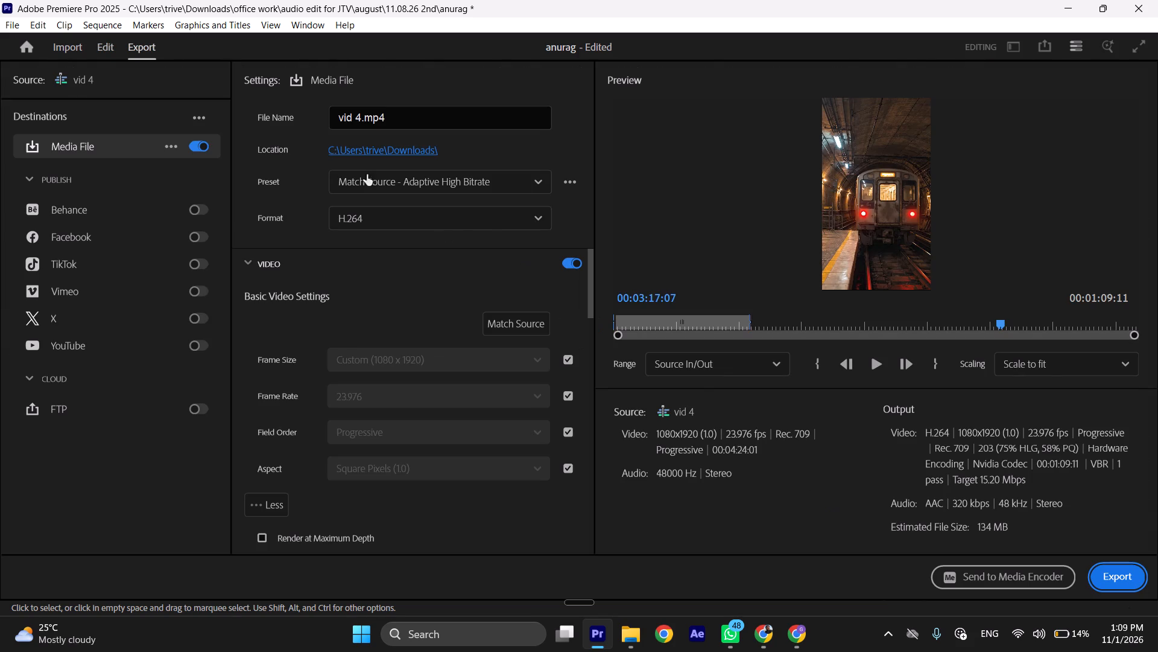
{"action": "left_click", "coordinate": [358, 154]}
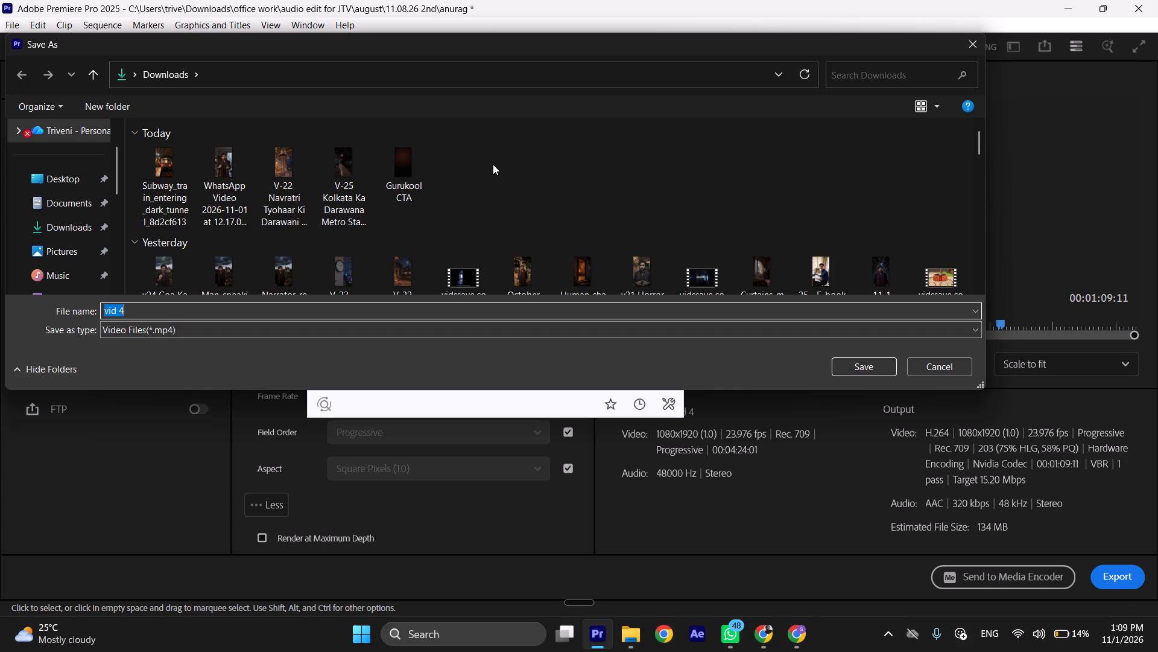
{"action": "left_click", "coordinate": [337, 168]}
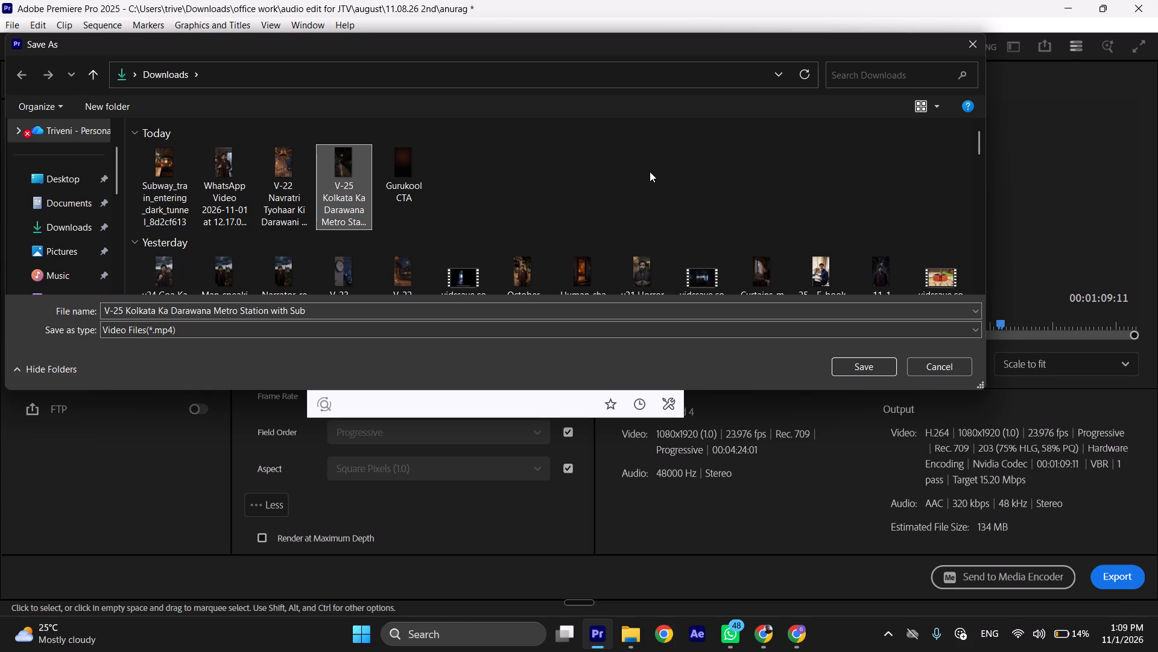
{"action": "left_click", "coordinate": [589, 166]}
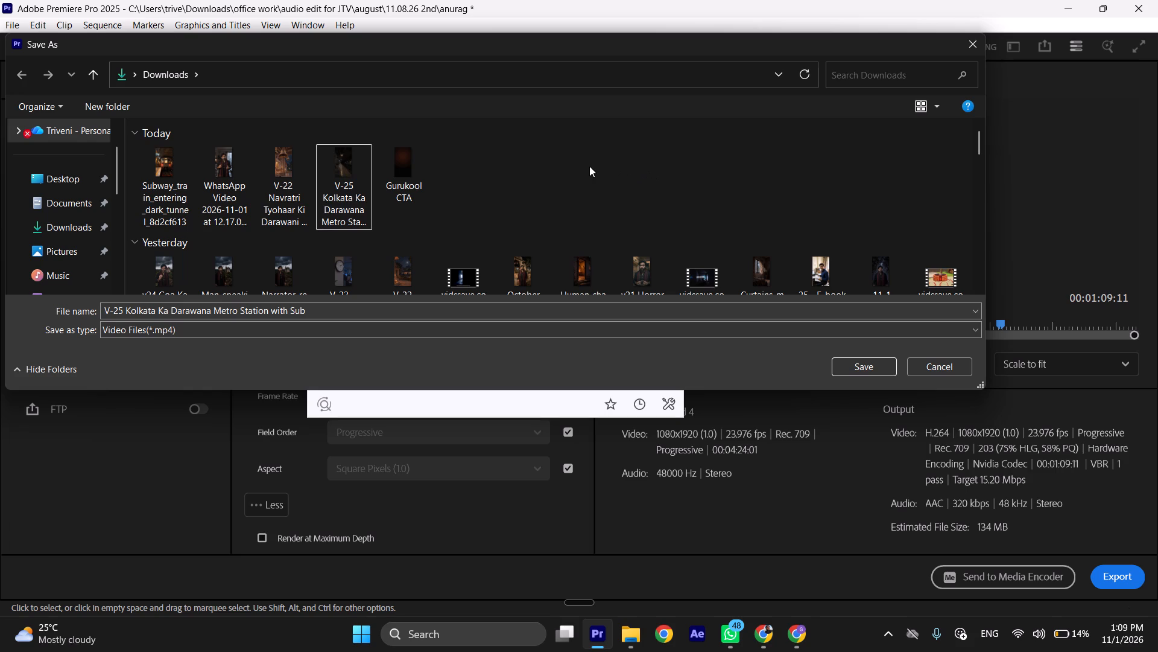
Create a folder named "anu" in Downloads and set it as the export location.
{"action": "key", "text": "ctrl+shift+n"}
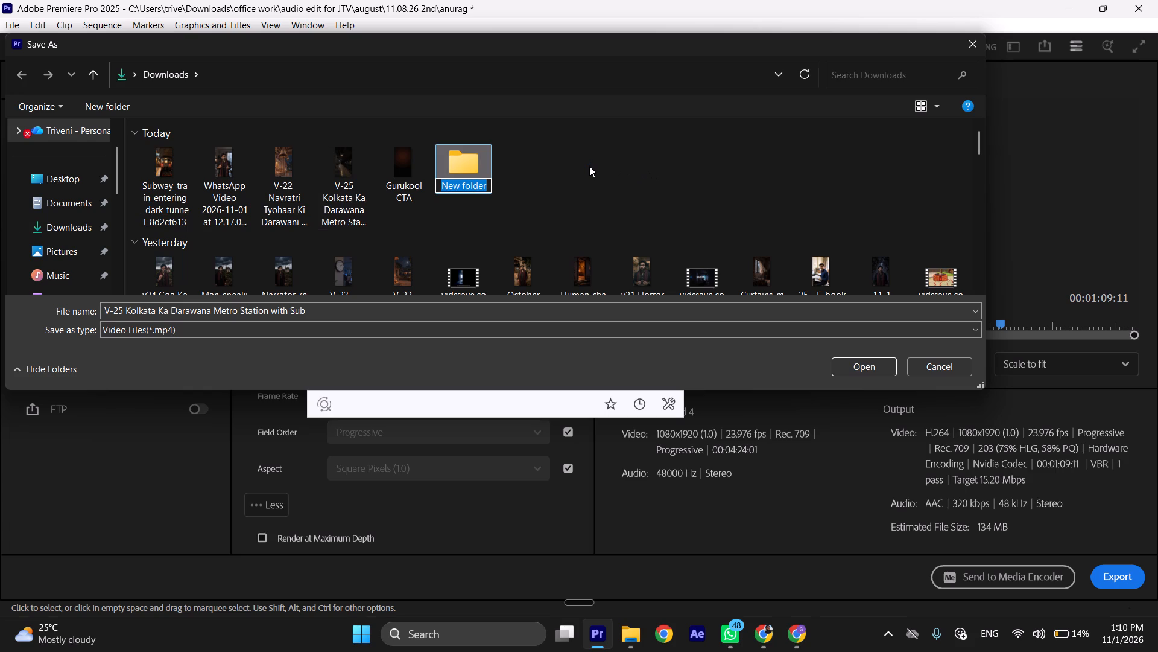
{"action": "type", "text": "ani"}
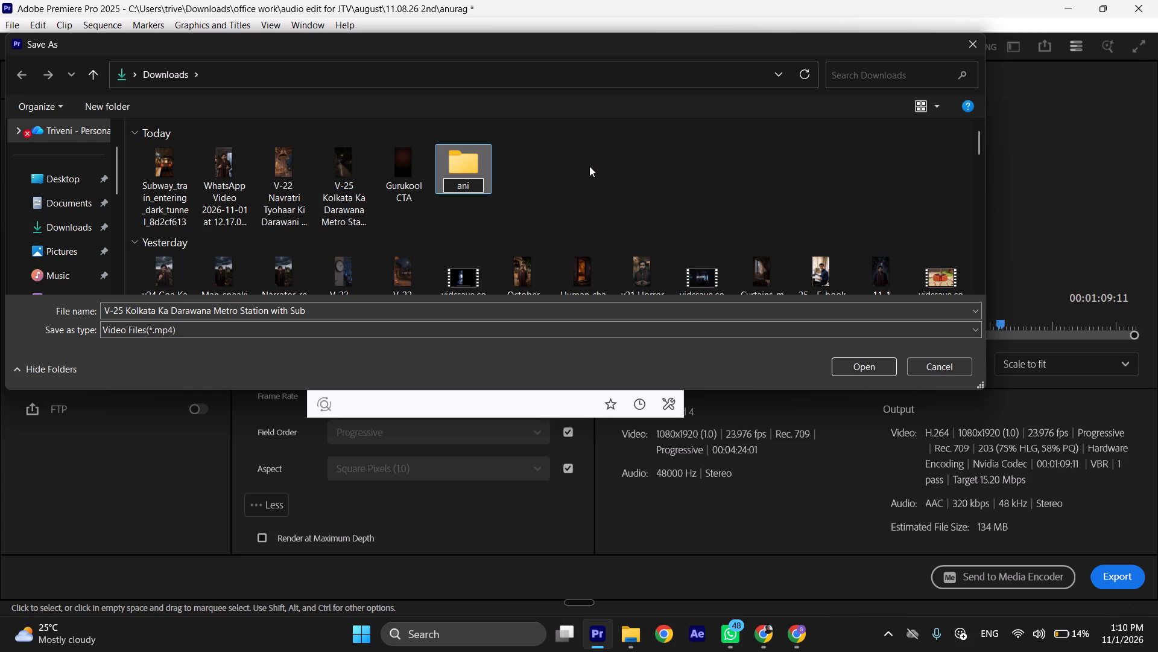
{"action": "key", "text": "BackSpace"}
{"action": "key", "text": "u"}
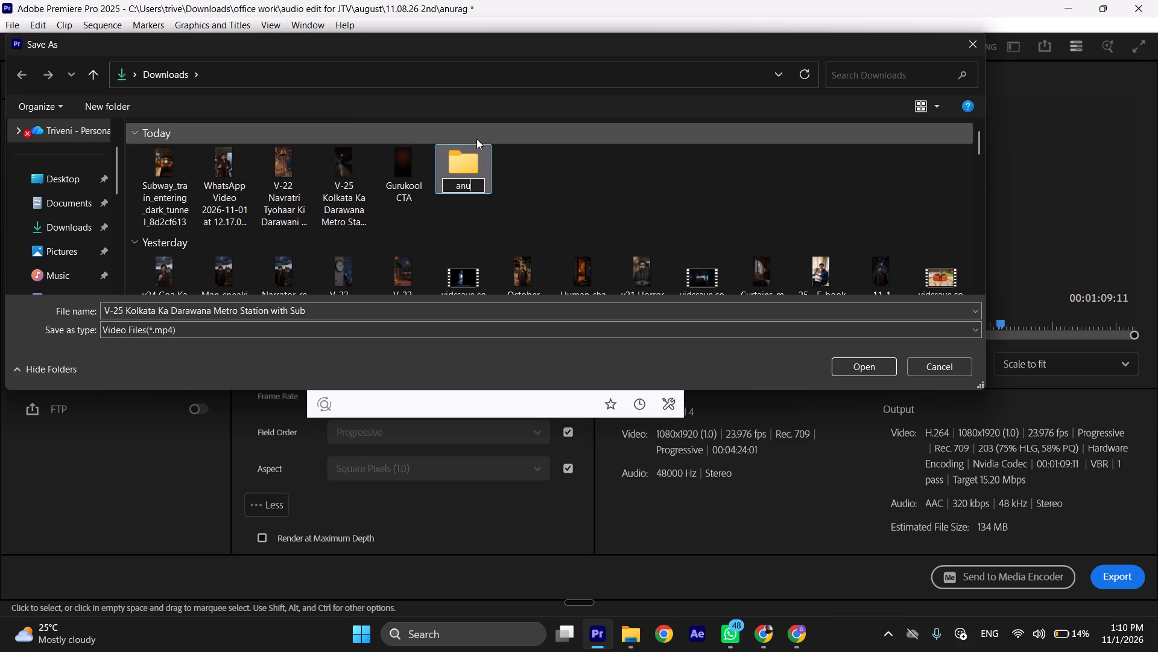
{"action": "double_click", "coordinate": [464, 168]}
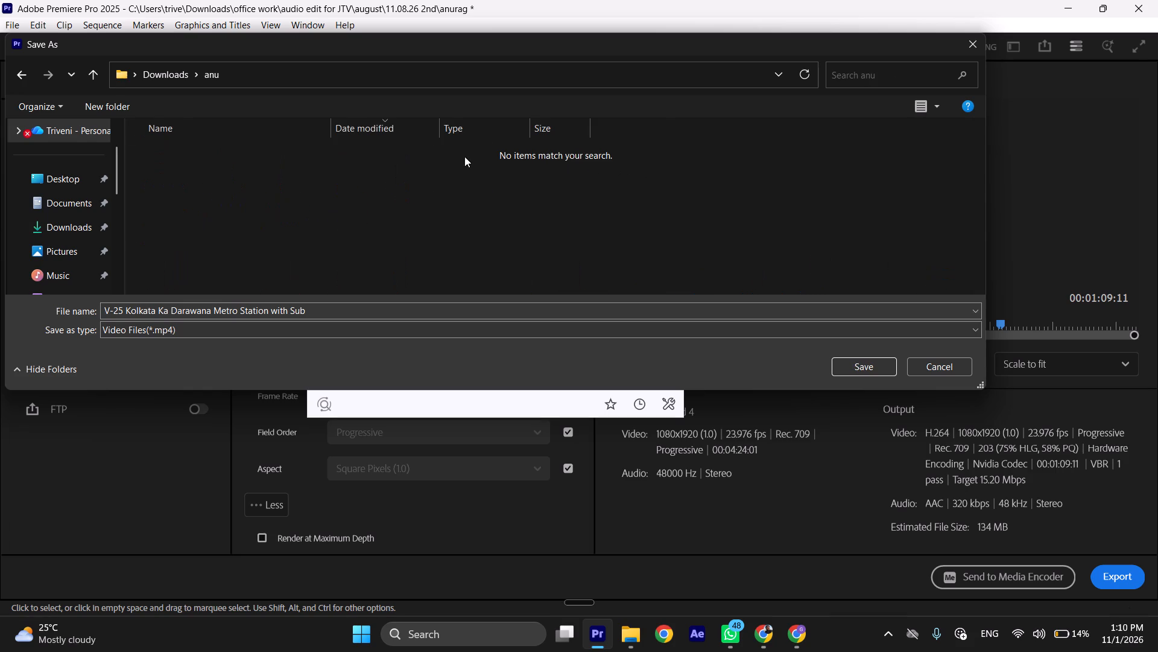
{"action": "left_click", "coordinate": [873, 360]}
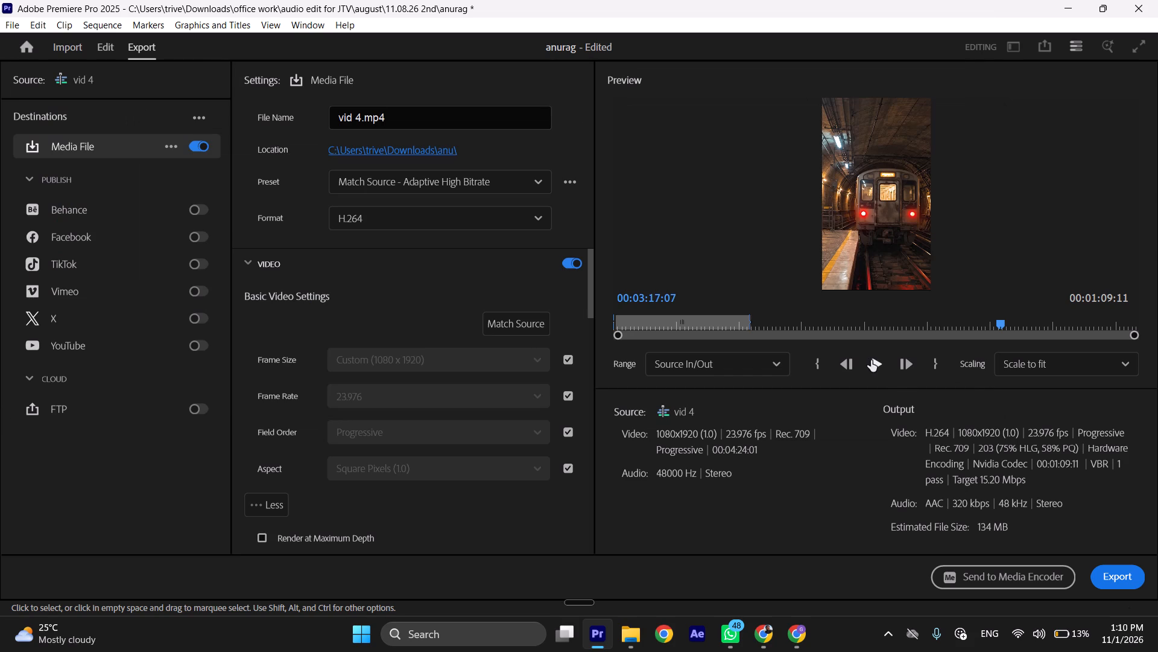
Export the video as H.264 with the Match Source - Adaptive High Bitrate preset and the Source In/Out range.
{"action": "left_click", "coordinate": [1110, 576]}
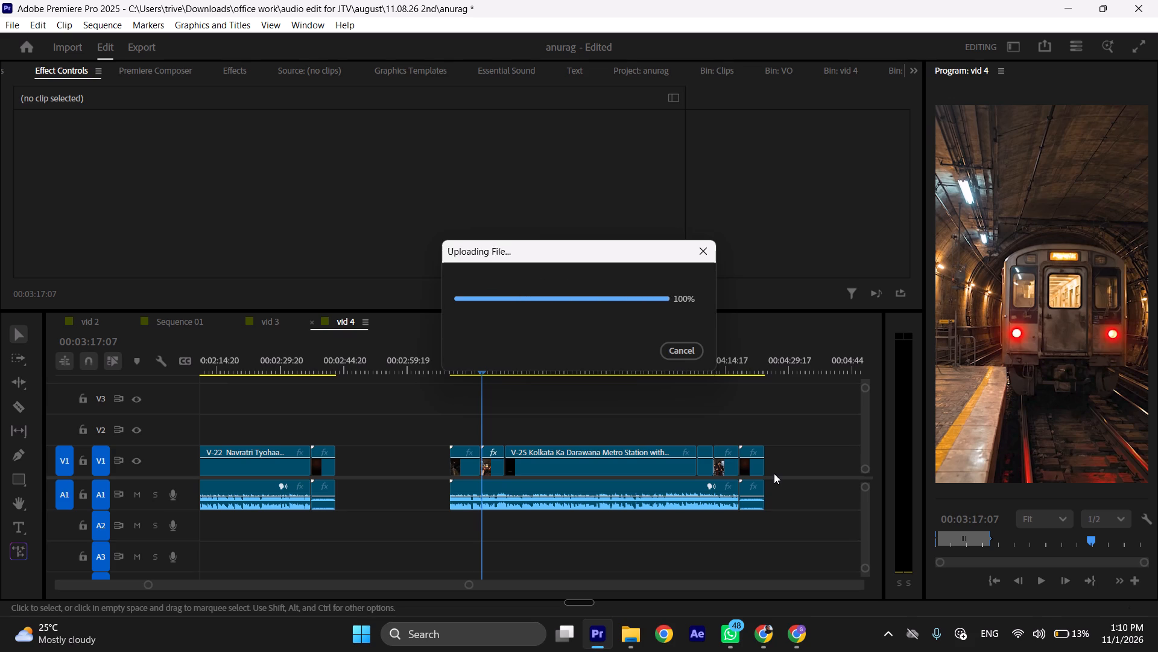
Go back to the V-22 Navratri clip in the vid 4 sequence and scrub to about 00:01:44:12.
{"action": "scroll", "coordinate": [774, 473], "scroll_direction": "up", "scroll_amount": 14}
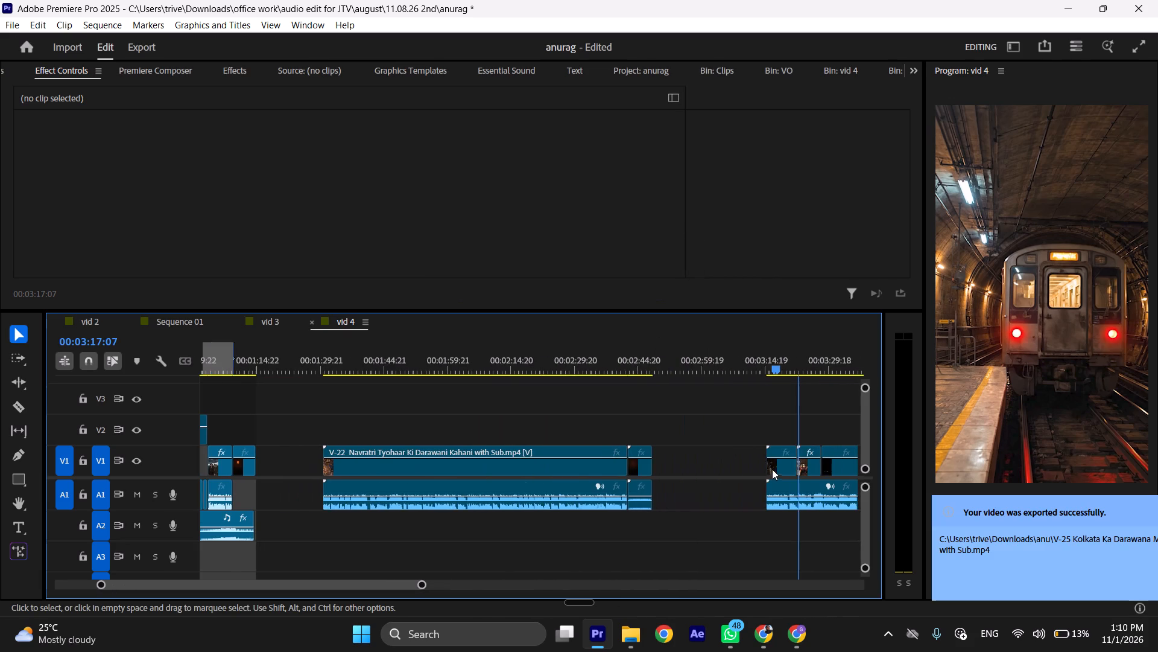
{"action": "scroll", "coordinate": [604, 469], "scroll_direction": "up", "scroll_amount": 2}
{"action": "left_click_drag", "start_coordinate": [393, 366], "coordinate": [451, 380]}
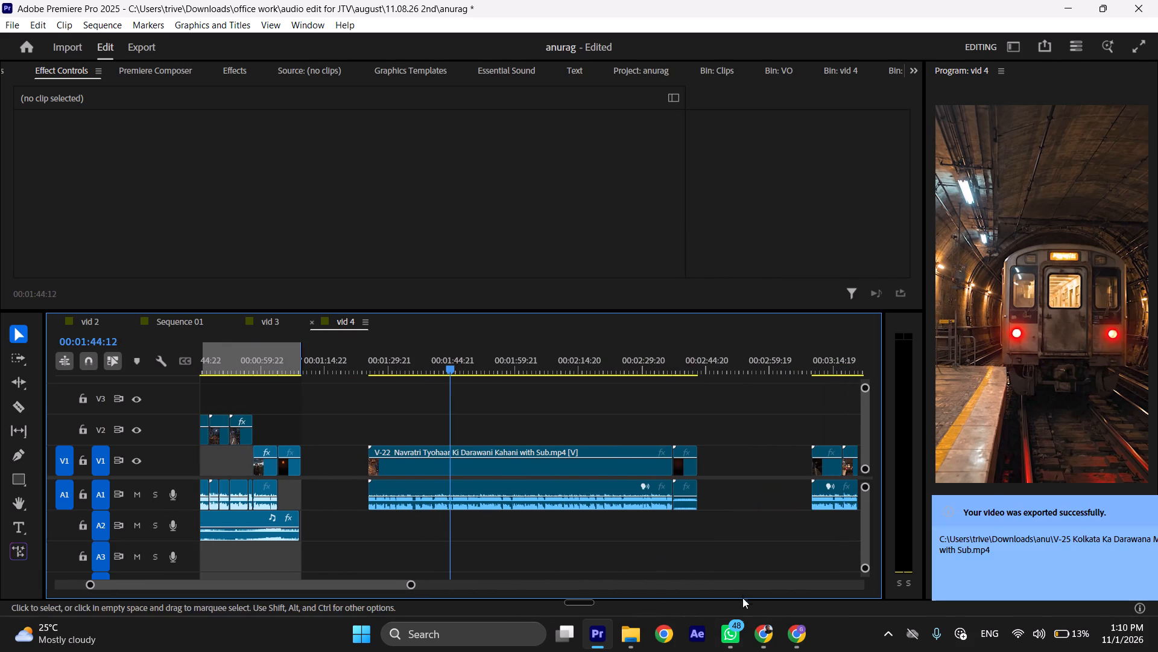
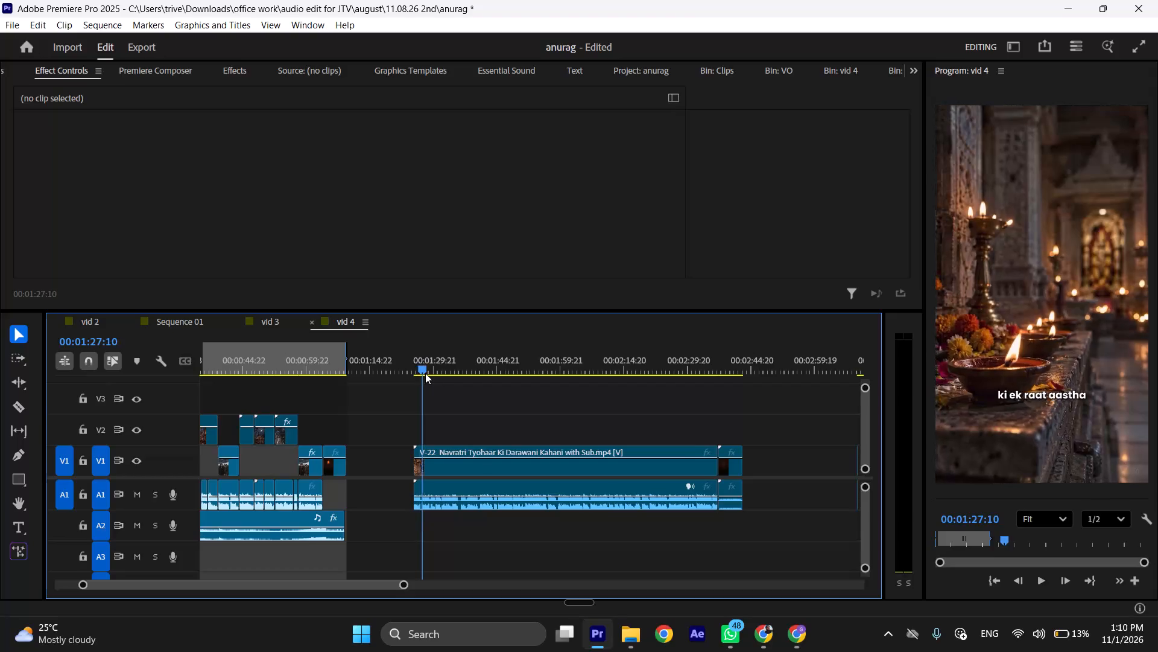
Play the V-22 Navratri clip from 00:01:27:10 and replay the moonlit house shot from 00:01:34:17 to review its captions and audio.
{"action": "key", "text": "space"}
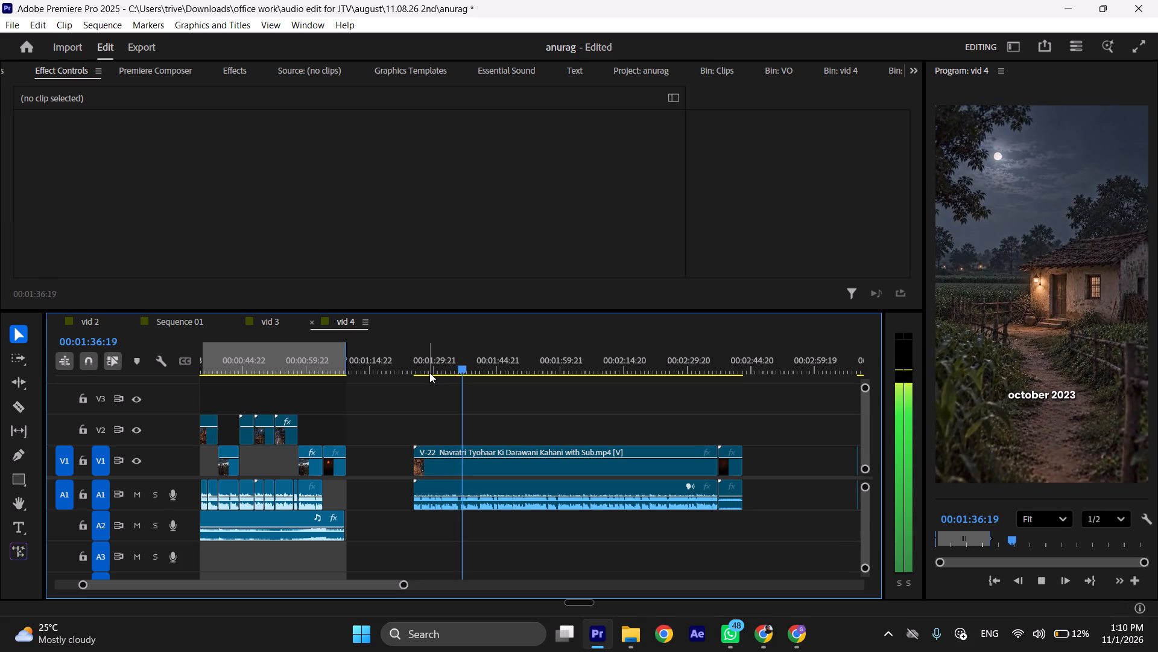
{"action": "key", "text": "space"}
{"action": "left_click", "coordinate": [455, 370]}
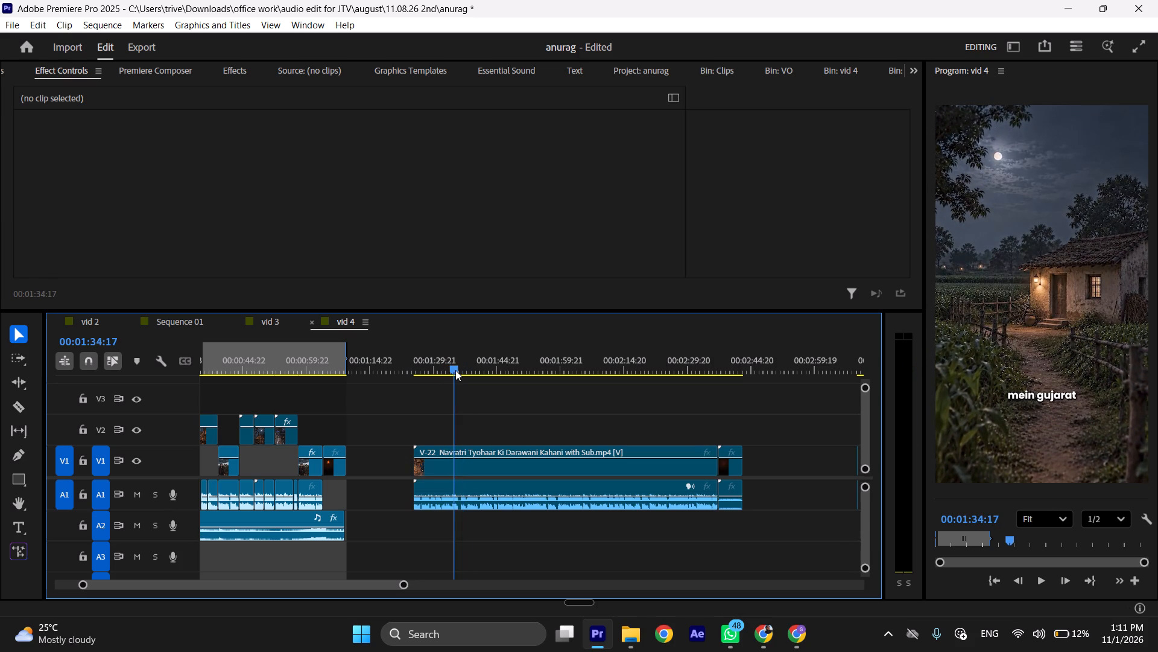
{"action": "key", "text": "space"}
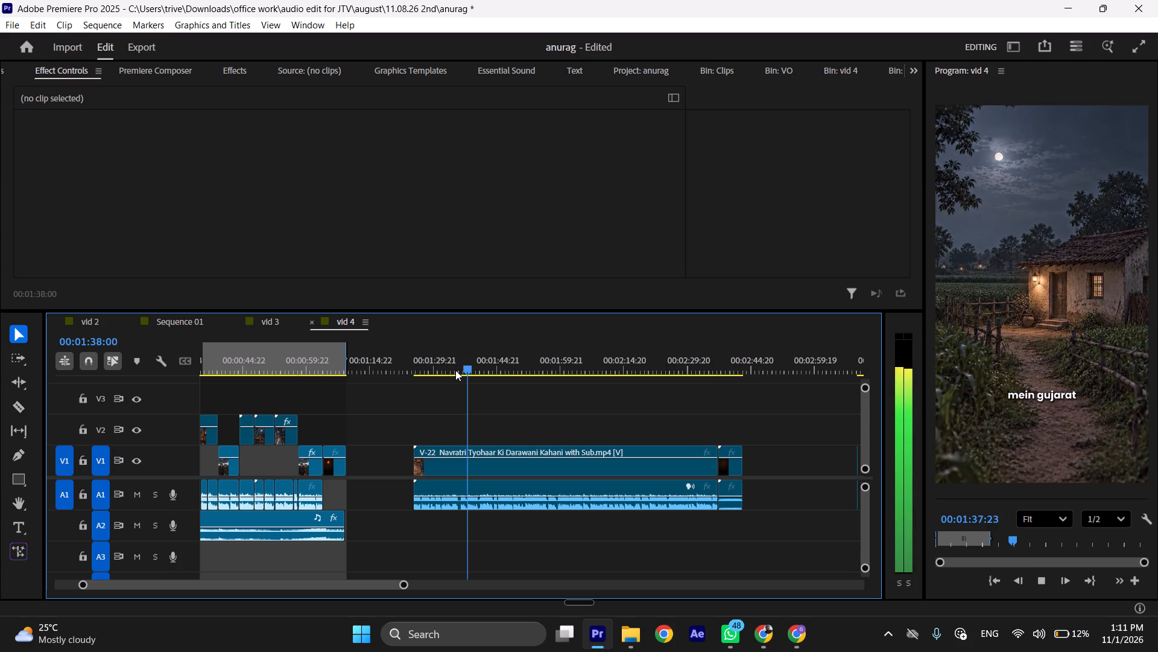
{"action": "key", "text": "space"}
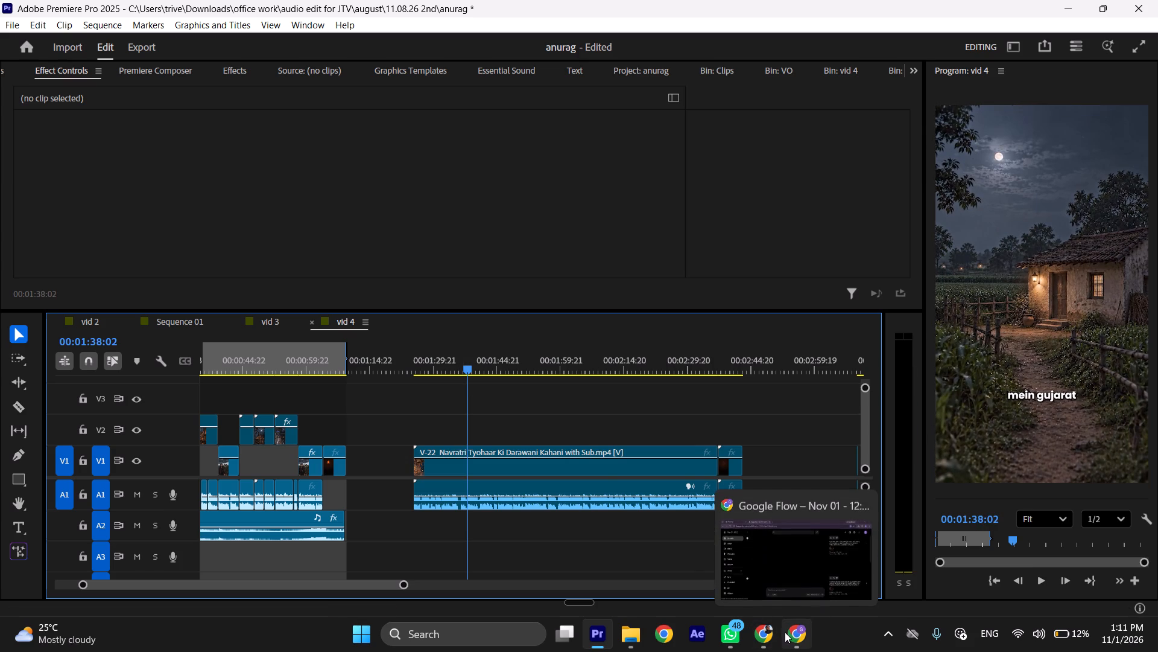
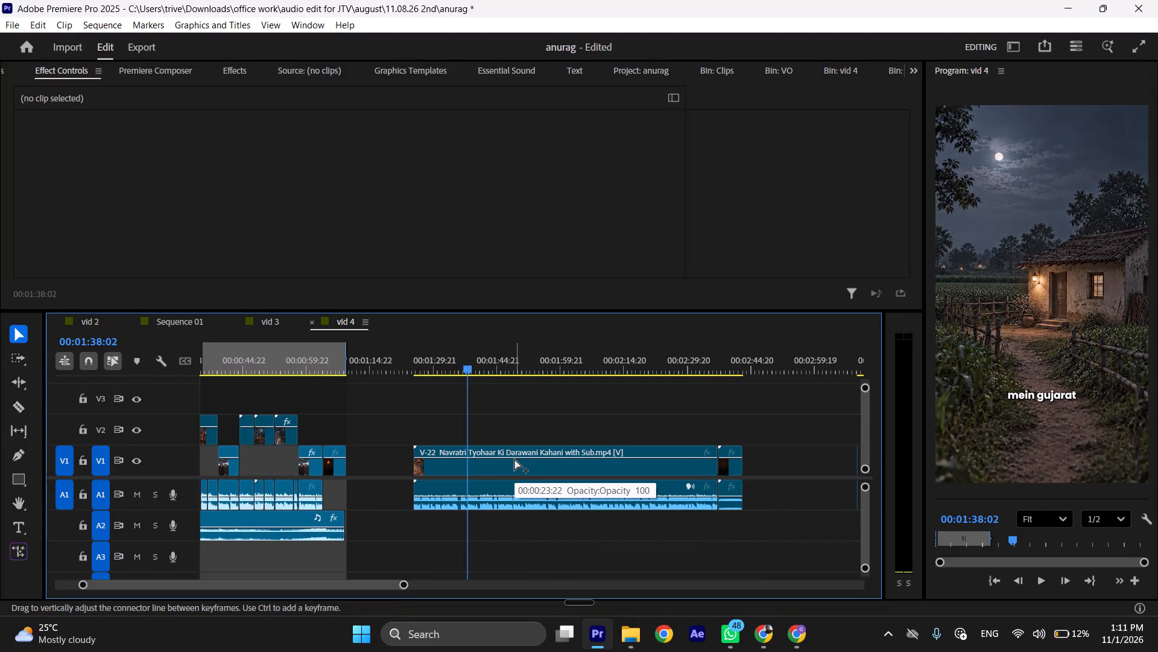
Replay the moonlit house shot and split the V-22 Navratri clip's video and audio at 00:01:35:20.
{"action": "key", "text": "ctrl+shift+c"}
{"action": "key", "text": "ctrl+shift+c"}
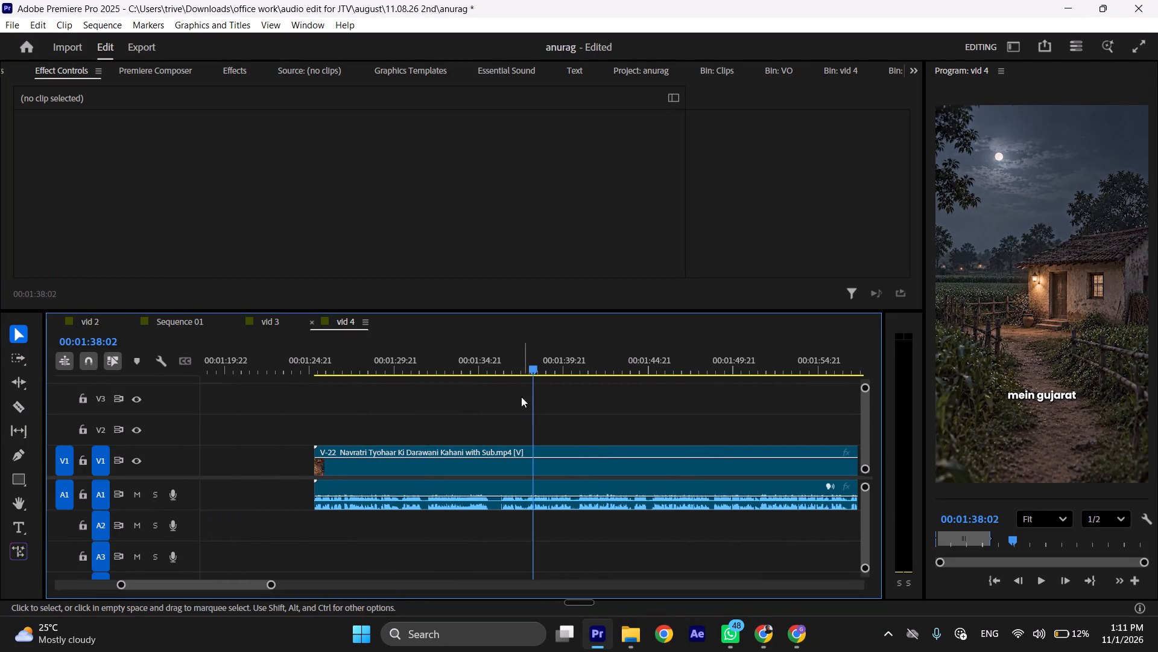
{"action": "left_click_drag", "start_coordinate": [520, 370], "coordinate": [437, 369]}
{"action": "key", "text": "space"}
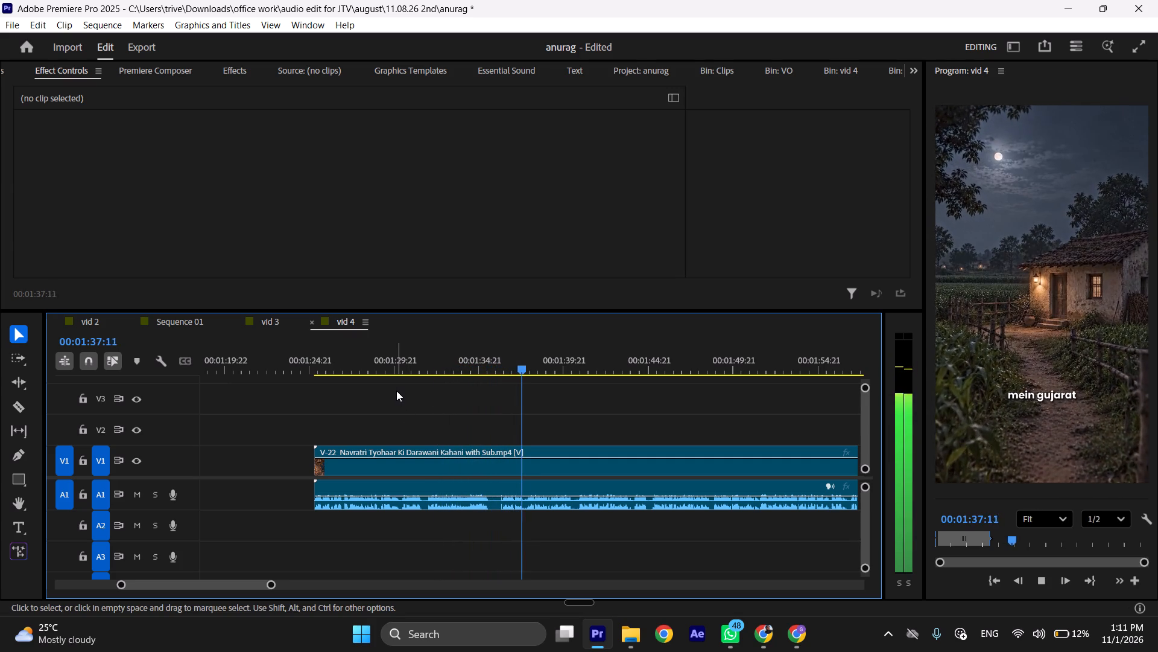
{"action": "key", "text": "space"}
{"action": "left_click_drag", "start_coordinate": [490, 366], "coordinate": [496, 368]}
{"action": "left_click_drag", "start_coordinate": [528, 417], "coordinate": [525, 485]}
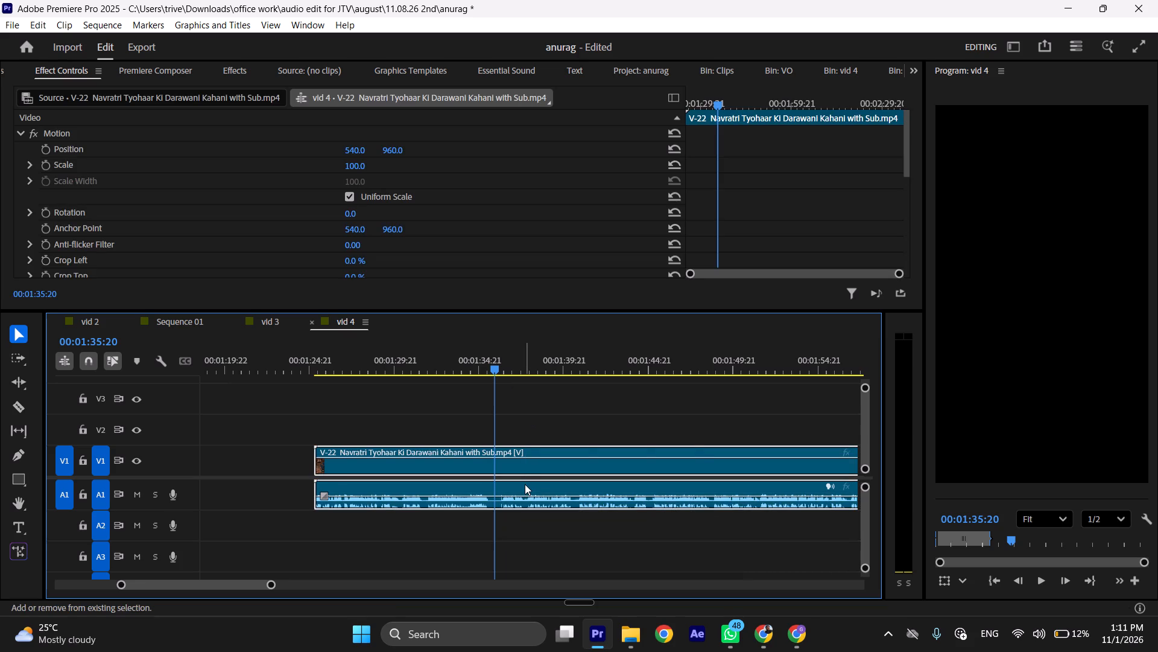
{"action": "key", "text": "shift+c"}
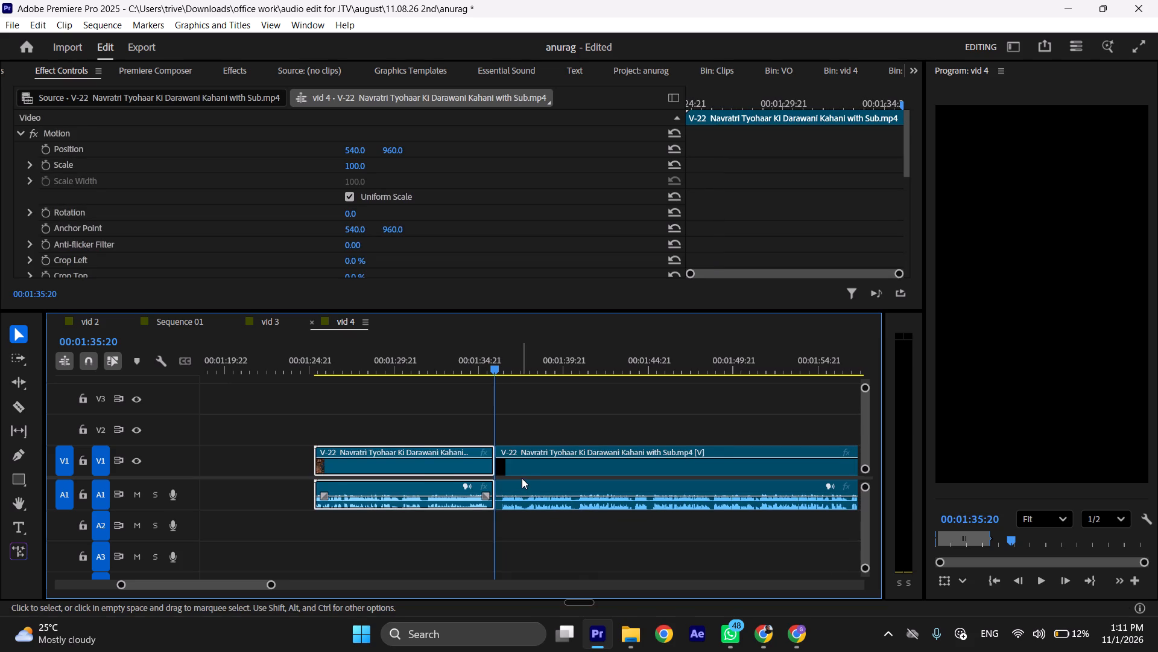
Move the Gurukool CTA video and audio away from the end of V-22, into the gap before the V-25 clips.
{"action": "key", "text": "ctrl+shift+x"}
{"action": "key", "text": "ctrl+shift+x"}
{"action": "key", "text": "ctrl+shift+x"}
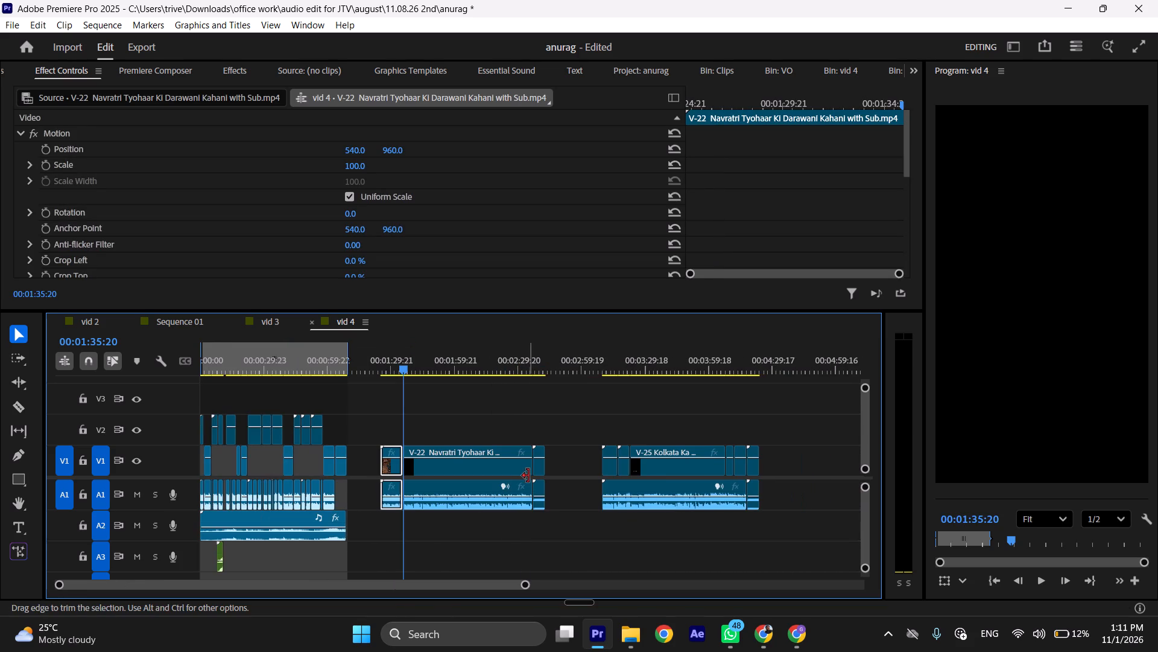
{"action": "left_click_drag", "start_coordinate": [563, 426], "coordinate": [539, 491]}
{"action": "left_click_drag", "start_coordinate": [539, 467], "coordinate": [556, 468]}
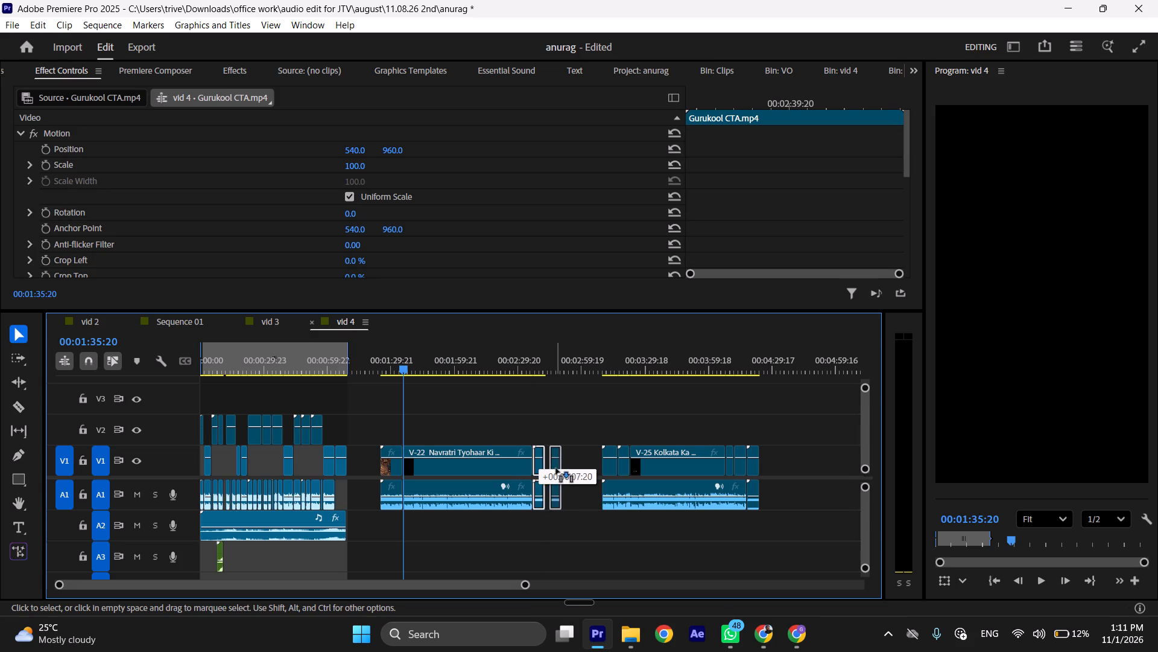
{"action": "left_click_drag", "start_coordinate": [556, 468], "coordinate": [577, 471]}
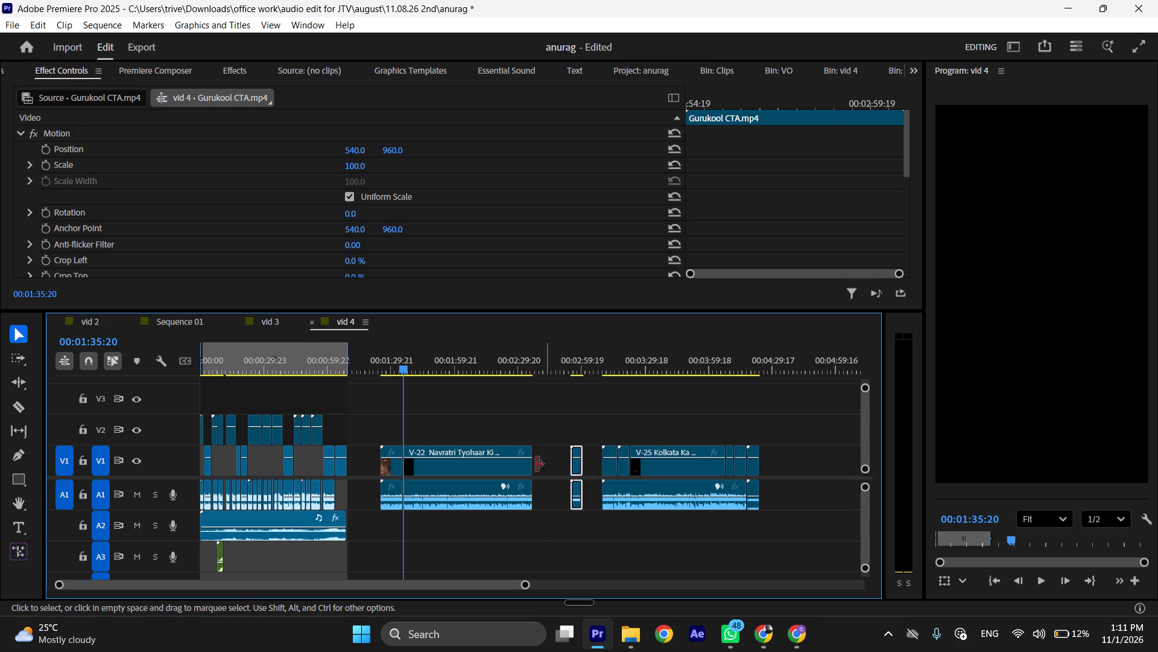
Shift the second V-22 part's video and audio about 7 frames later, opening a short gap after 00:01:35:20.
{"action": "left_click_drag", "start_coordinate": [459, 410], "coordinate": [467, 486]}
{"action": "key", "text": "ctrl+shift+c"}
{"action": "key", "text": "ctrl+shift+c"}
{"action": "key", "text": "ctrl+shift+c"}
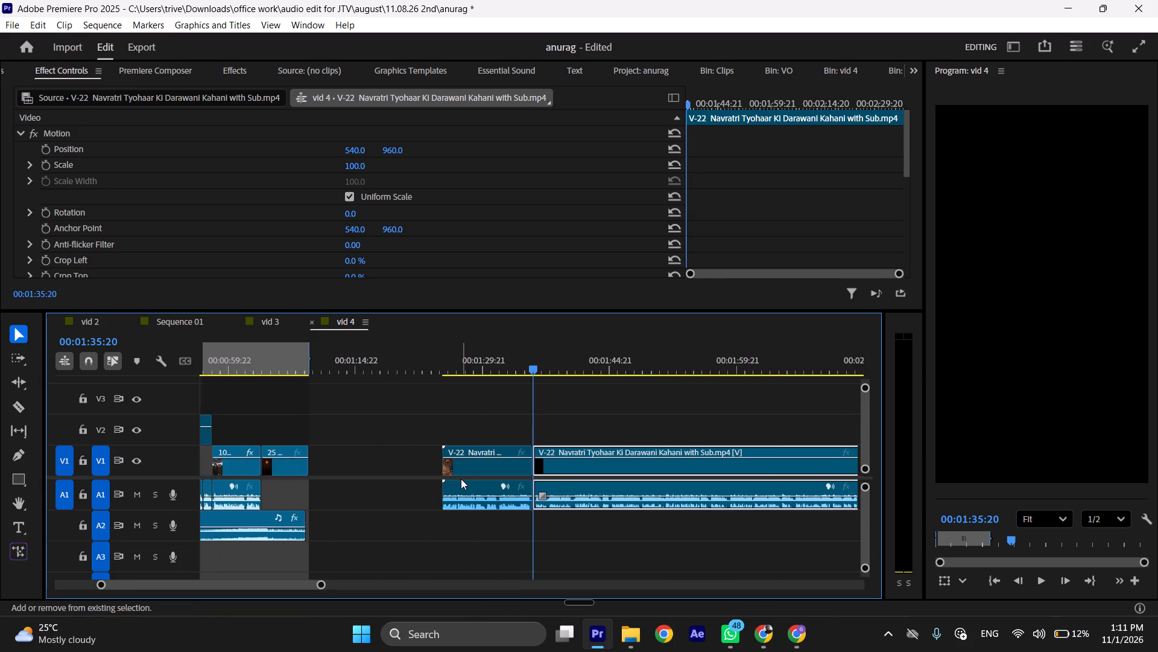
{"action": "key", "text": "ctrl+shift+c"}
{"action": "key", "text": "ctrl+shift+c"}
{"action": "left_click_drag", "start_coordinate": [548, 467], "coordinate": [563, 469]}
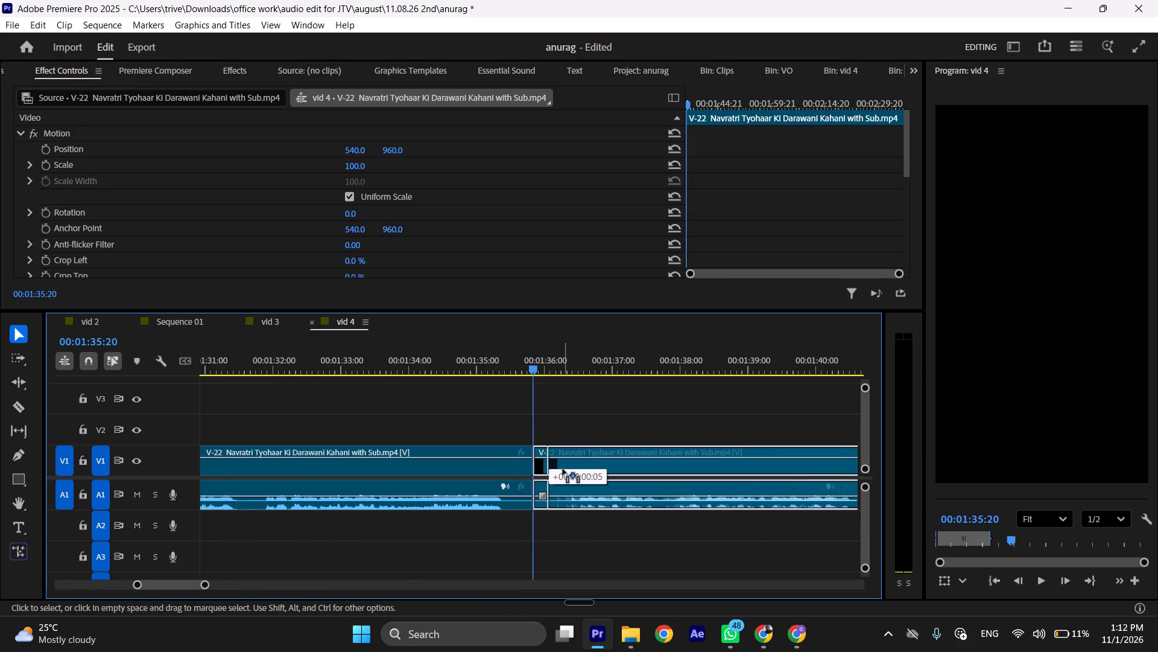
{"action": "left_click_drag", "start_coordinate": [563, 469], "coordinate": [568, 469]}
Play across the gap, shift the second V-22 part about 3 frames earlier, and replay the transition to check the pause.
{"action": "left_click", "coordinate": [428, 353]}
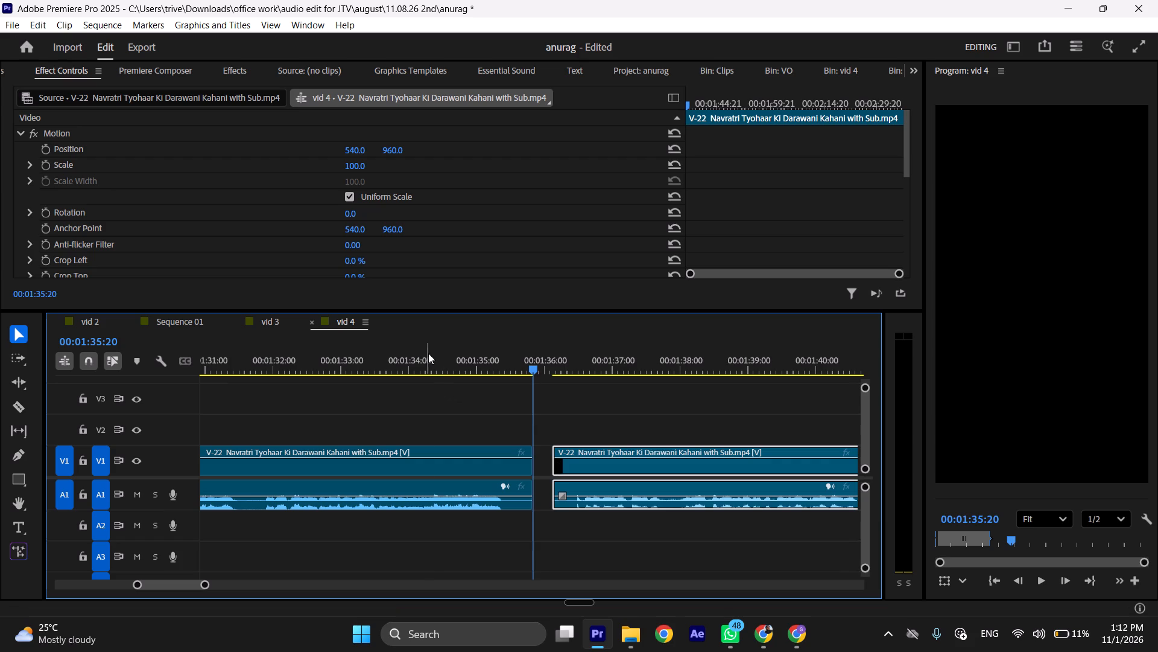
{"action": "key", "text": "space"}
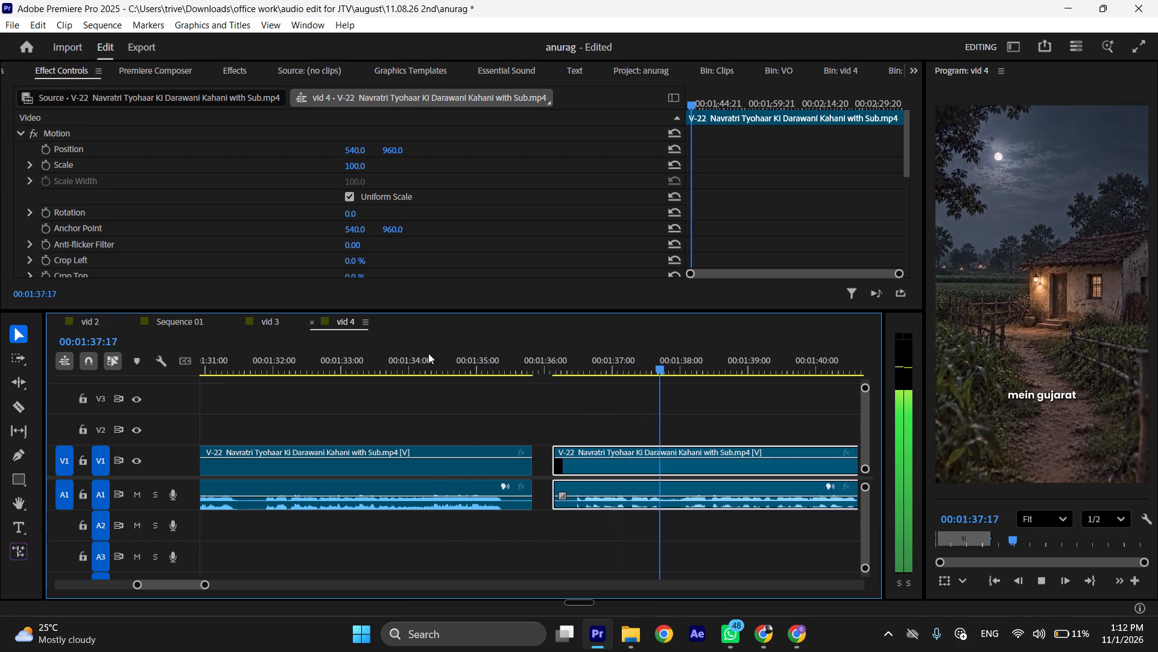
{"action": "left_click_drag", "start_coordinate": [428, 353], "coordinate": [362, 360]}
{"action": "key", "text": "space"}
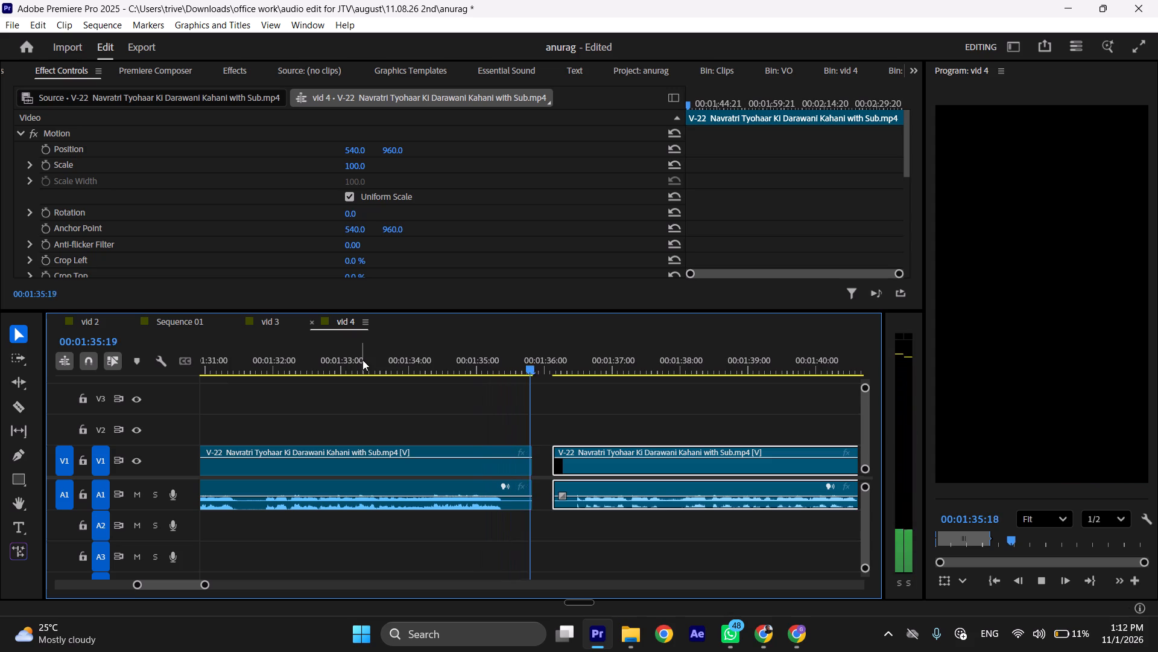
{"action": "key", "text": "space"}
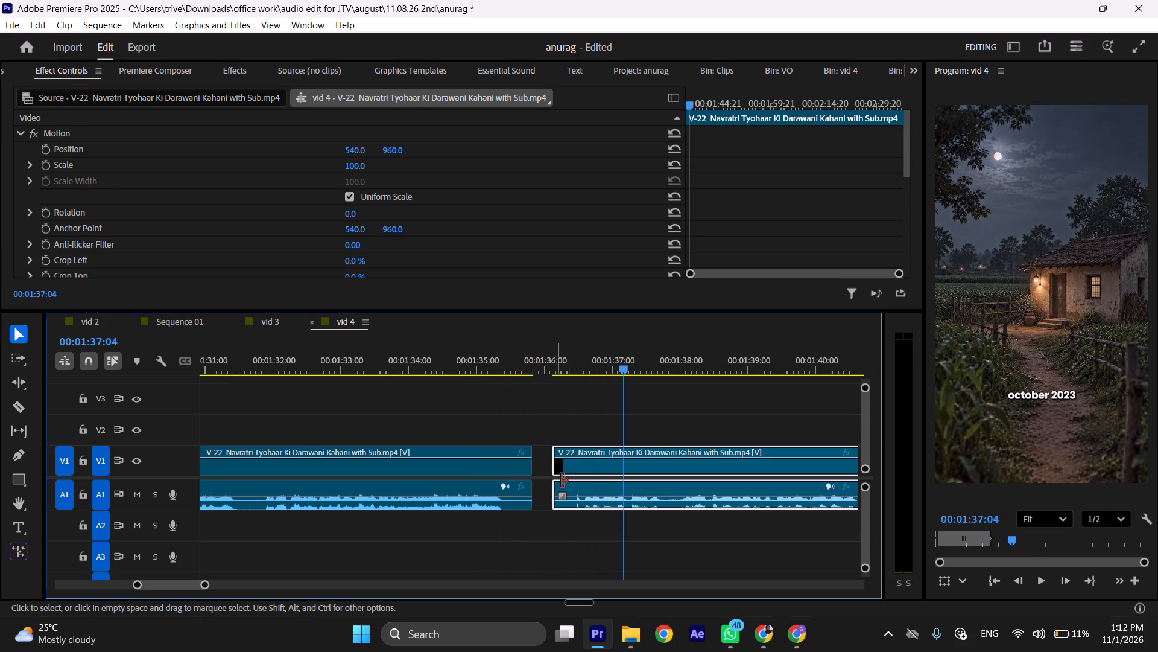
{"action": "left_click_drag", "start_coordinate": [580, 467], "coordinate": [571, 467]}
{"action": "right_click", "coordinate": [571, 467]}
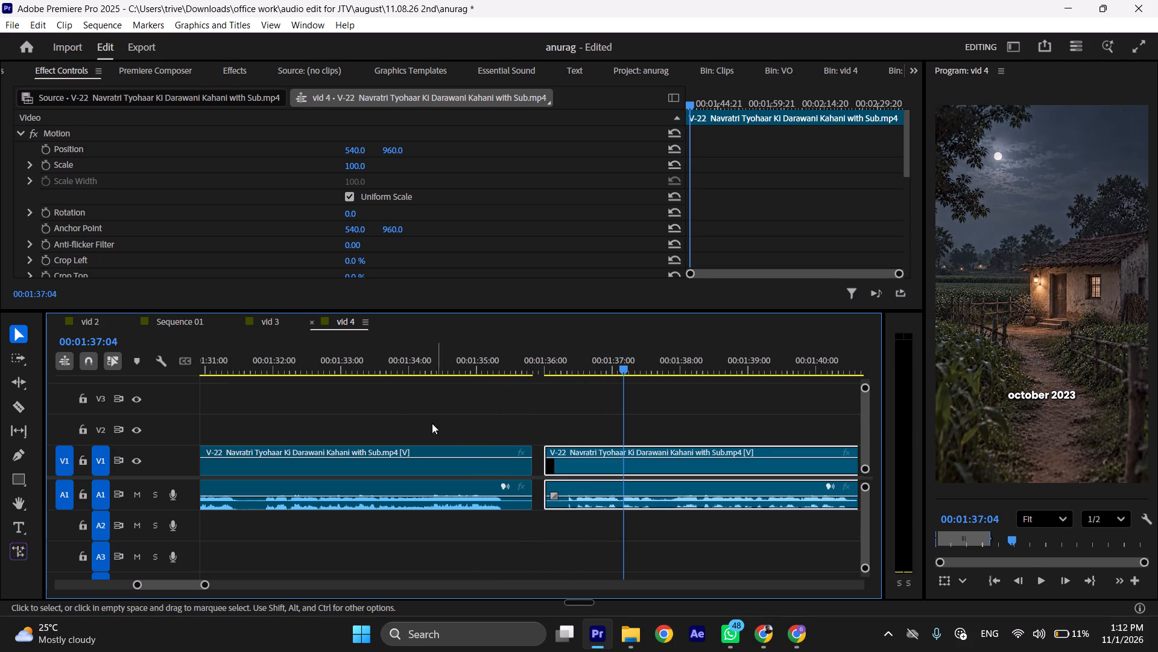
{"action": "left_click", "coordinate": [436, 365]}
{"action": "key", "text": "space"}
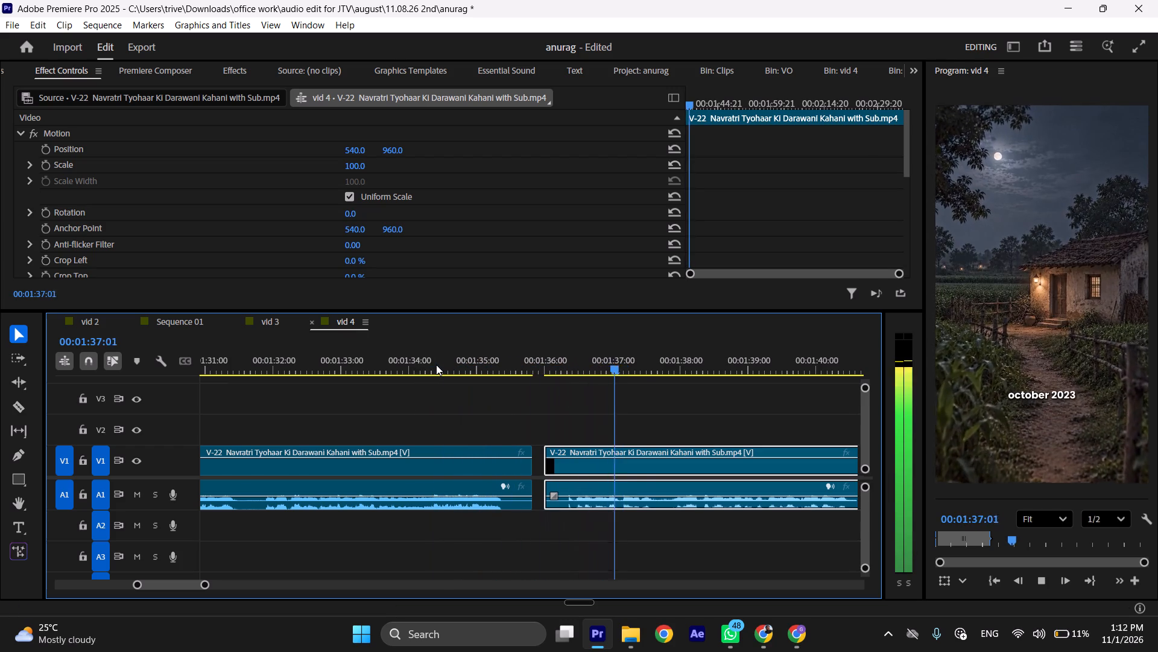
{"action": "left_click_drag", "start_coordinate": [425, 365], "coordinate": [362, 365]}
{"action": "key", "text": "space"}
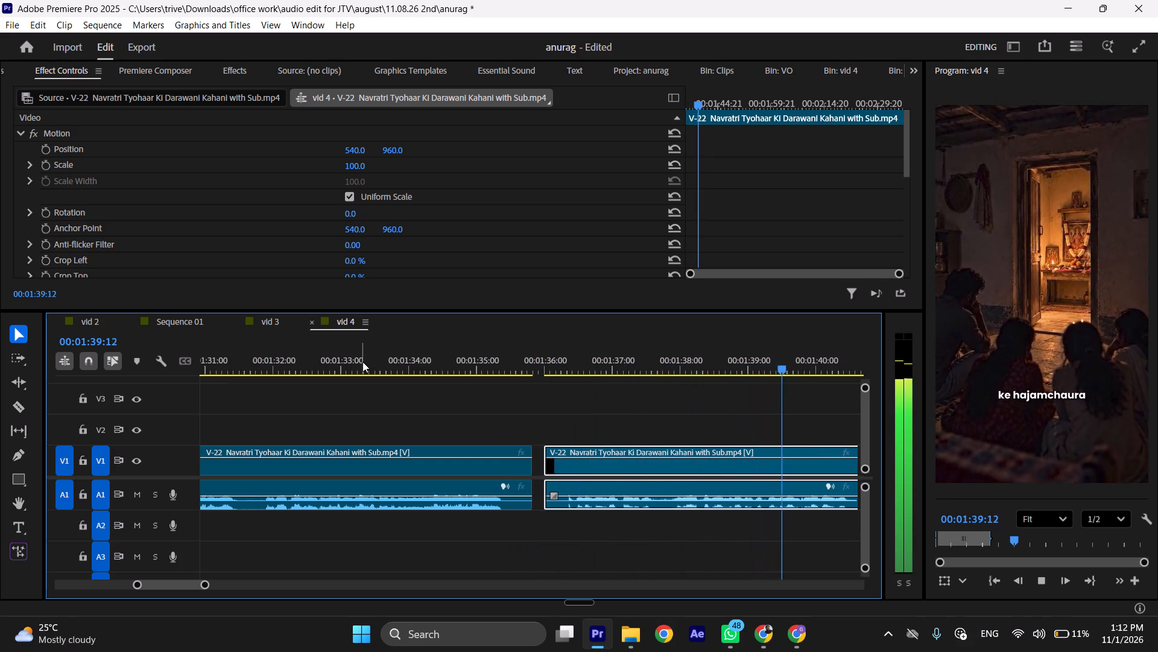
{"action": "key", "text": "space"}
Nudge the second V-22 part 1 frame later and replay the transition into the October 2023 caption.
{"action": "scroll", "coordinate": [338, 394], "scroll_direction": "up", "scroll_amount": 14}
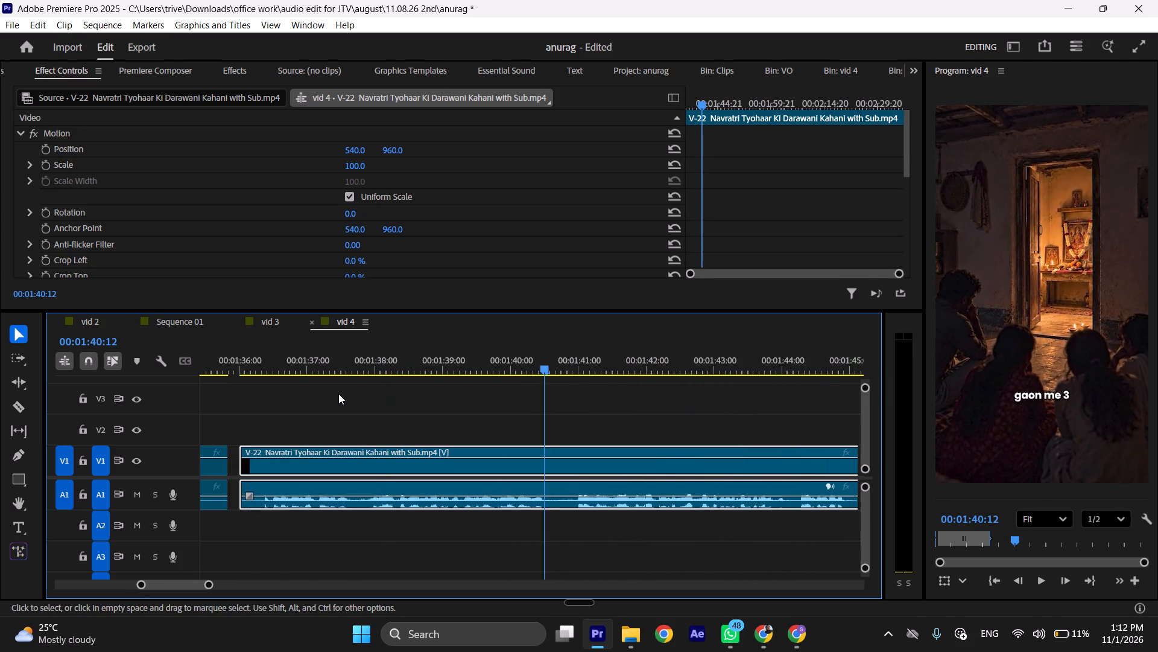
{"action": "scroll", "coordinate": [338, 394], "scroll_direction": "up", "scroll_amount": 5}
{"action": "scroll", "coordinate": [379, 452], "scroll_direction": "up", "scroll_amount": 3}
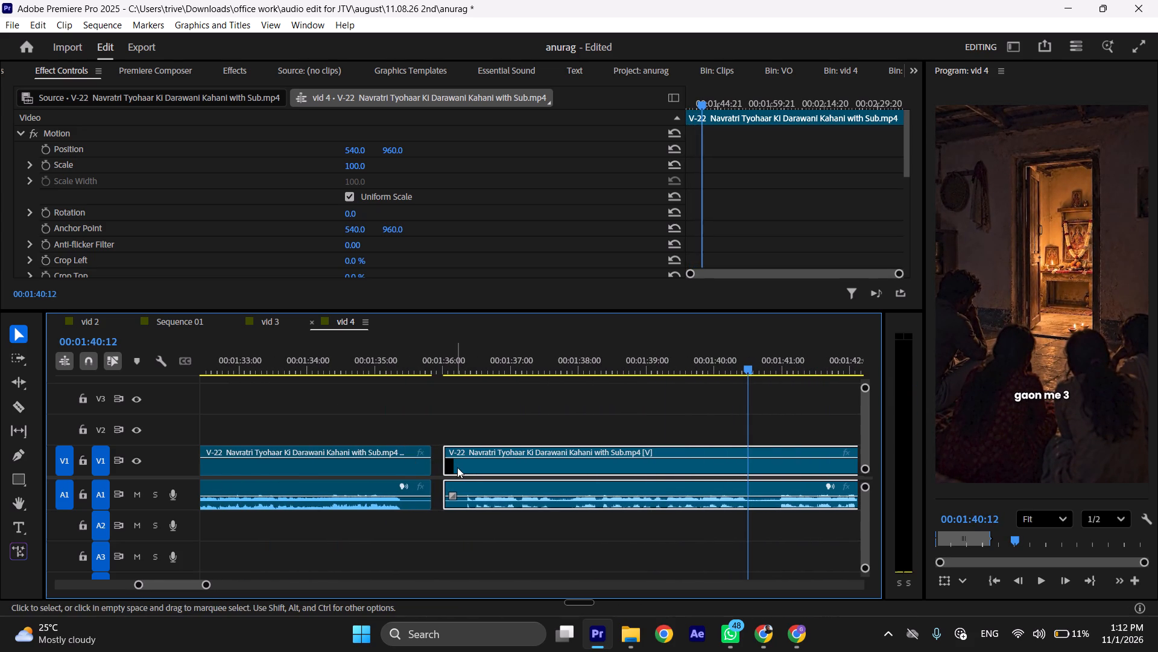
{"action": "left_click", "coordinate": [440, 361]}
{"action": "key", "text": "ctrl+shift+c"}
{"action": "key", "text": "ctrl+shift+c"}
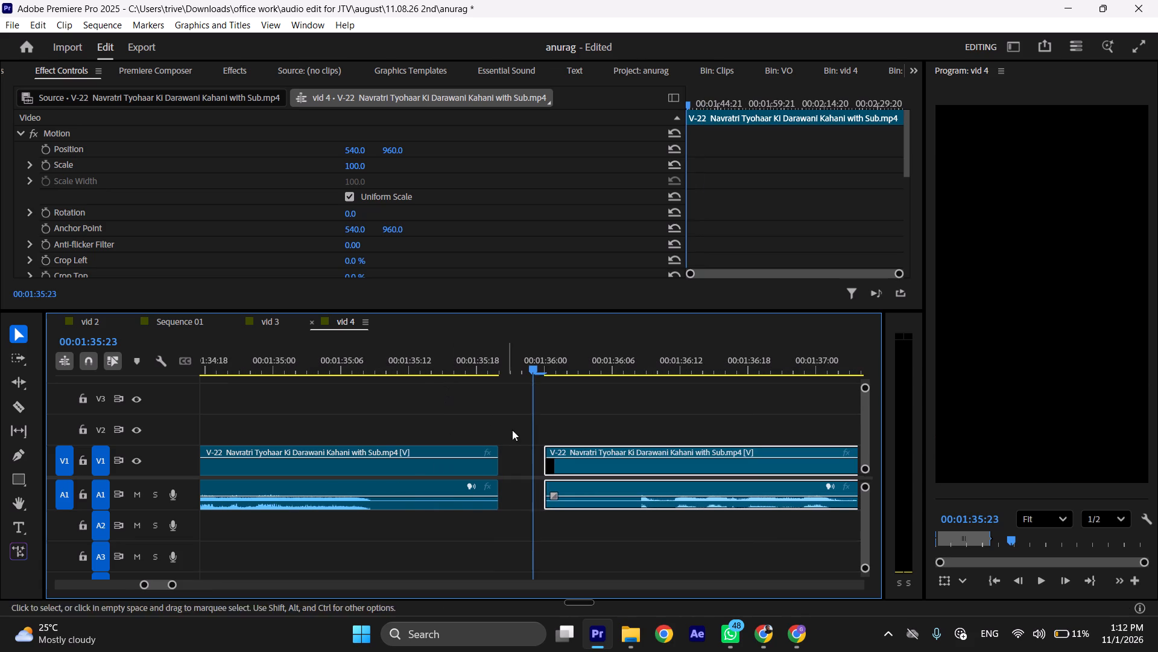
{"action": "left_click_drag", "start_coordinate": [559, 468], "coordinate": [569, 468]}
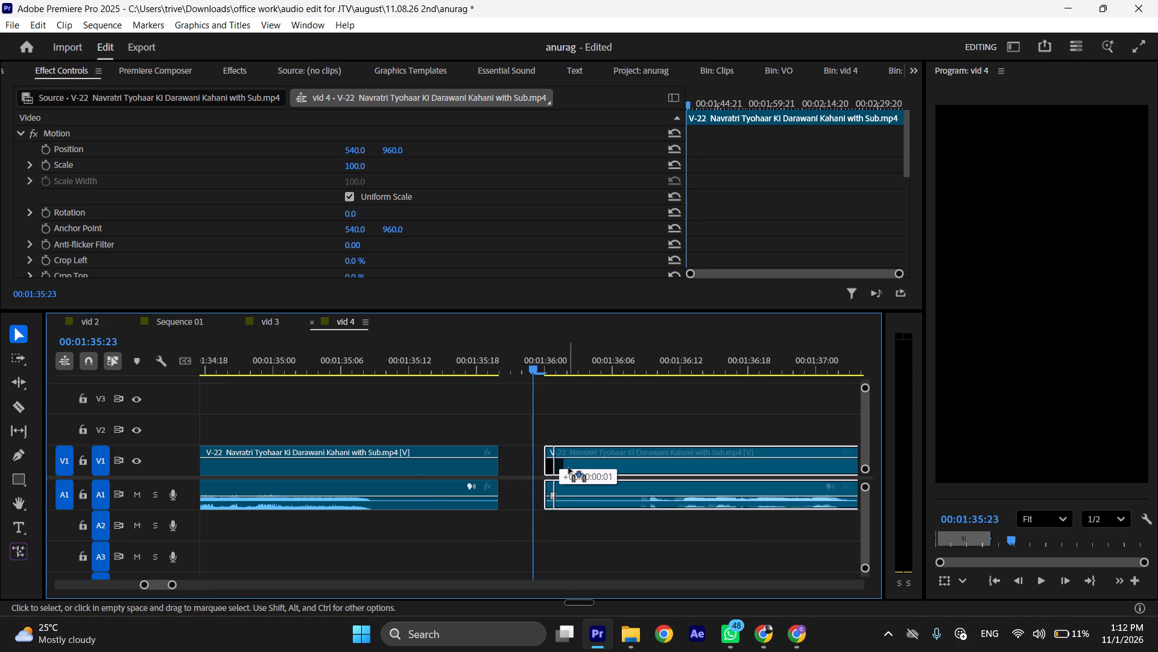
{"action": "left_click_drag", "start_coordinate": [569, 468], "coordinate": [570, 467]}
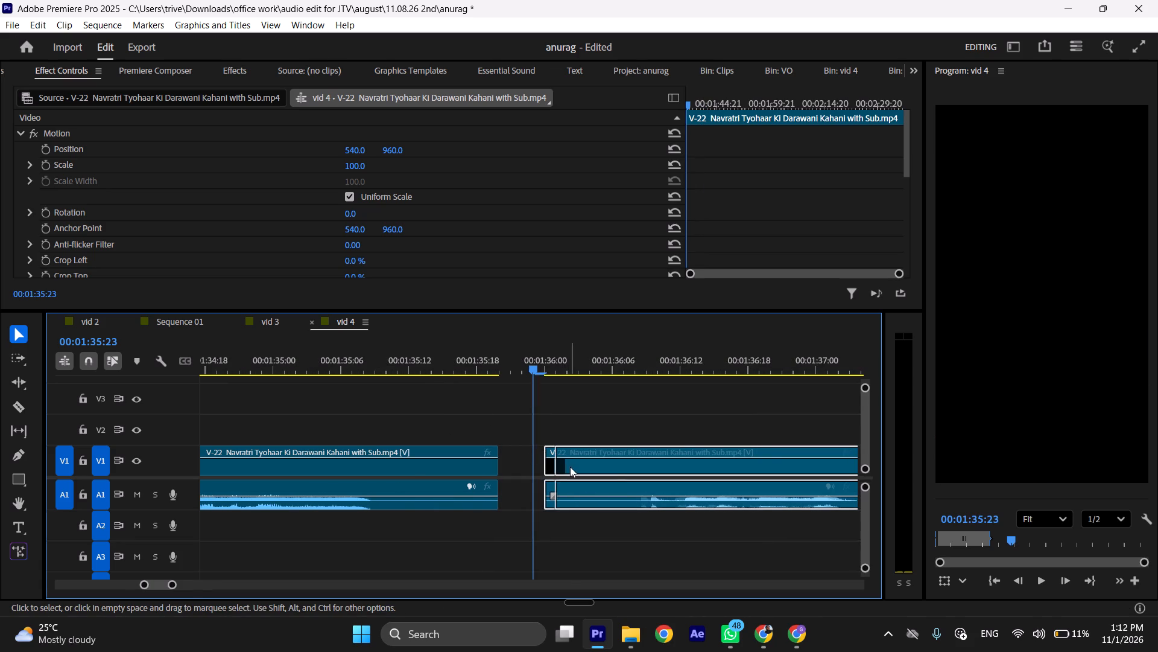
{"action": "key", "text": "ctrl+shift+x"}
{"action": "key", "text": "ctrl+shift+x"}
{"action": "key", "text": "ctrl+shift+x"}
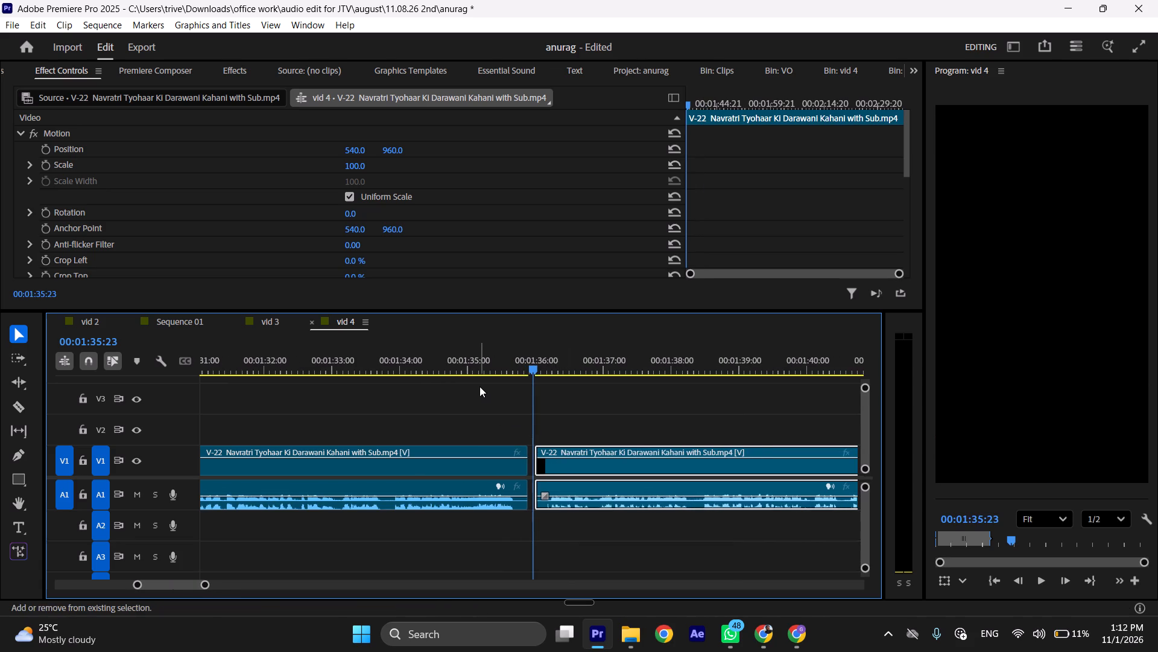
{"action": "left_click", "coordinate": [422, 347]}
{"action": "key", "text": "space"}
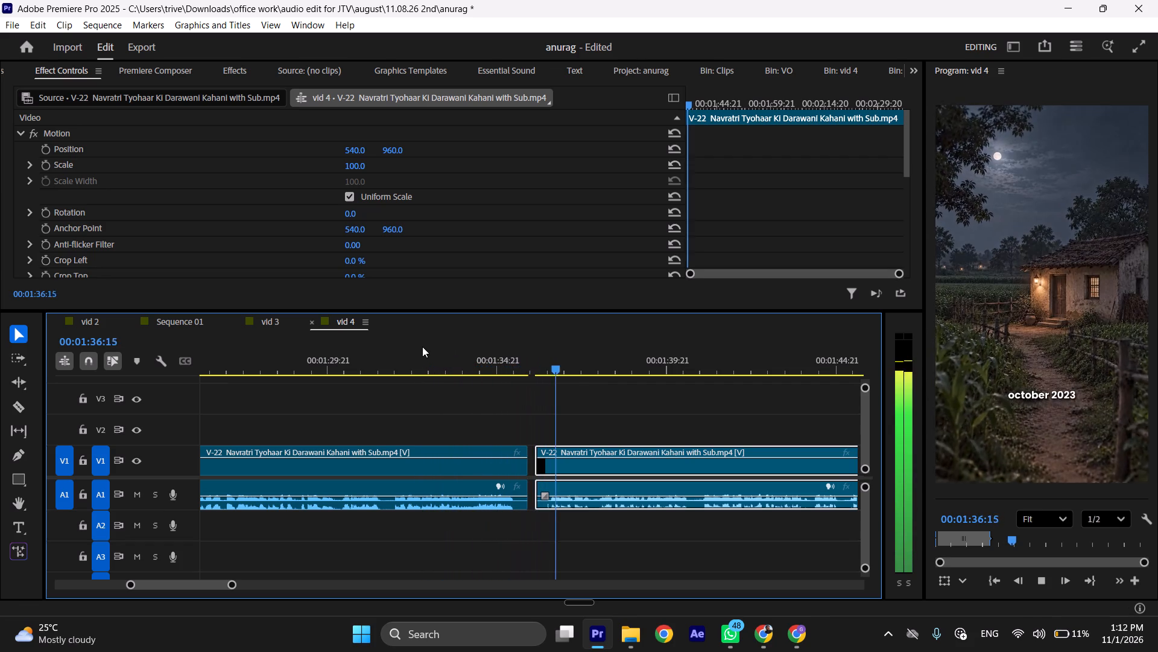
{"action": "key", "text": "space"}
Check the end of V-22 and close the gap before the Gurukool CTA so it directly follows, shifting the V-25 clips along.
{"action": "key", "text": "ctrl+shift+x"}
{"action": "key", "text": "ctrl+shift+x"}
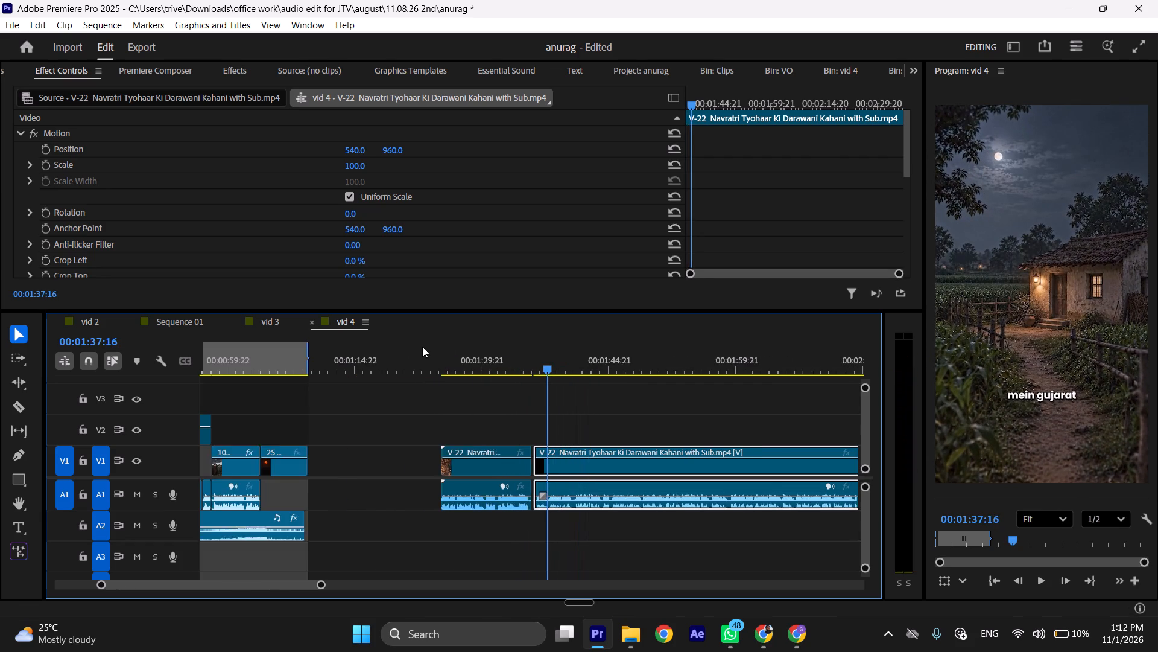
{"action": "key", "text": "ctrl+shift+x"}
{"action": "key", "text": "ctrl+shift+x"}
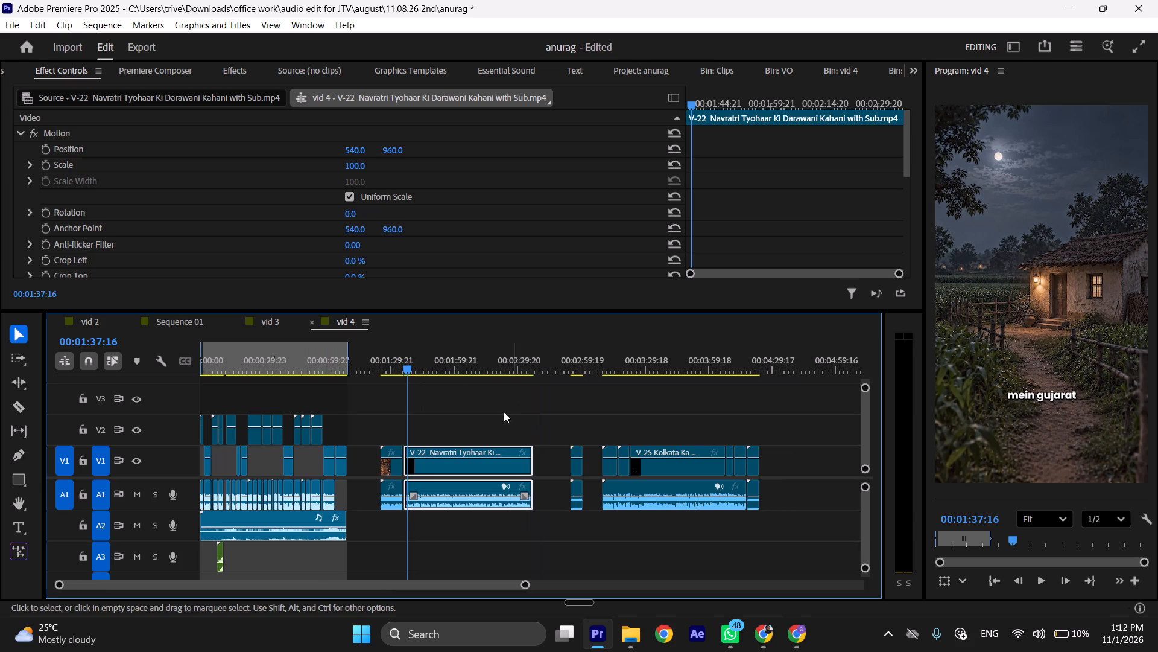
{"action": "left_click_drag", "start_coordinate": [521, 362], "coordinate": [534, 362]}
{"action": "key", "text": "space"}
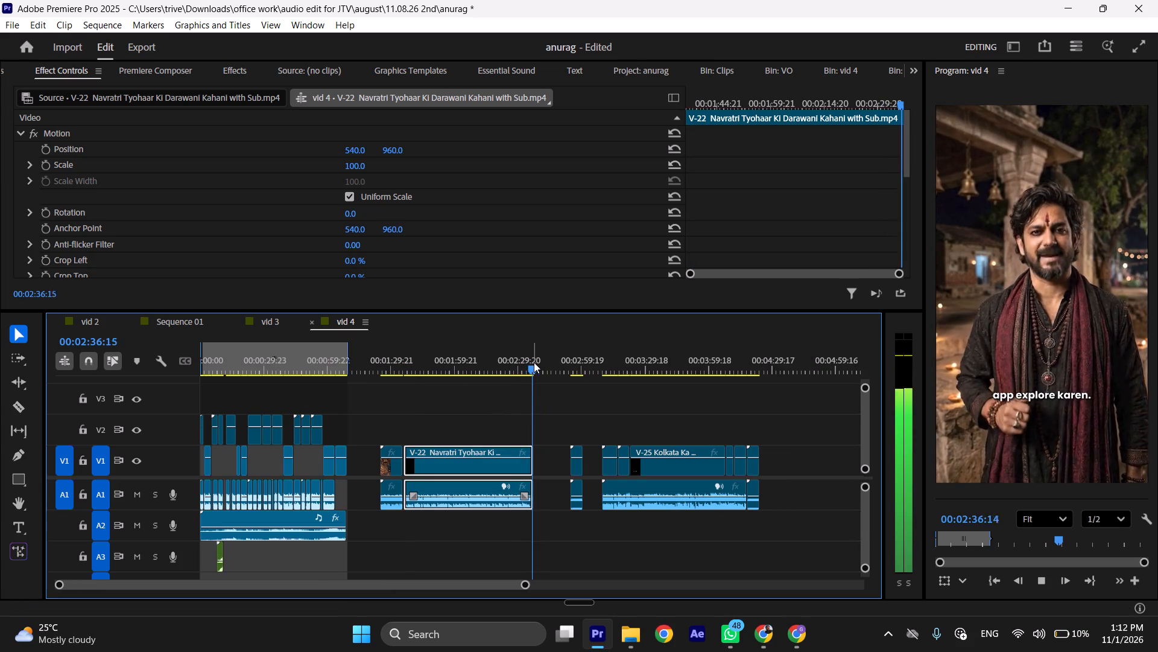
{"action": "key", "text": "space"}
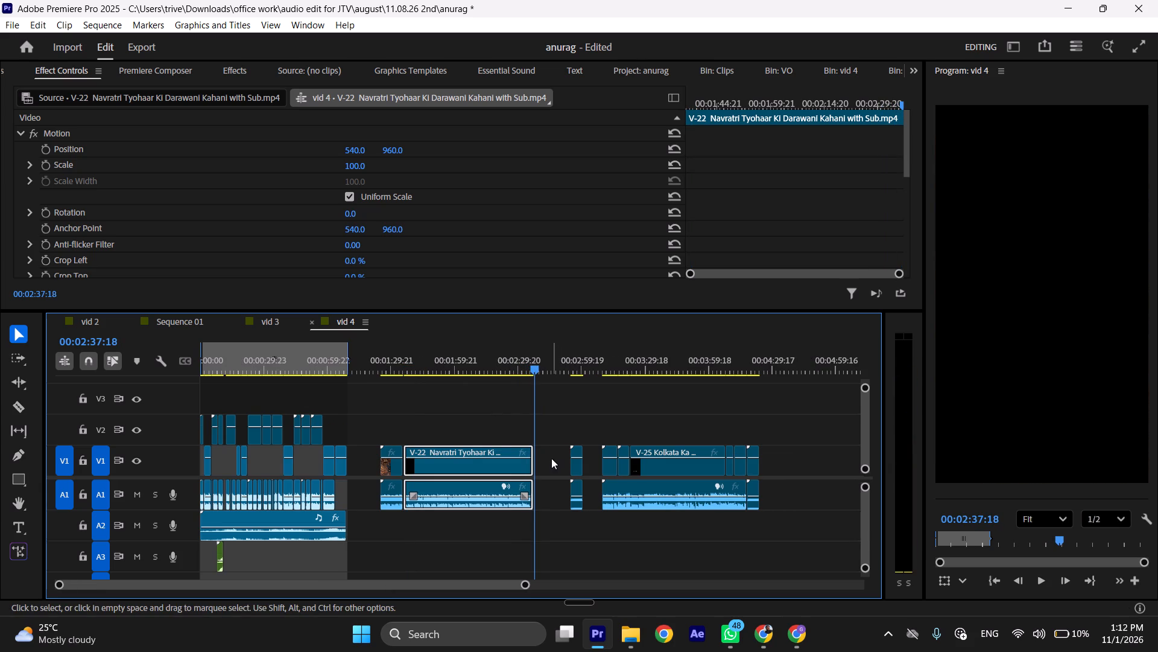
{"action": "left_click", "coordinate": [551, 458]}
{"action": "right_click", "coordinate": [551, 458]}
{"action": "left_click", "coordinate": [567, 464]}
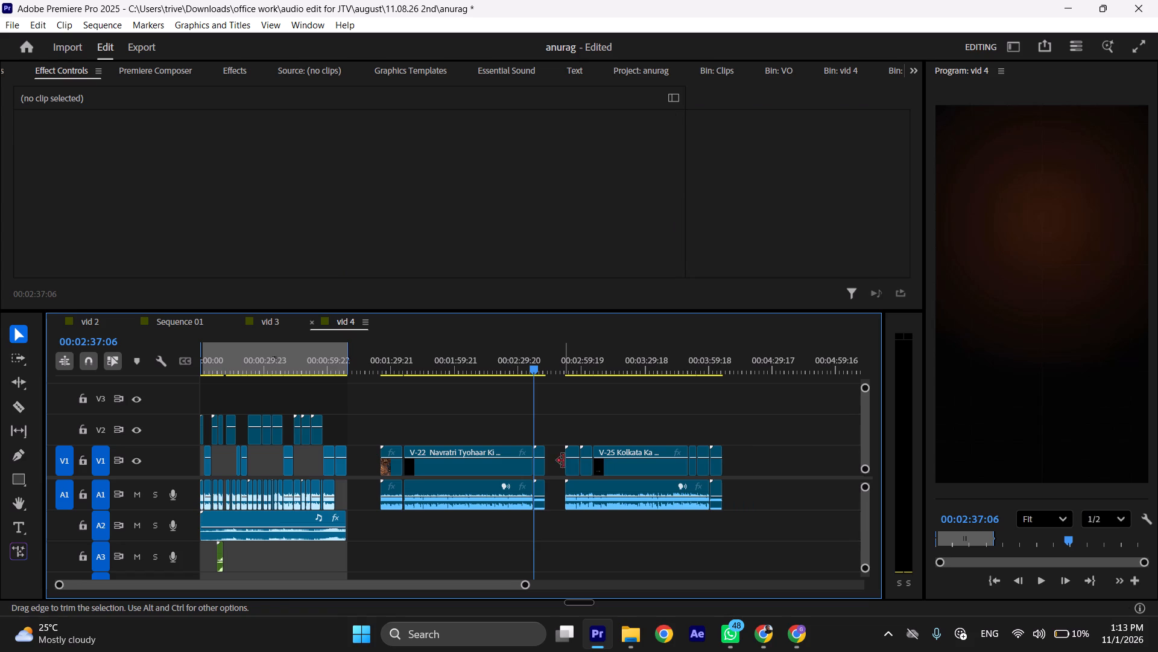
{"action": "key", "text": "space"}
{"action": "key", "text": "space"}
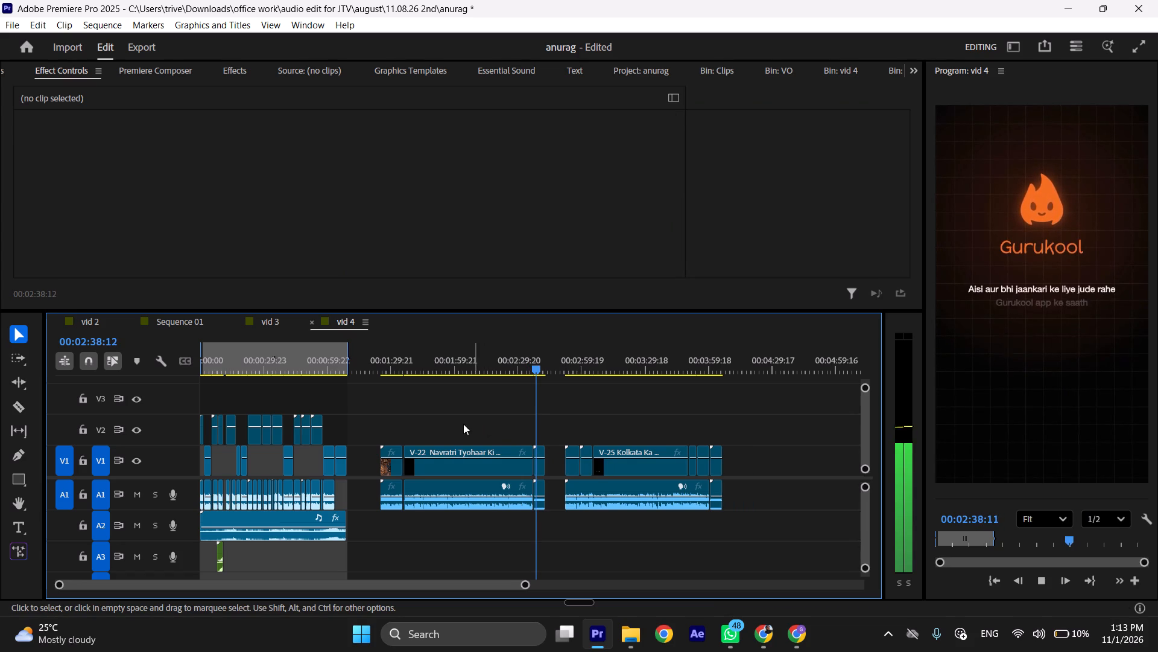
Mark the sequence in/out range around both V-22 parts and the Gurukool CTA that follows them.
{"action": "left_click_drag", "start_coordinate": [372, 415], "coordinate": [551, 528]}
{"action": "key", "text": "slash"}
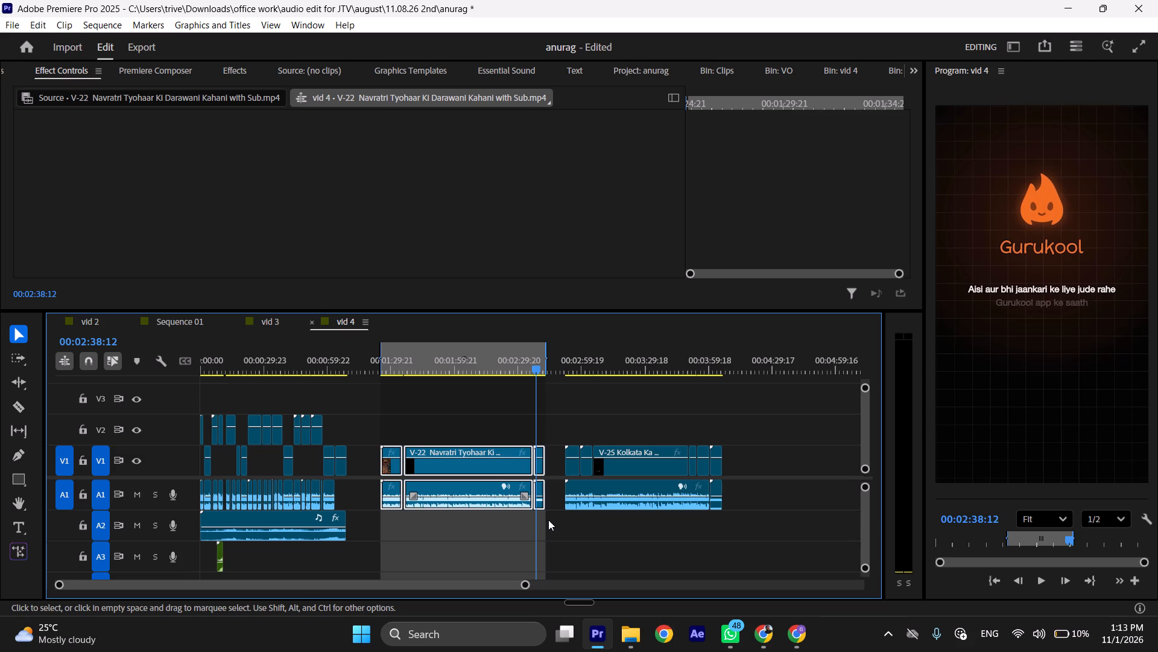
Set the export file name to "V-22 Navratri Tyohaar Ki Darawani Kahani with Sub" and save it in the Downloads anu folder.
{"action": "key", "text": "ctrl+m"}
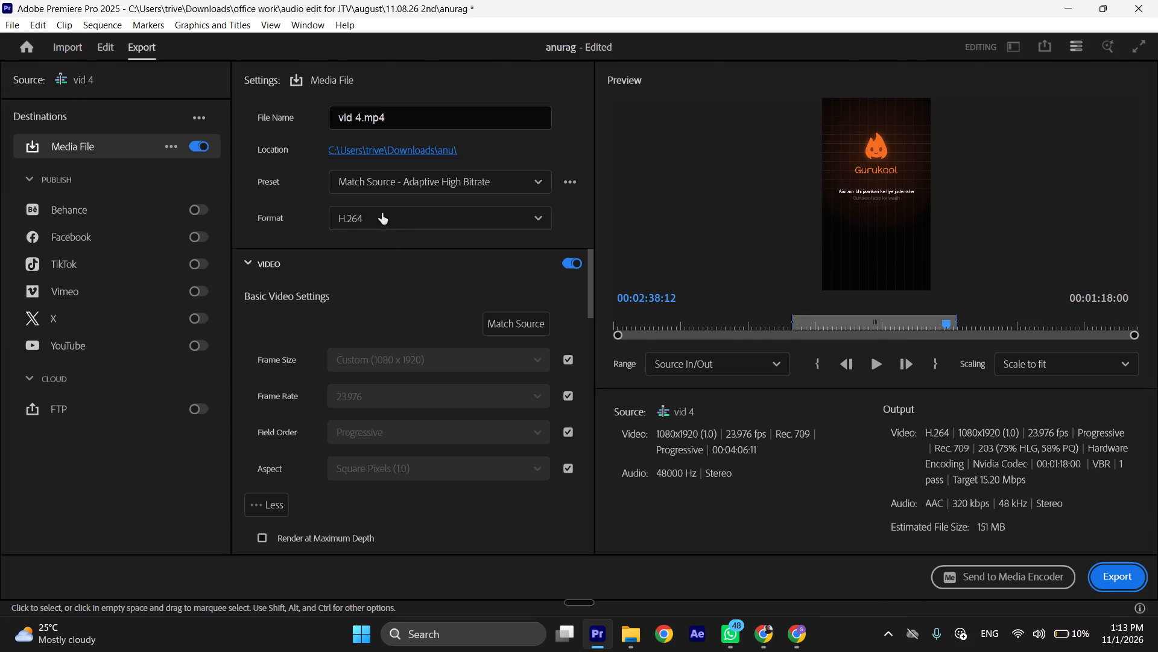
{"action": "left_click", "coordinate": [378, 150]}
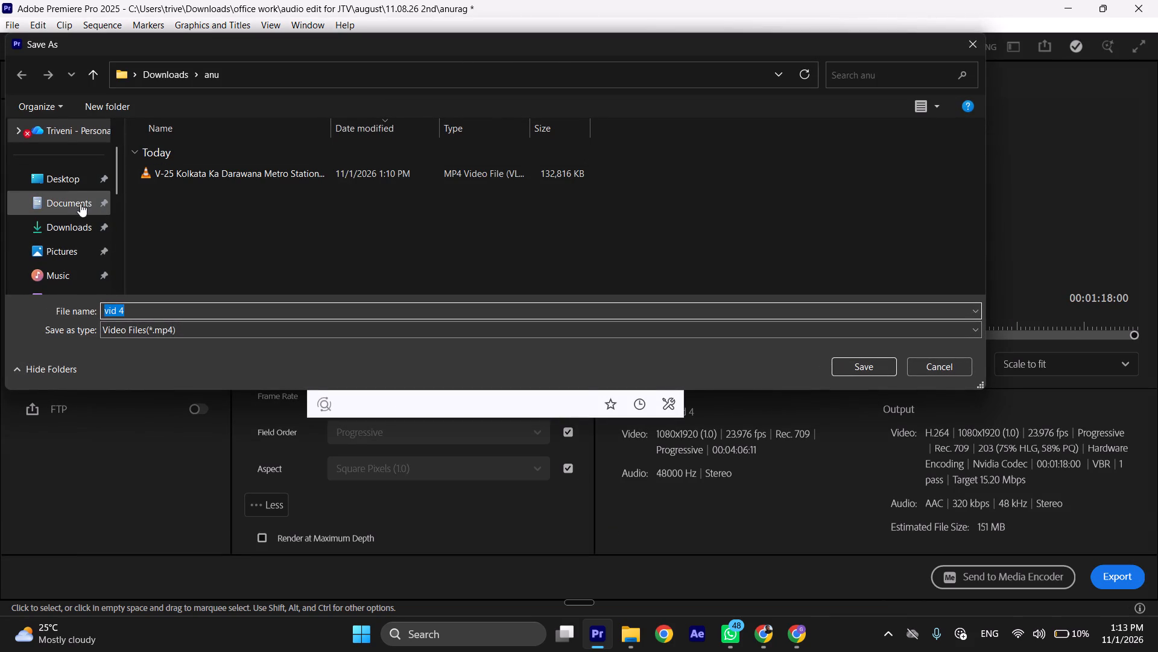
{"action": "left_click", "coordinate": [69, 225]}
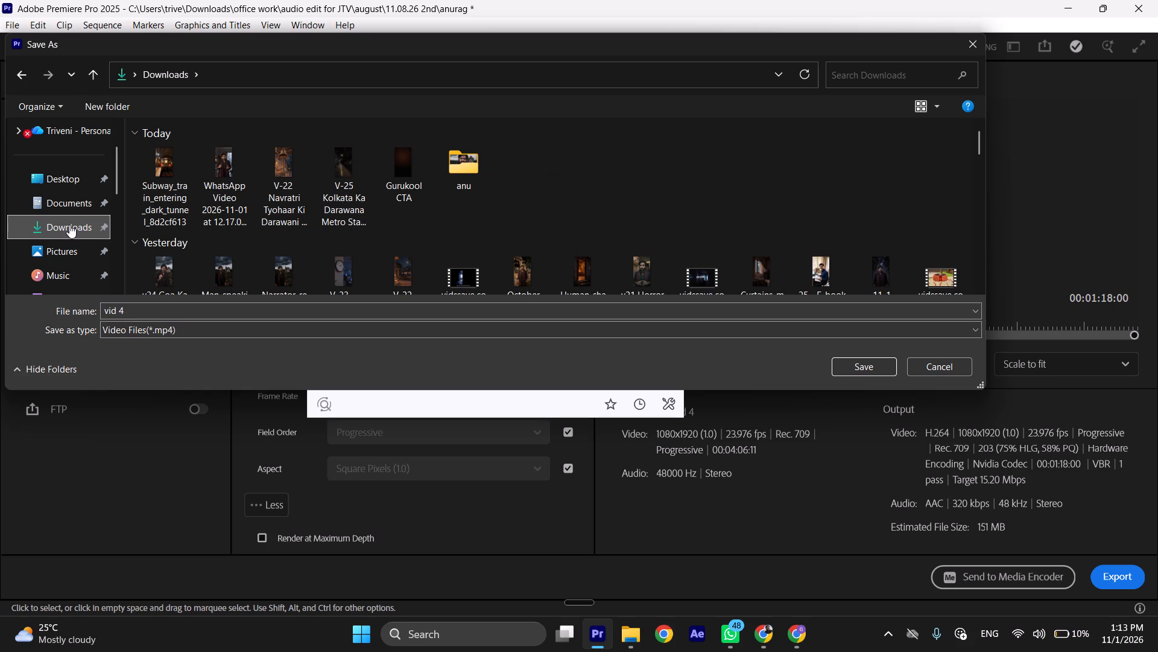
{"action": "left_click", "coordinate": [290, 179]}
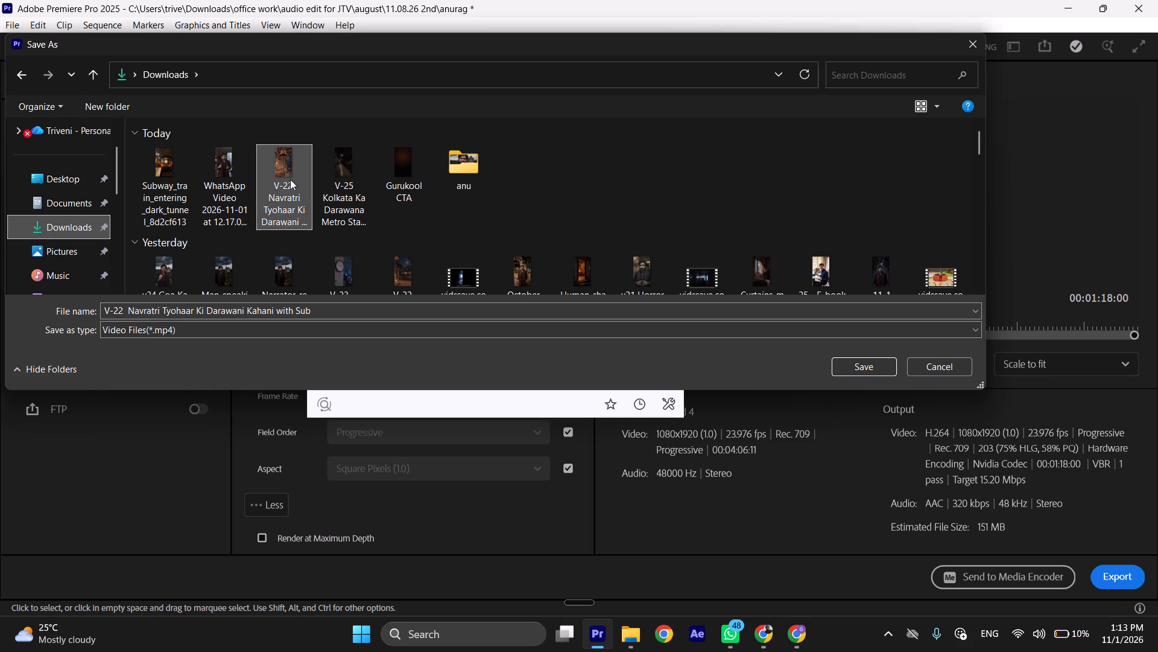
{"action": "double_click", "coordinate": [464, 170]}
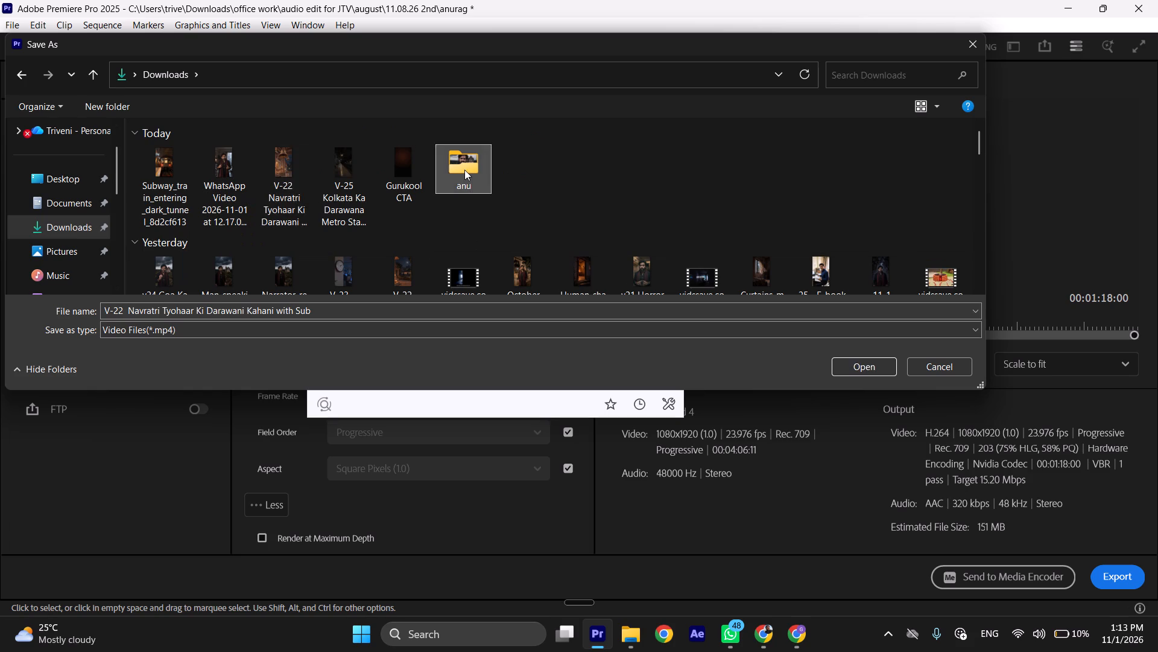
{"action": "left_click", "coordinate": [851, 361]}
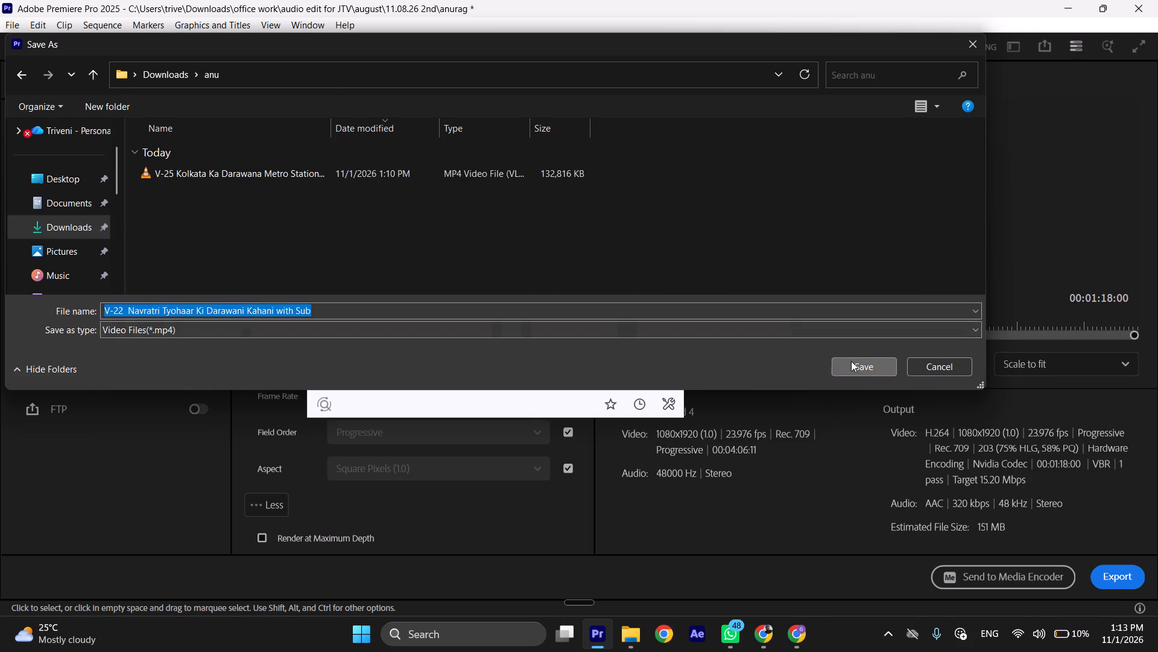
Export the marked V-22 Navratri range of vid 4 as an H.264 file with the Match Source - Adaptive High Bitrate preset.
{"action": "left_click", "coordinate": [1091, 567]}
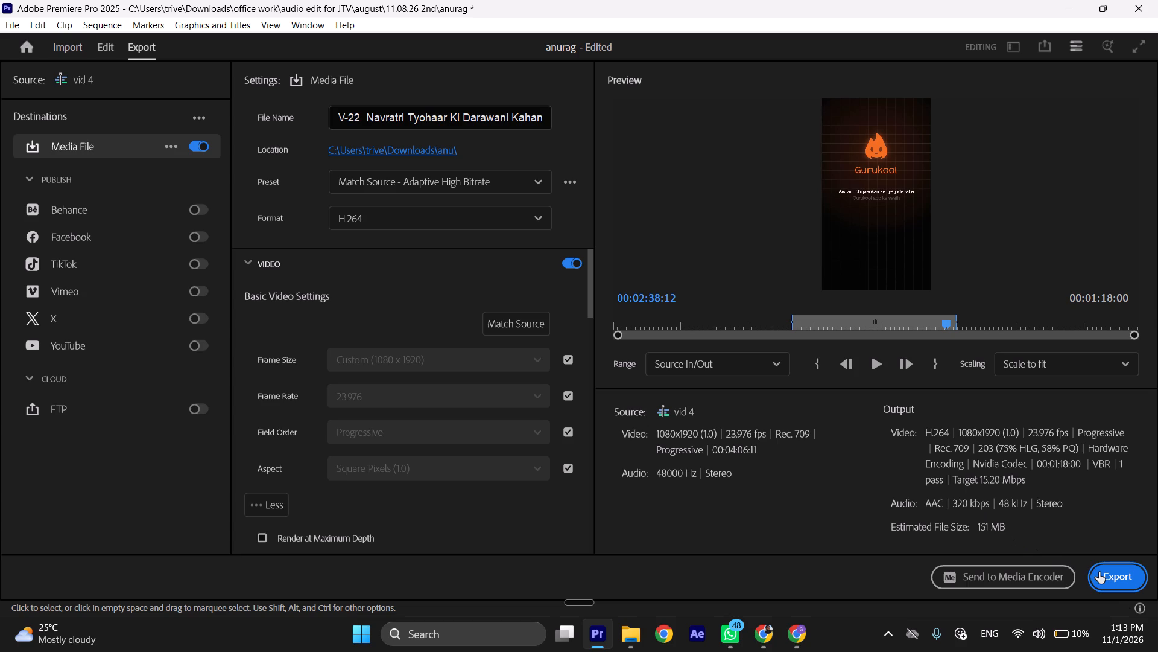
{"action": "left_click", "coordinate": [1101, 572]}
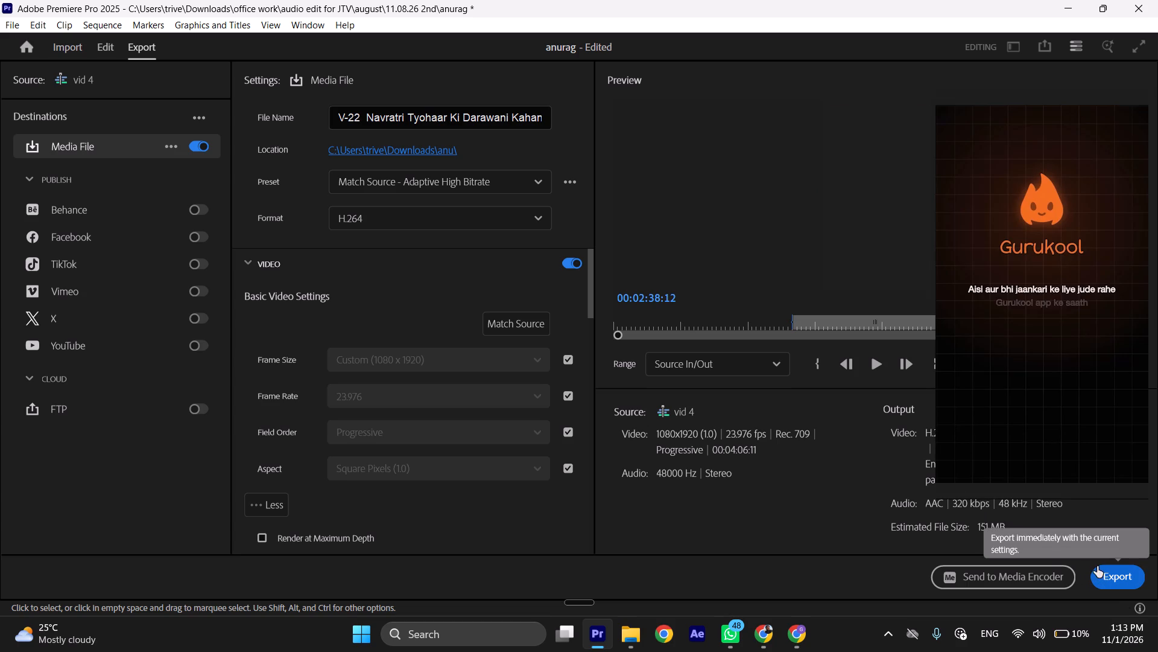
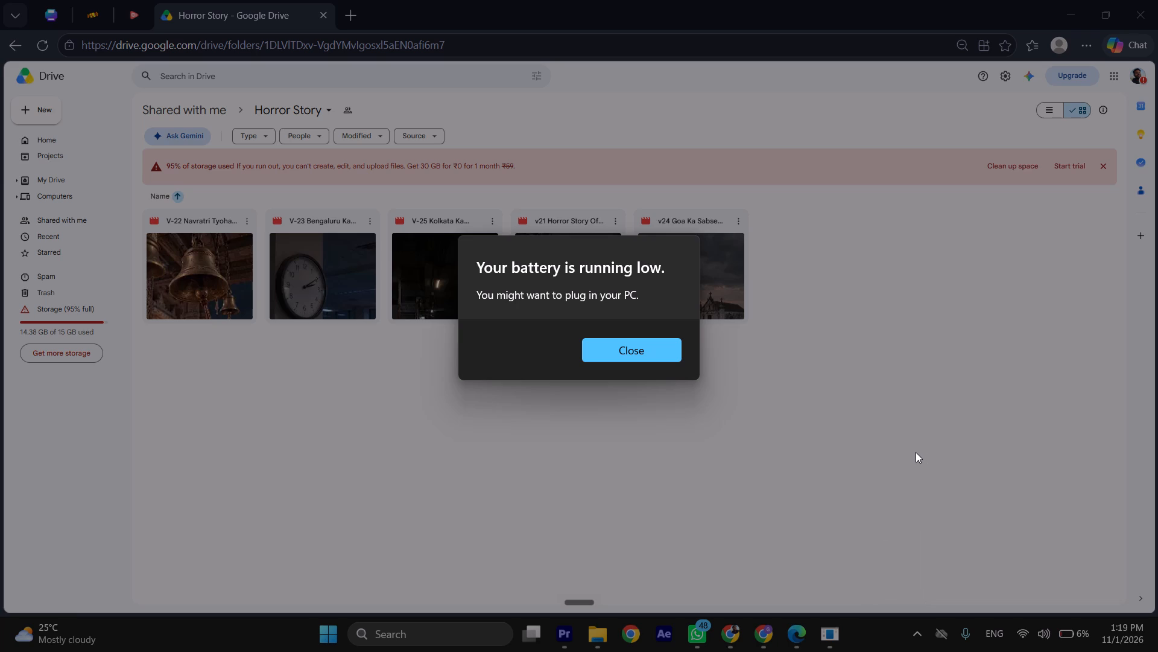
In File Explorer, check the exported V-22 and V-25 videos in the Downloads anu folder and return to the Horror Story Drive folder.
{"action": "left_click", "coordinate": [638, 347]}
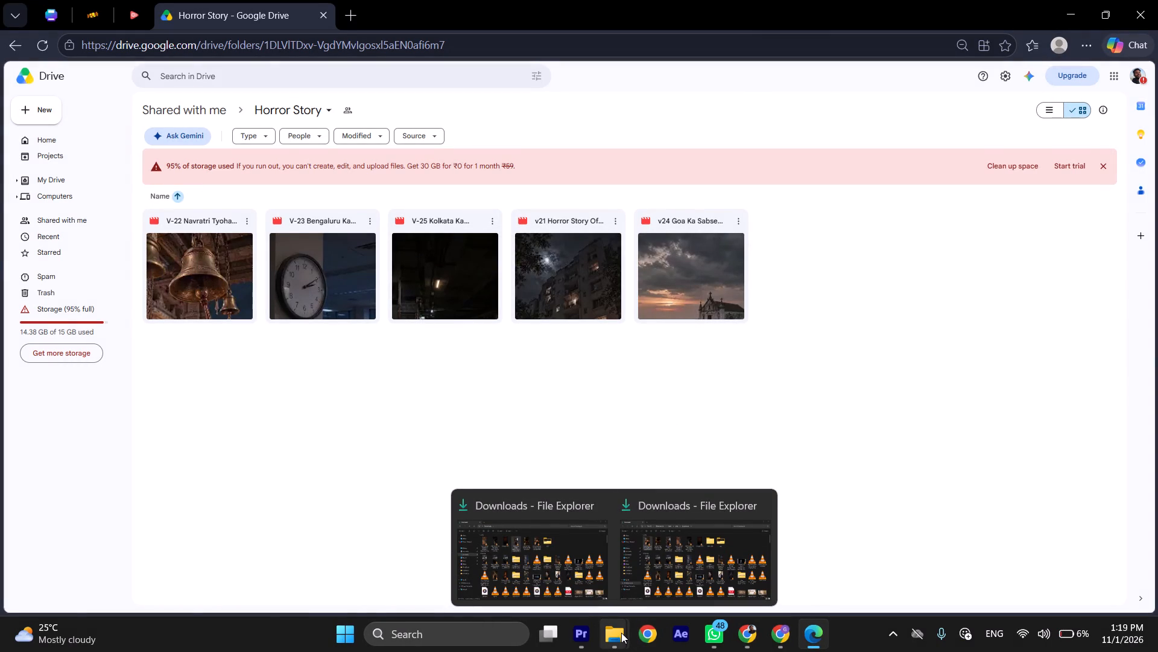
{"action": "left_click", "coordinate": [704, 574]}
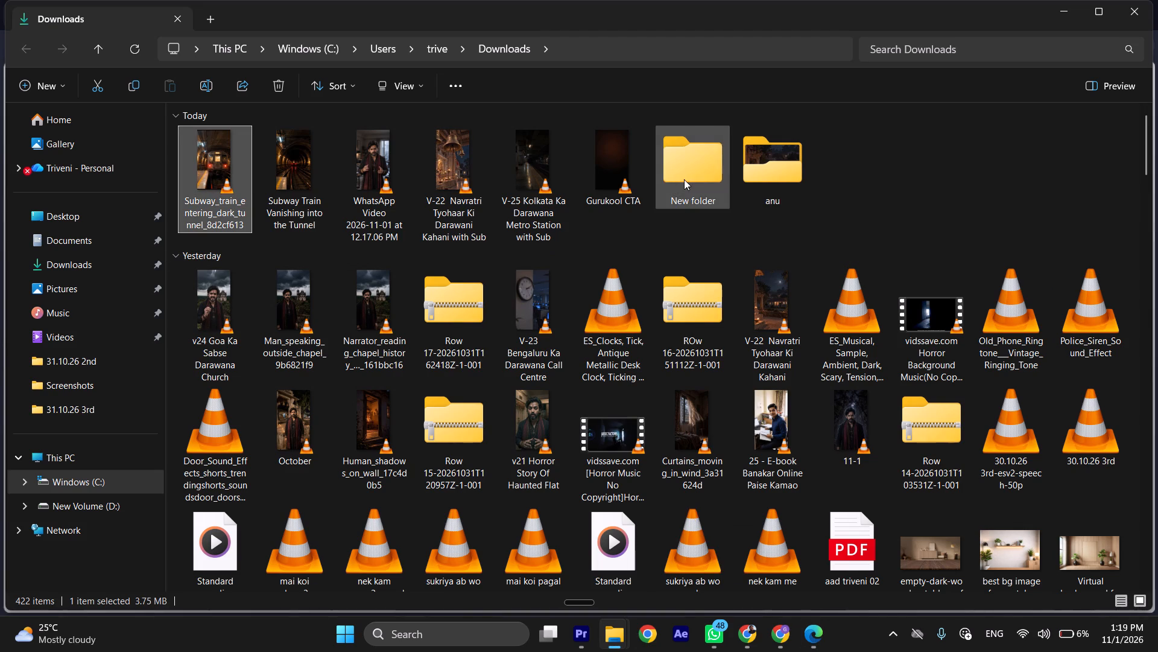
{"action": "double_click", "coordinate": [697, 174]}
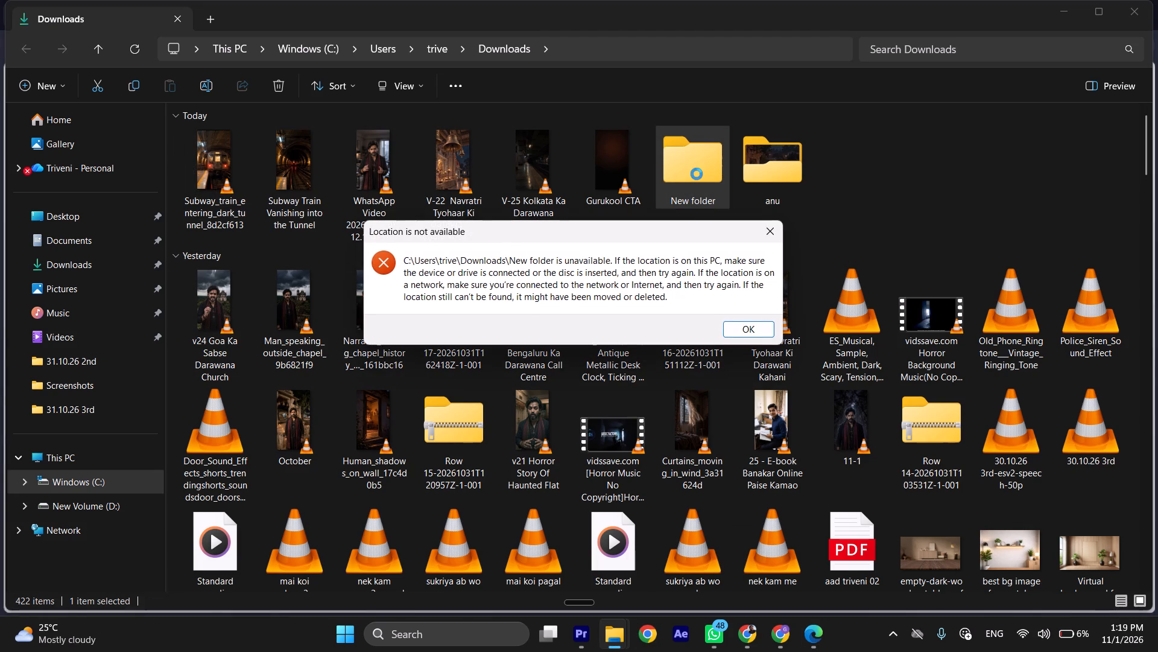
{"action": "left_click", "coordinate": [765, 228]}
{"action": "double_click", "coordinate": [764, 168]}
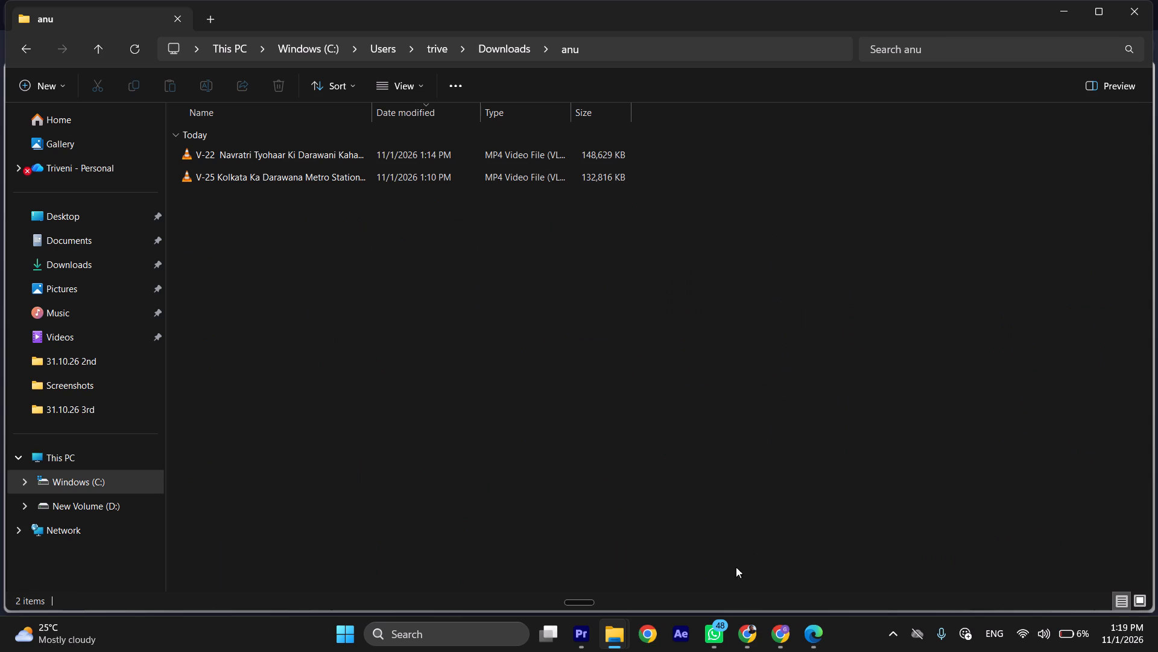
{"action": "left_click", "coordinate": [816, 644]}
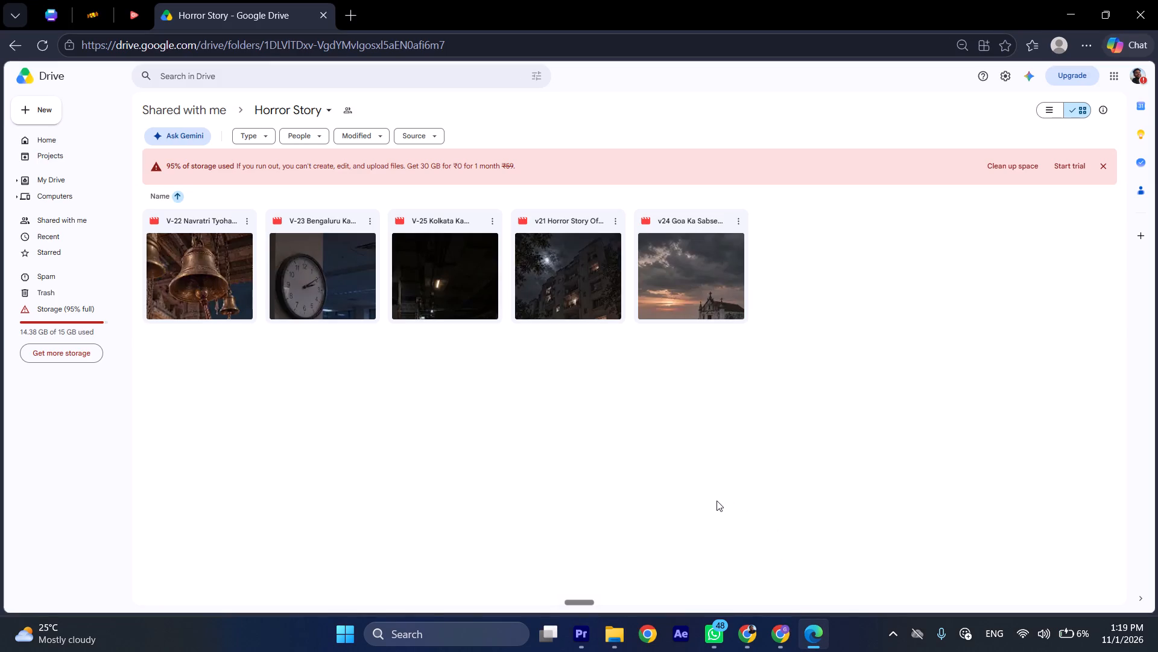
Download the V-23 Bengaluru, v21 Horror Story and v24 Goa videos from the shared Horror Story folder in Google Drive.
{"action": "left_click", "coordinate": [367, 220]}
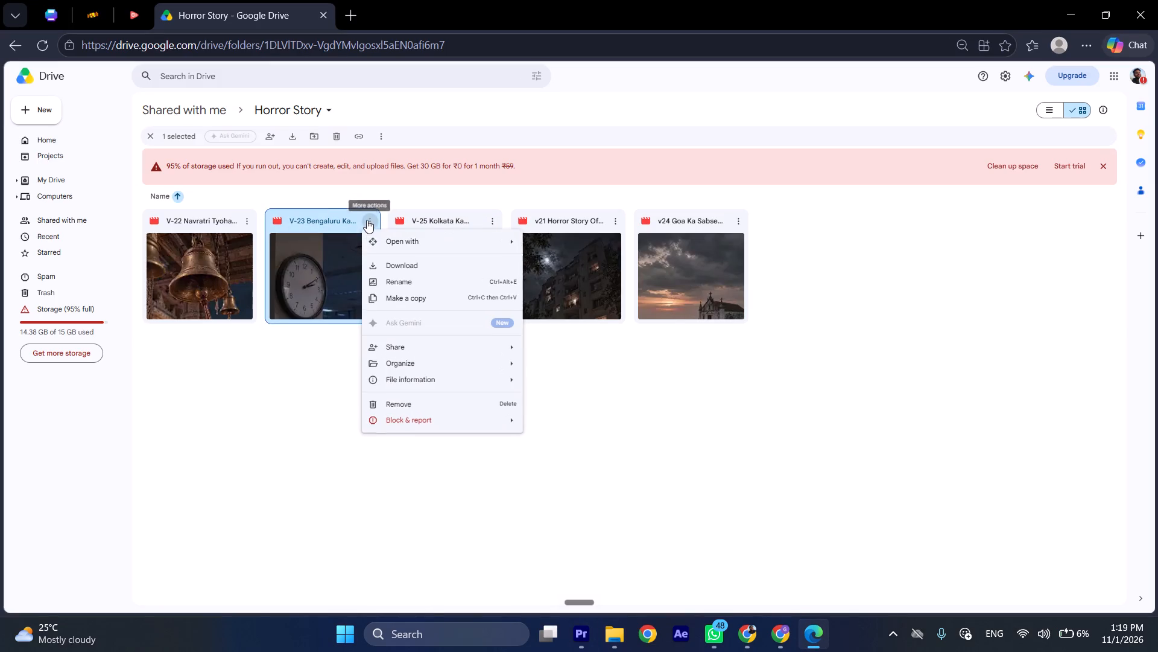
{"action": "left_click", "coordinate": [403, 263]}
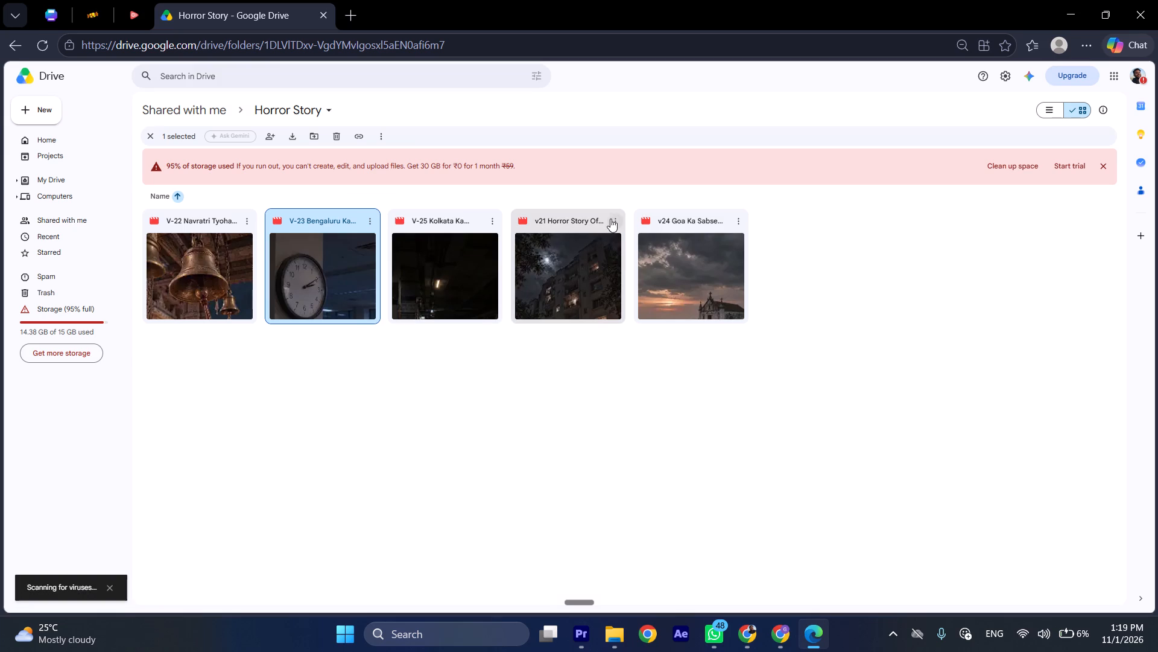
{"action": "left_click", "coordinate": [611, 217]}
{"action": "left_click", "coordinate": [639, 266]}
{"action": "left_click", "coordinate": [736, 220]}
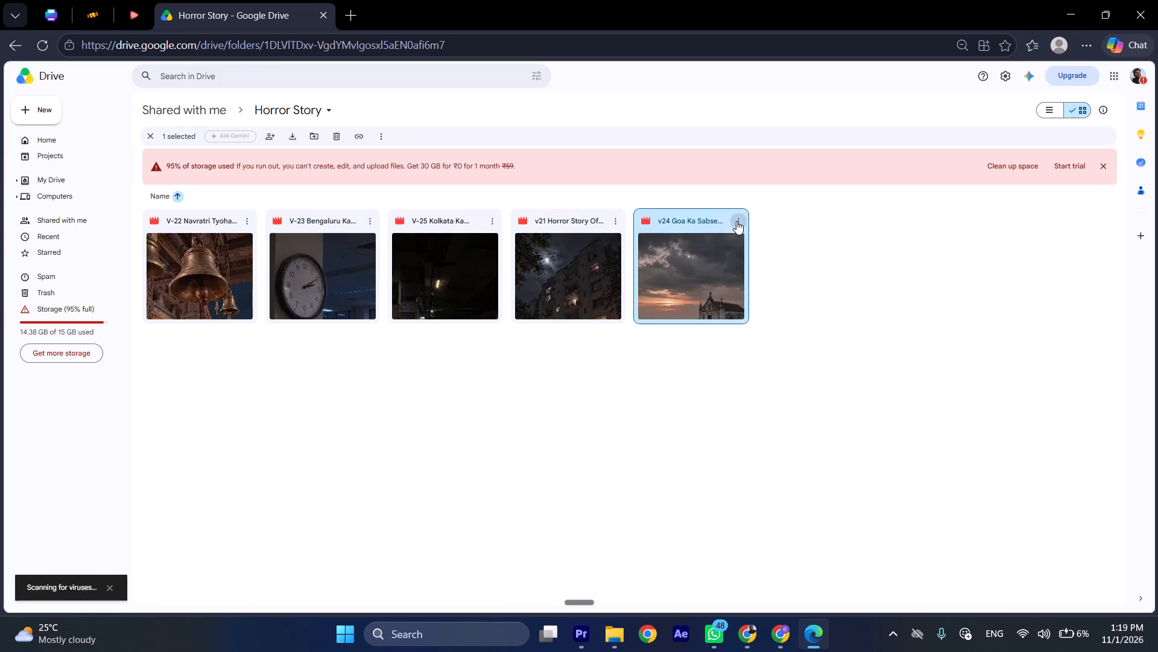
{"action": "left_click", "coordinate": [751, 266]}
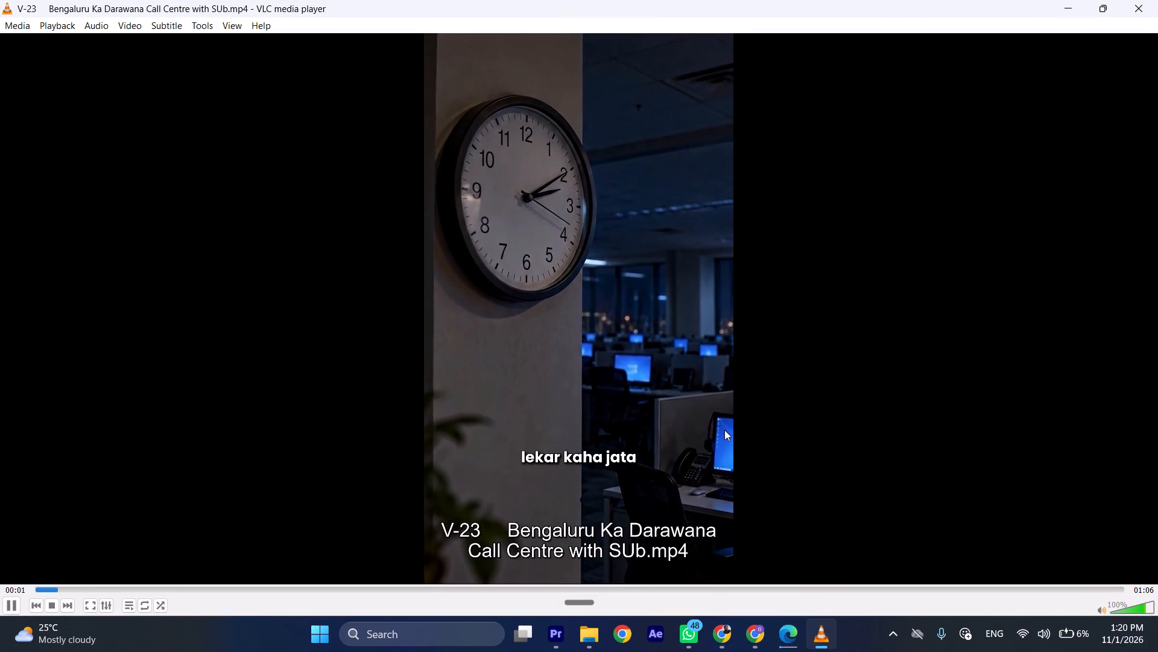
Close the downloaded V-23 Bengaluru and v21 Haunted Flat videos playing in VLC media player.
{"action": "left_click", "coordinate": [1145, 11]}
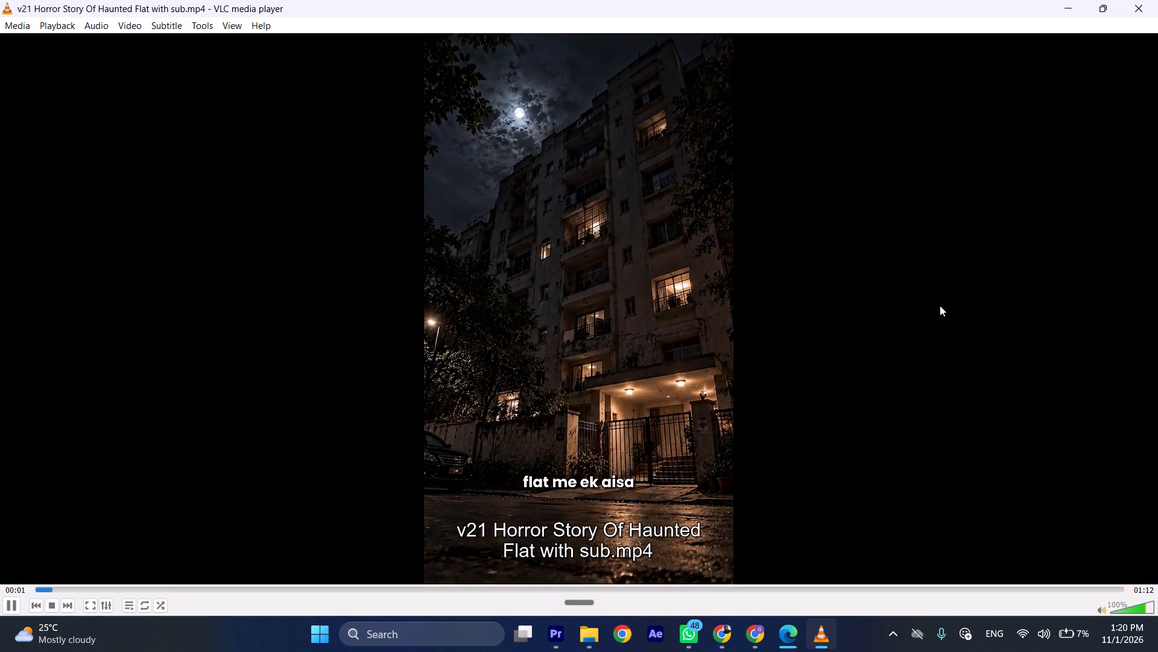
{"action": "left_click", "coordinate": [1157, 0]}
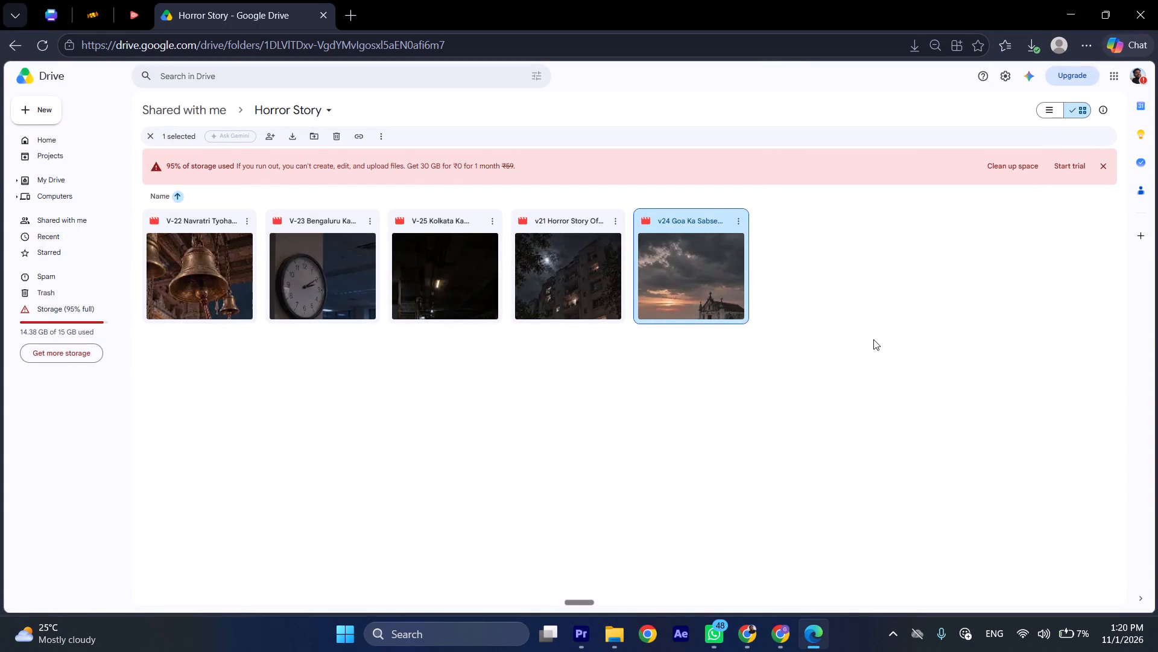
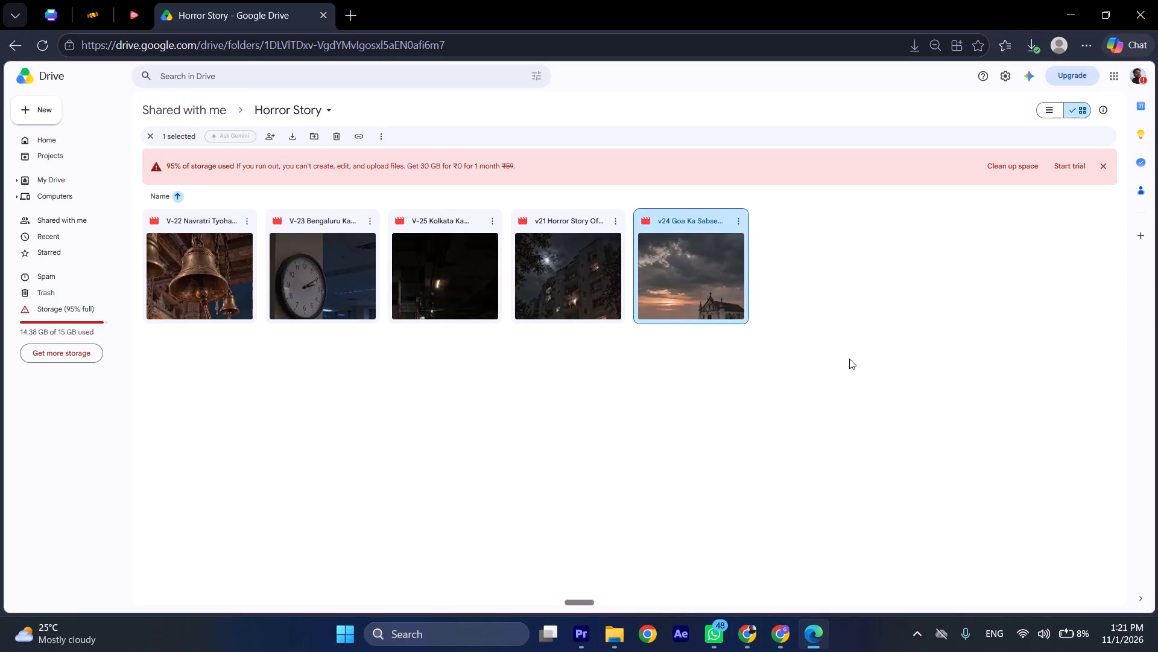
Add the downloaded v24 Goa, v21 Haunted Flat and V-23 Bengaluru videos from Downloads to track V2 of Premiere Pro's vid 4 sequence.
{"action": "left_click", "coordinate": [618, 646]}
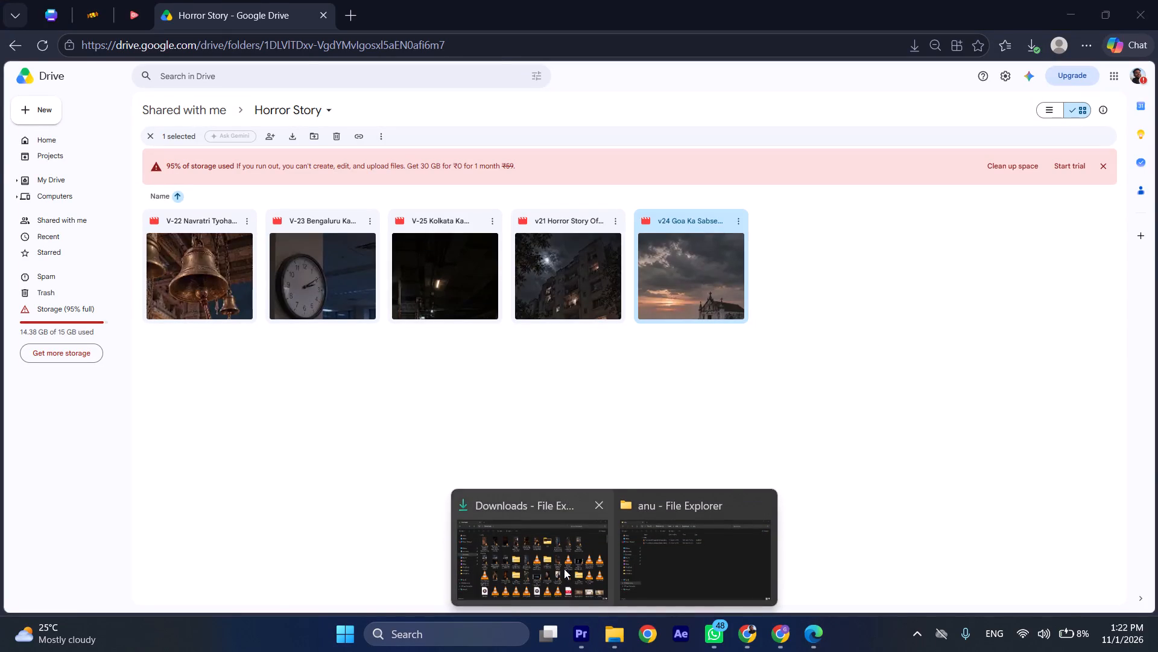
{"action": "left_click", "coordinate": [564, 569]}
{"action": "left_click", "coordinate": [66, 270]}
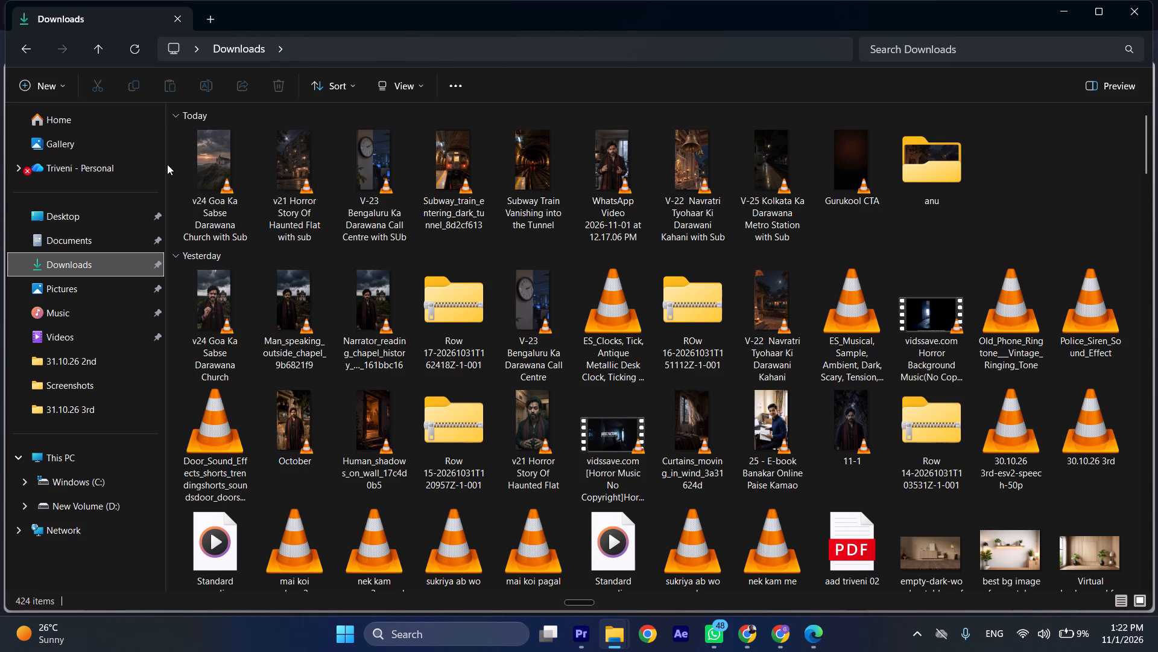
{"action": "left_click_drag", "start_coordinate": [172, 164], "coordinate": [356, 194]}
{"action": "left_click_drag", "start_coordinate": [368, 175], "coordinate": [375, 185]}
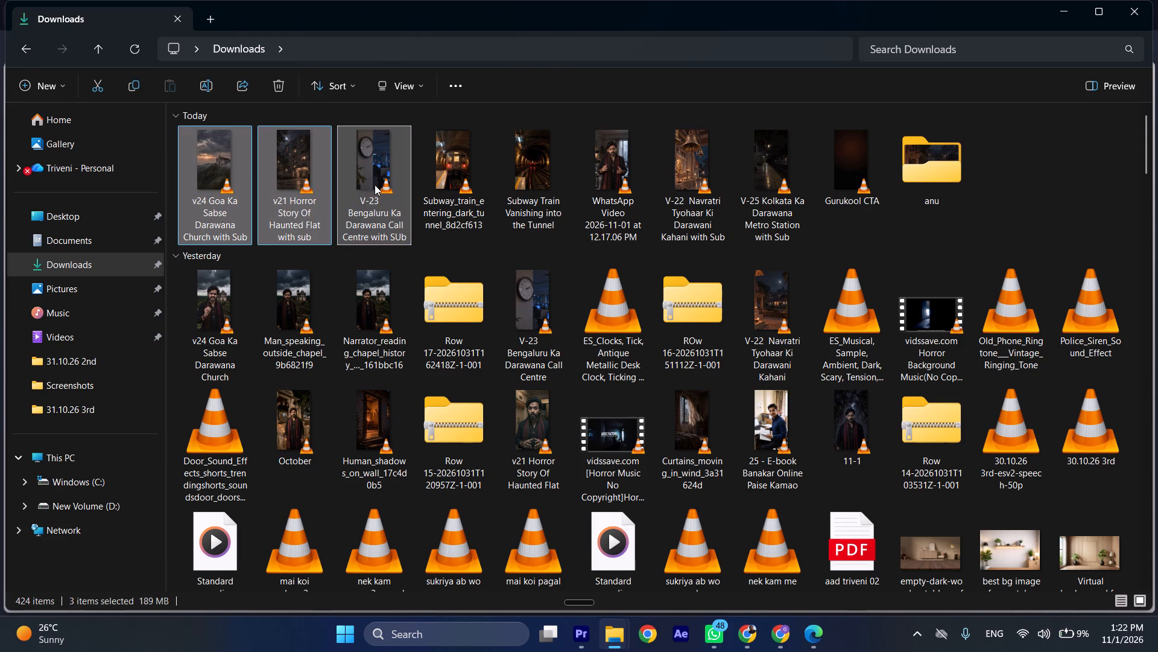
{"action": "left_click_drag", "start_coordinate": [375, 185], "coordinate": [585, 641]}
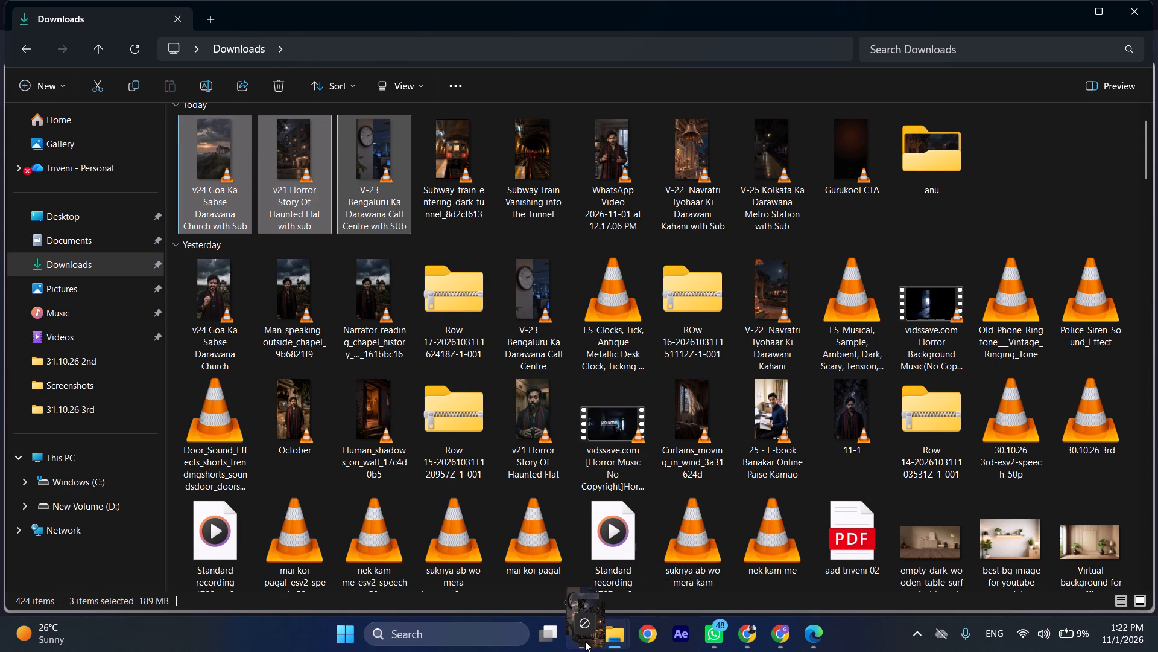
{"action": "left_click_drag", "start_coordinate": [585, 641], "coordinate": [879, 502]}
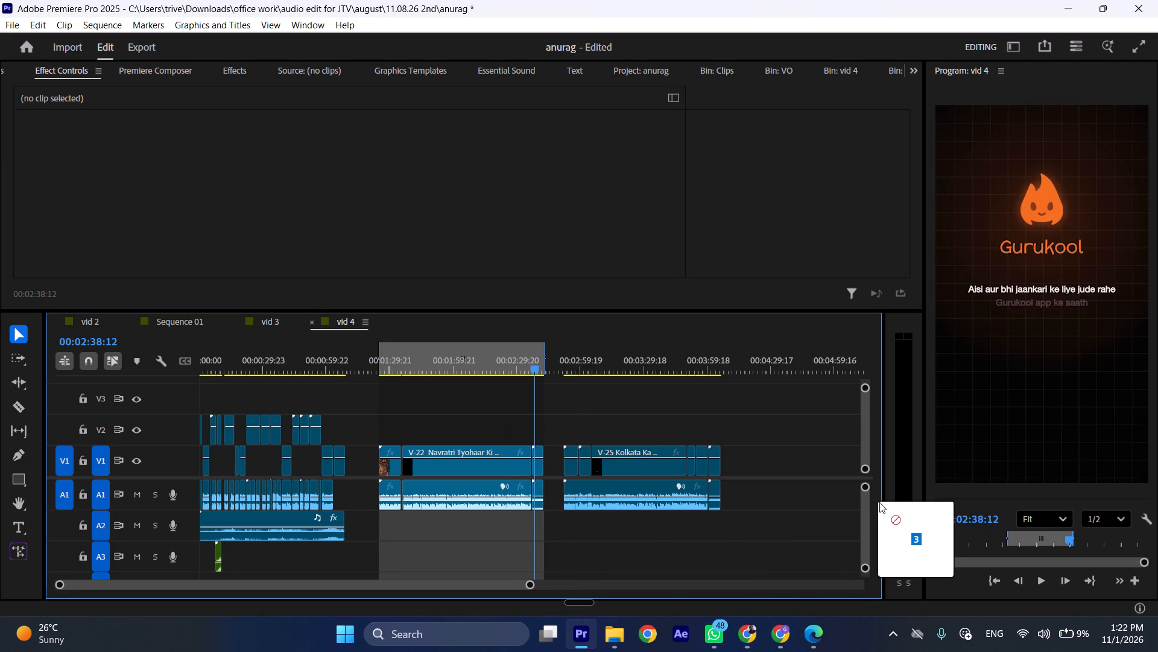
{"action": "left_click_drag", "start_coordinate": [879, 502], "coordinate": [839, 502]}
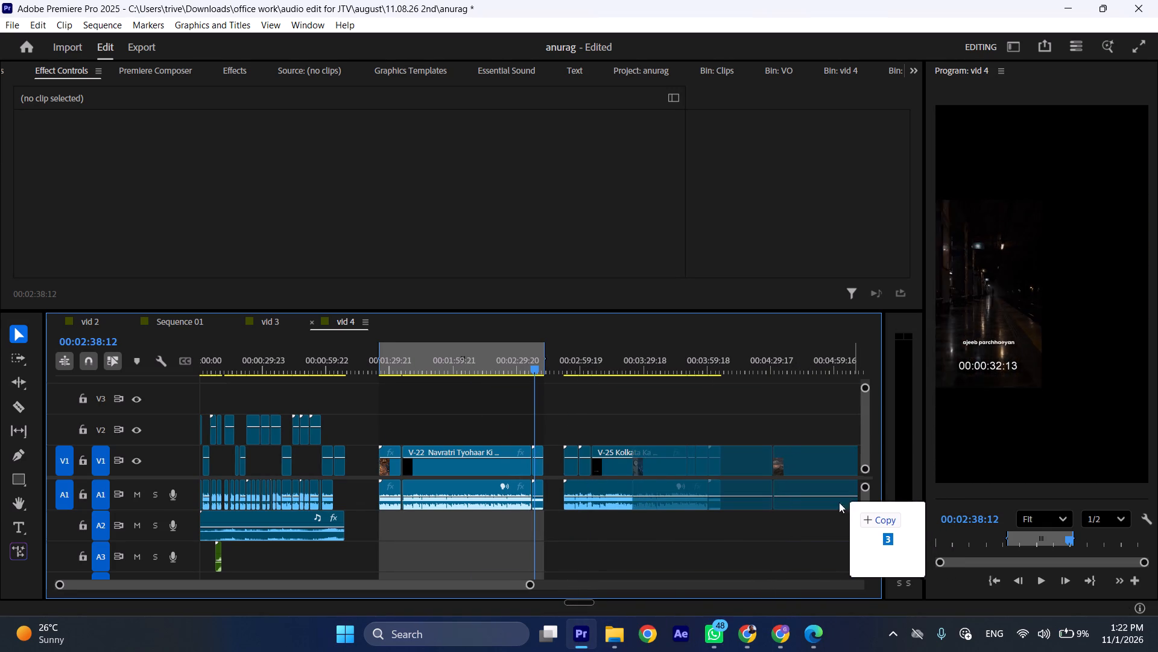
{"action": "left_click_drag", "start_coordinate": [839, 502], "coordinate": [876, 502]}
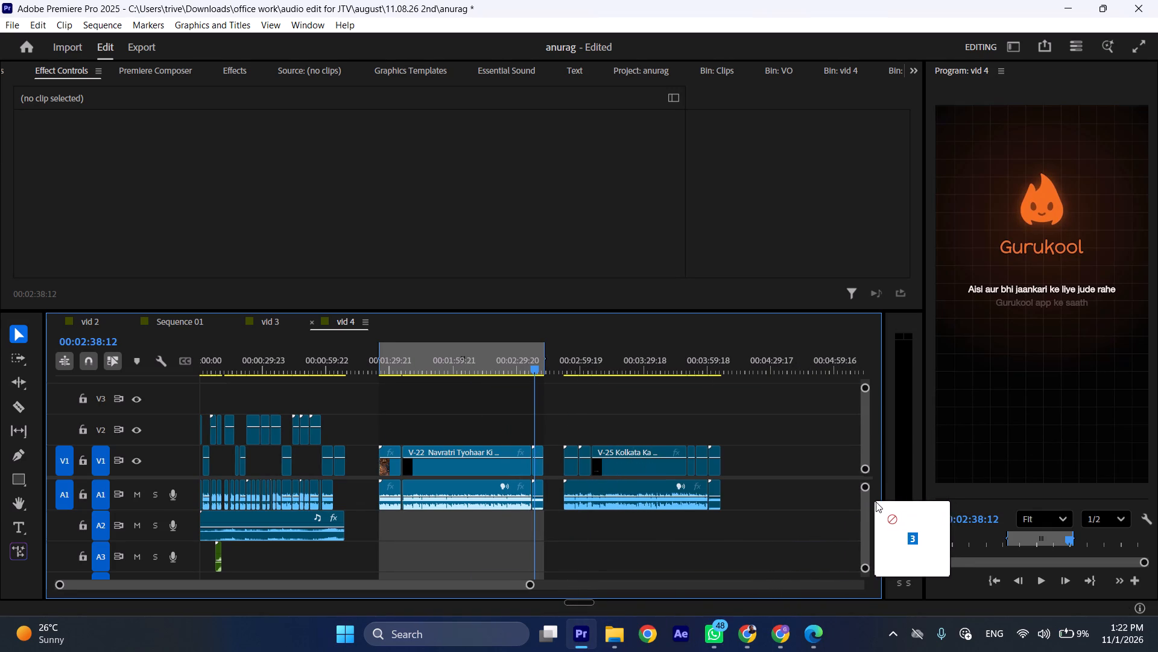
{"action": "left_click_drag", "start_coordinate": [876, 502], "coordinate": [864, 499]}
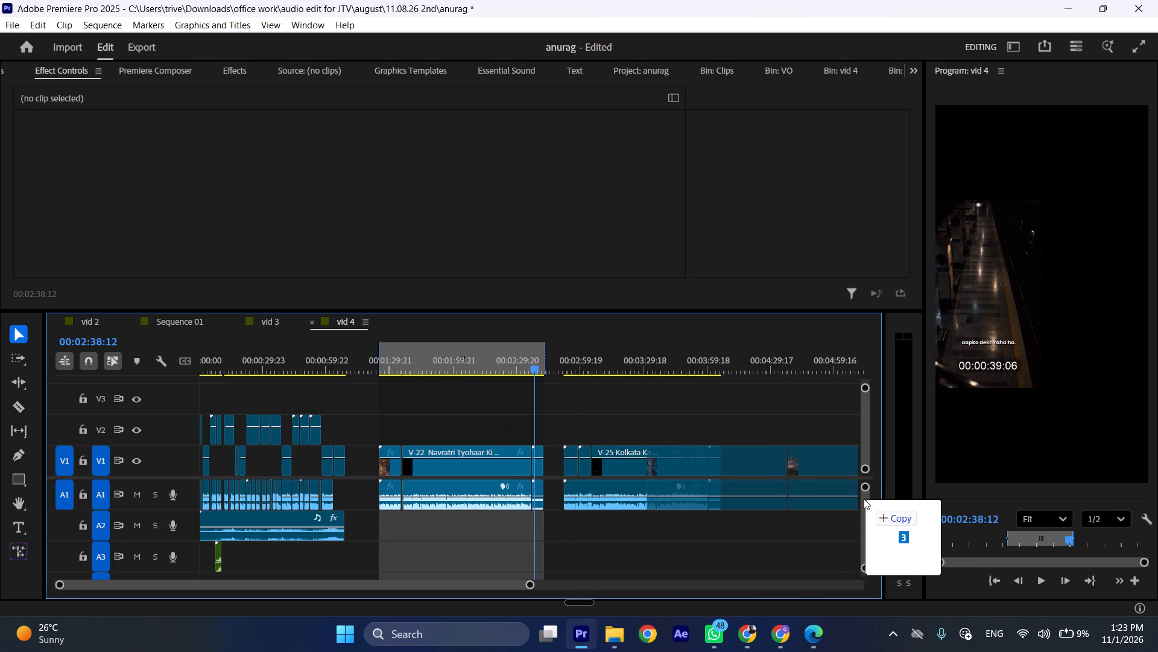
{"action": "left_click_drag", "start_coordinate": [864, 499], "coordinate": [835, 423]}
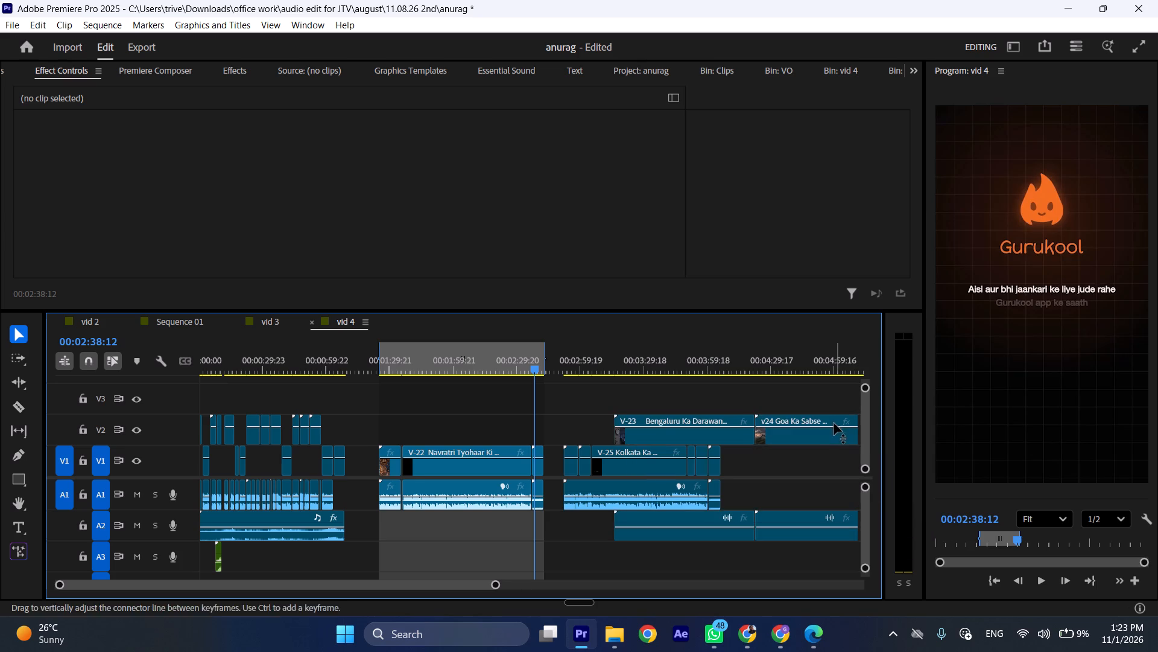
Move the V-23, v24 and v21 clips together later in the vid 4 sequence, clear of the V-25 Kolkata clips.
{"action": "scroll", "coordinate": [656, 447], "scroll_direction": "down", "scroll_amount": 14}
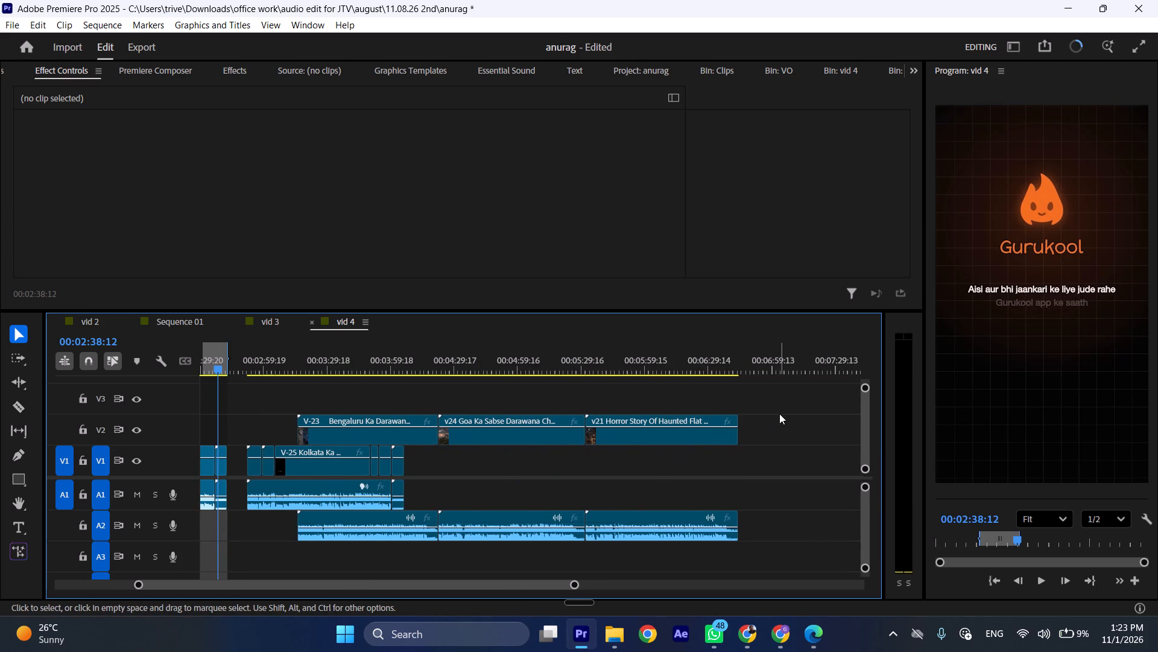
{"action": "left_click_drag", "start_coordinate": [813, 395], "coordinate": [433, 418]}
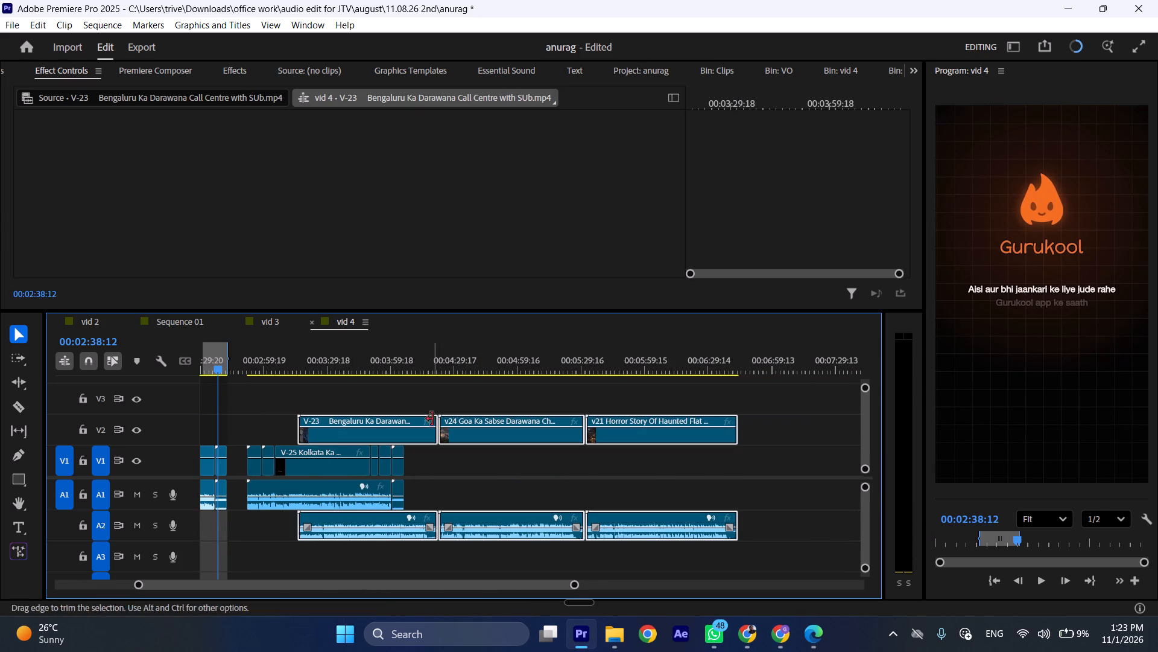
{"action": "left_click_drag", "start_coordinate": [350, 433], "coordinate": [607, 441]}
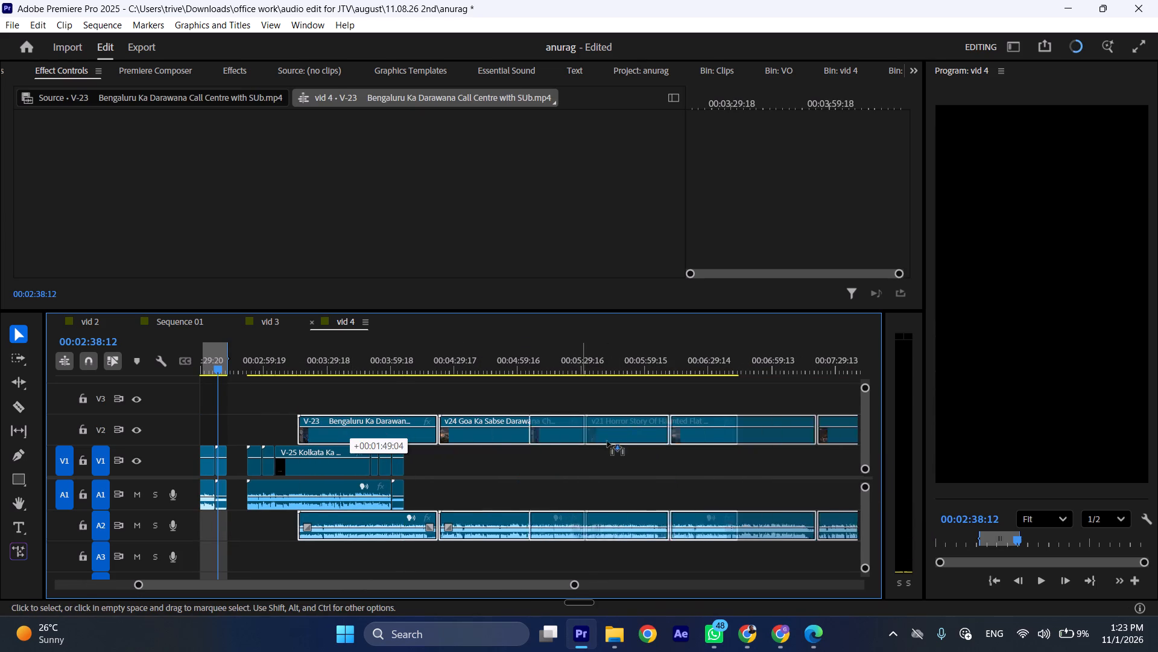
{"action": "left_click_drag", "start_coordinate": [607, 441], "coordinate": [599, 441]}
{"action": "scroll", "coordinate": [598, 439], "scroll_direction": "down", "scroll_amount": 3}
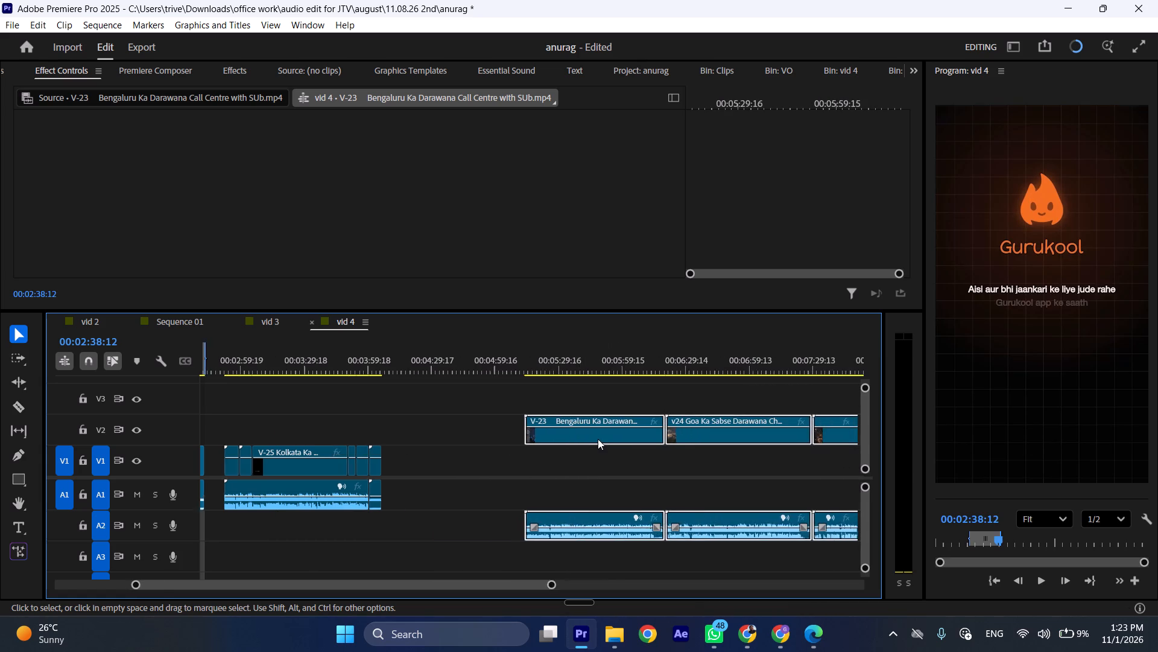
{"action": "scroll", "coordinate": [598, 439], "scroll_direction": "down", "scroll_amount": 4}
Space out the V-23, v24 and v21 clips on track V2 by leaving a gap after V-23 and after v24.
{"action": "left_click", "coordinate": [353, 454]}
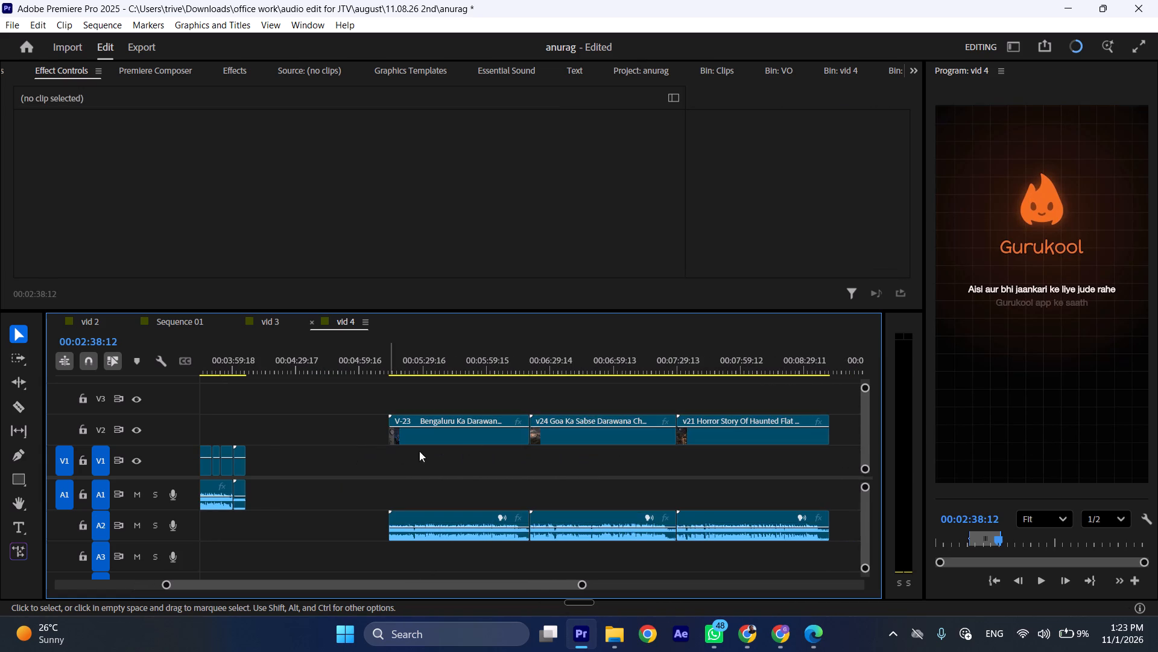
{"action": "left_click_drag", "start_coordinate": [593, 390], "coordinate": [700, 528]}
{"action": "left_click_drag", "start_coordinate": [601, 436], "coordinate": [622, 439]}
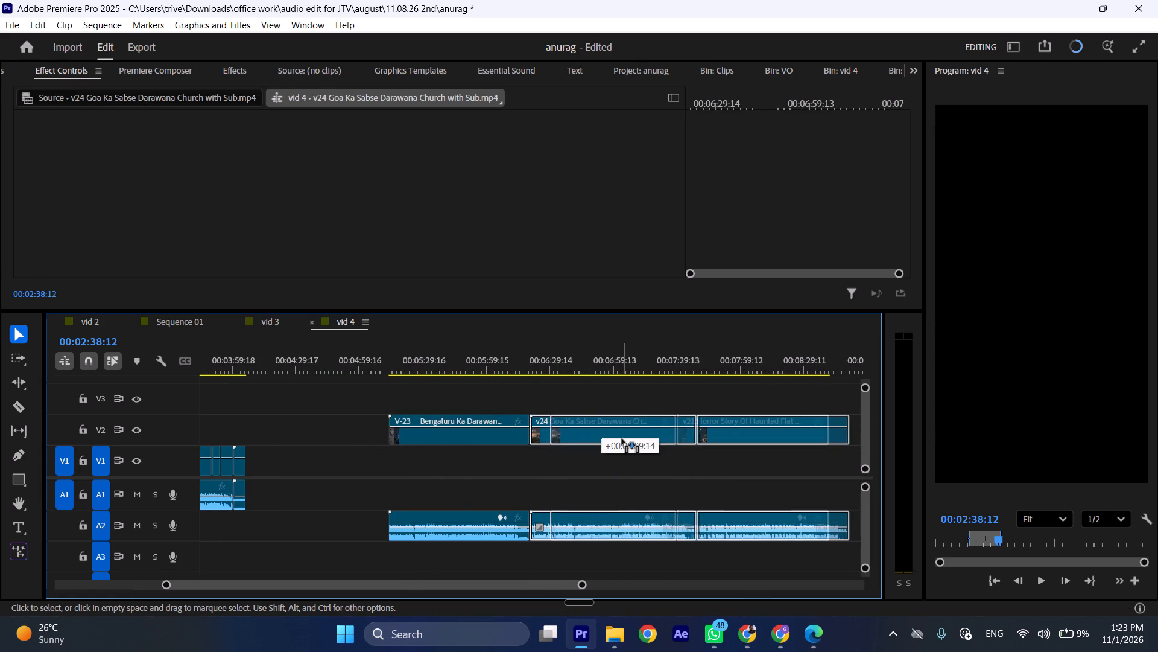
{"action": "left_click_drag", "start_coordinate": [622, 439], "coordinate": [631, 439]}
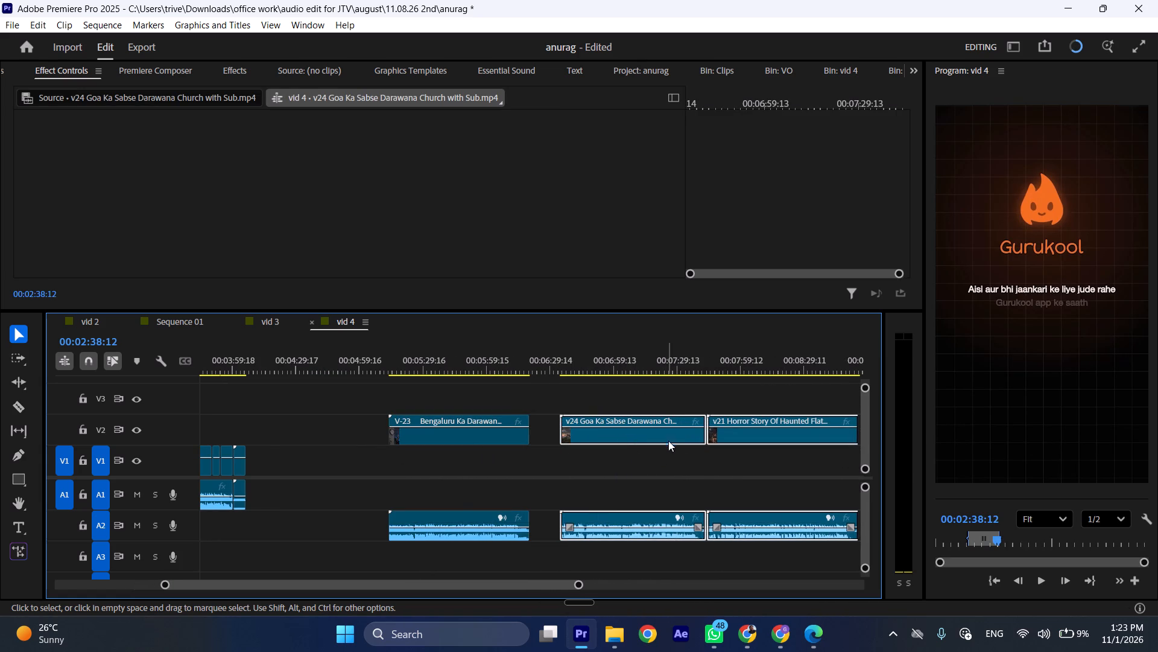
{"action": "left_click", "coordinate": [668, 455]}
{"action": "left_click_drag", "start_coordinate": [731, 402], "coordinate": [755, 507]}
{"action": "left_click_drag", "start_coordinate": [749, 441], "coordinate": [764, 441]}
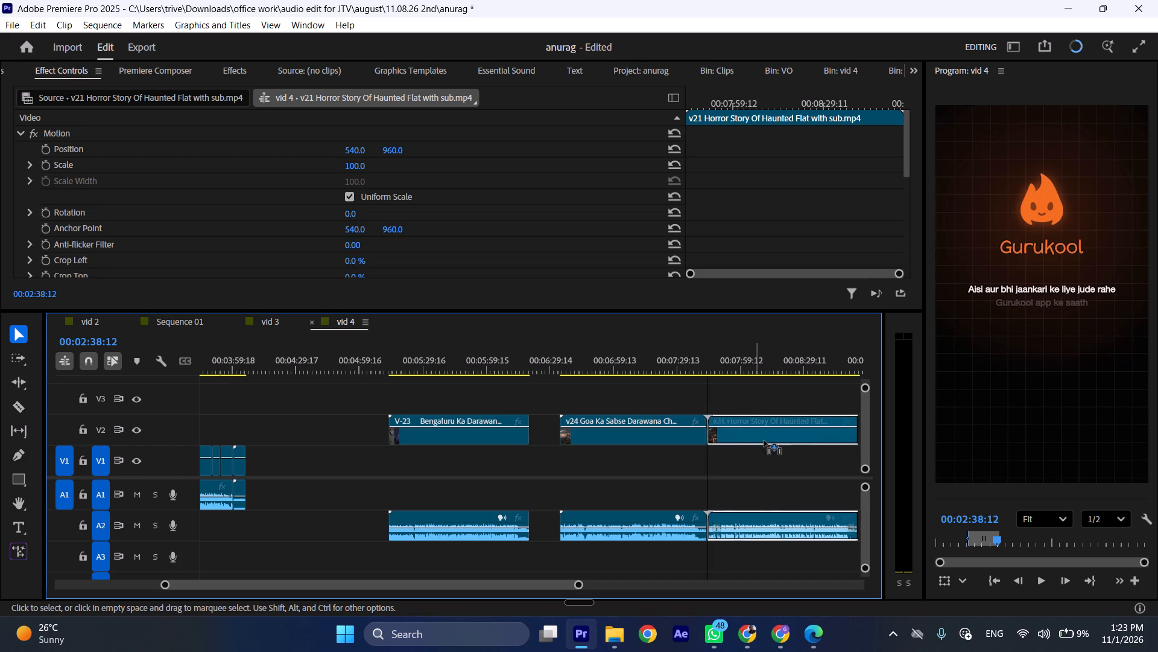
{"action": "left_click_drag", "start_coordinate": [764, 441], "coordinate": [791, 442]}
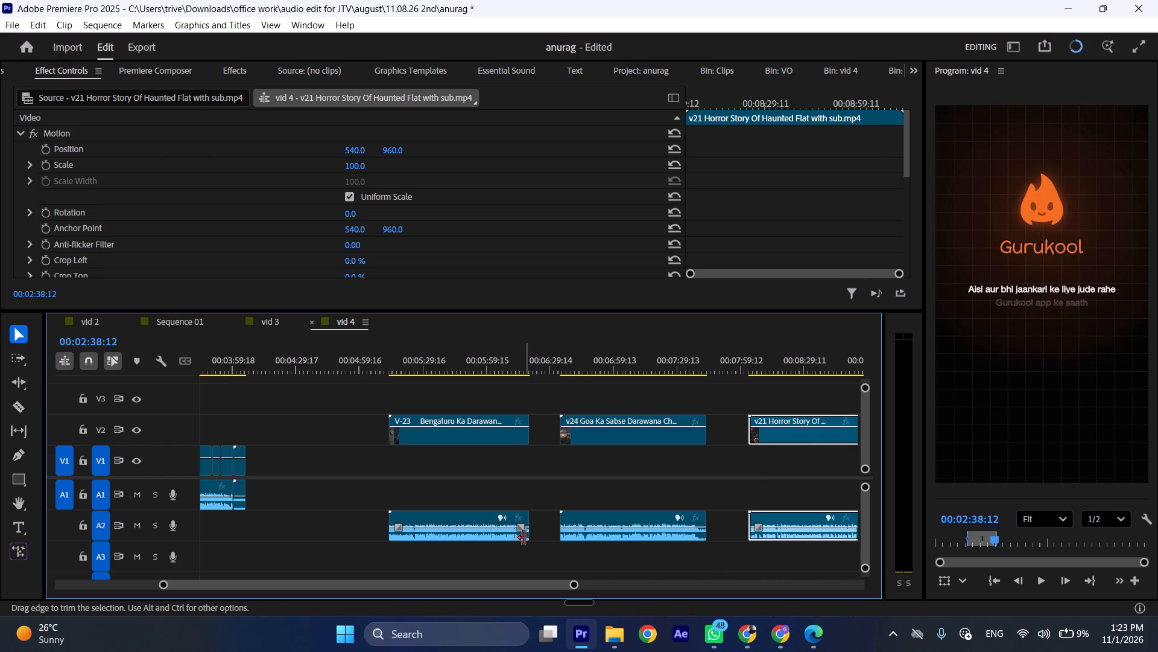
Cut the V-23 Bengaluru clip at 00:06:14:15, where the "app explore kare." shot ends, and delete the Gurukool logo ending after it.
{"action": "scroll", "coordinate": [413, 479], "scroll_direction": "up", "scroll_amount": 3}
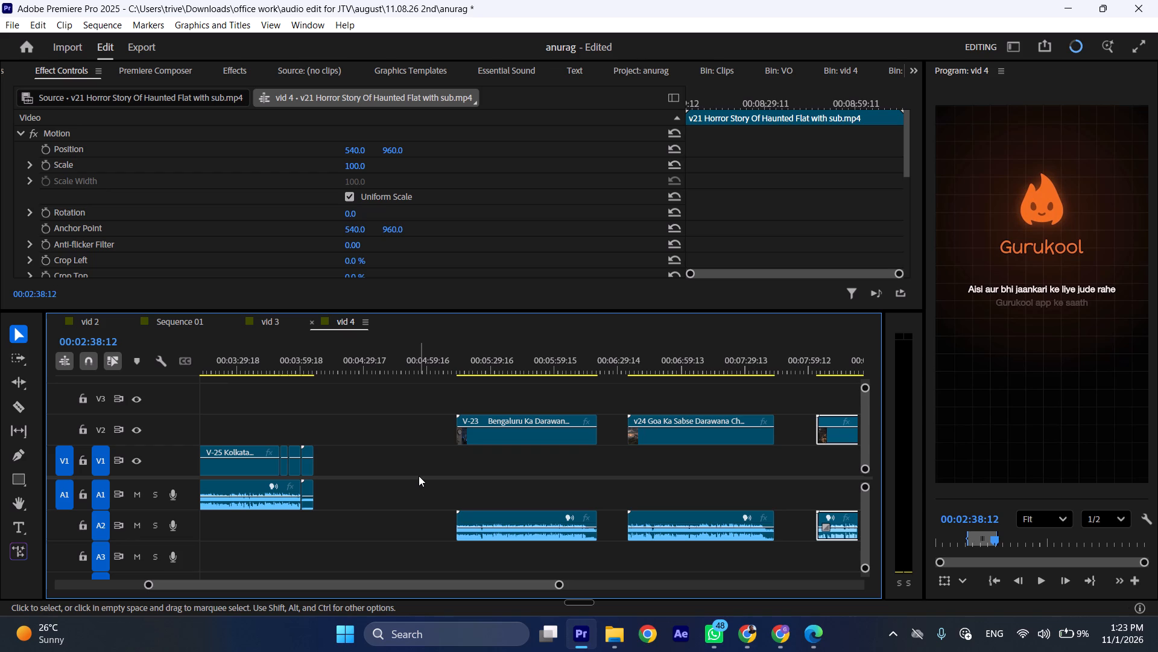
{"action": "left_click", "coordinate": [419, 427]}
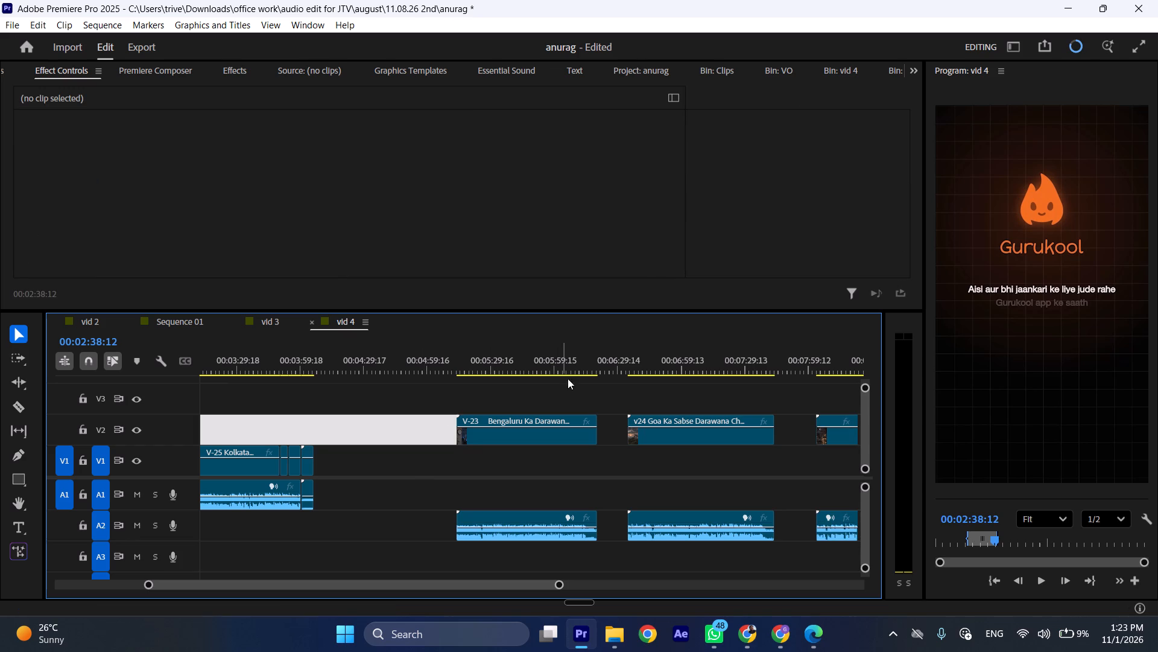
{"action": "left_click", "coordinate": [569, 386]}
{"action": "left_click", "coordinate": [586, 360]}
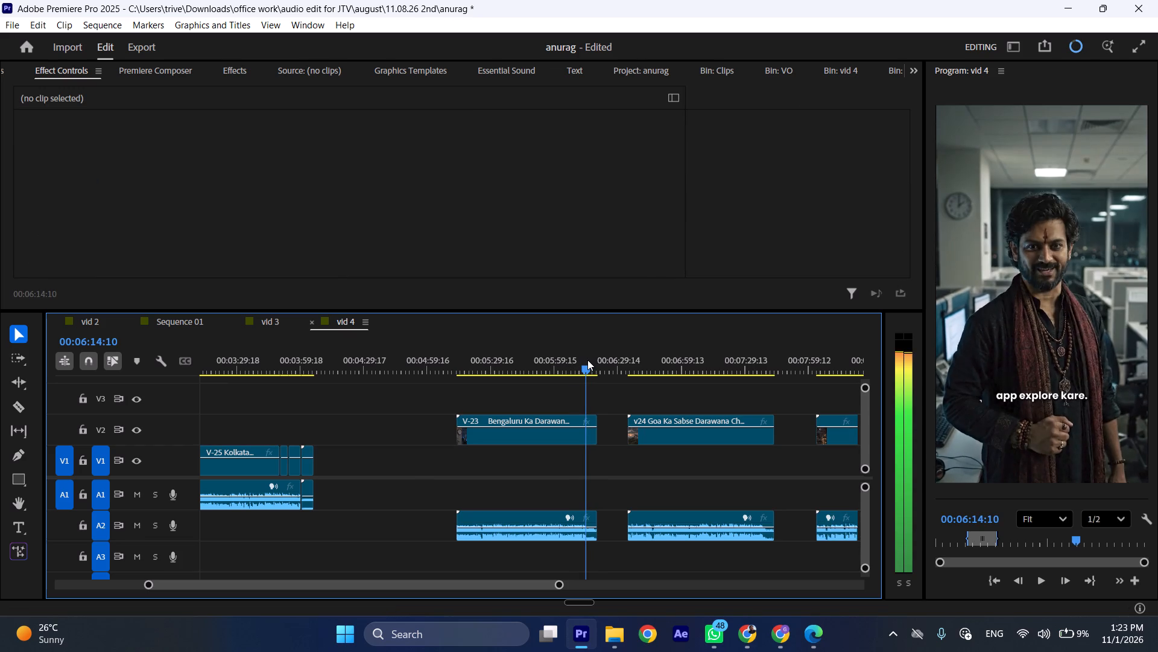
{"action": "key", "text": "ctrl+shift+c"}
{"action": "key", "text": "ctrl+shift+c"}
{"action": "key", "text": "ctrl+shift+c"}
{"action": "key", "text": "ctrl+shift+c"}
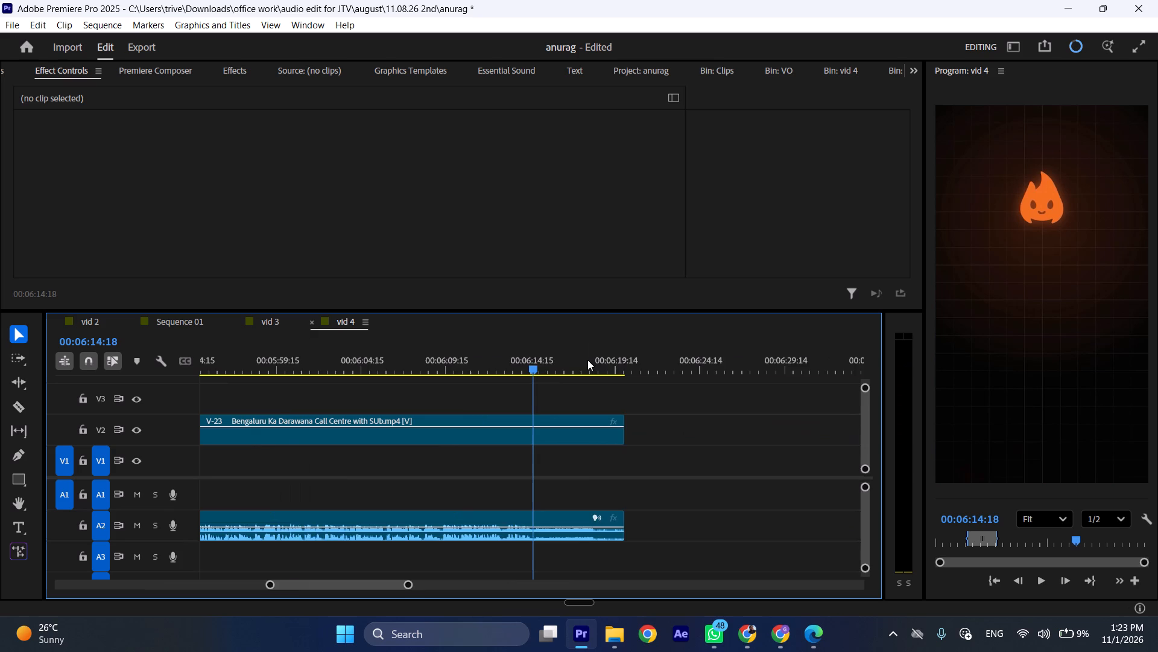
{"action": "key", "text": "ctrl+shift+c"}
{"action": "key", "text": "ctrl+shift+c"}
{"action": "key", "text": "ctrl+shift+c"}
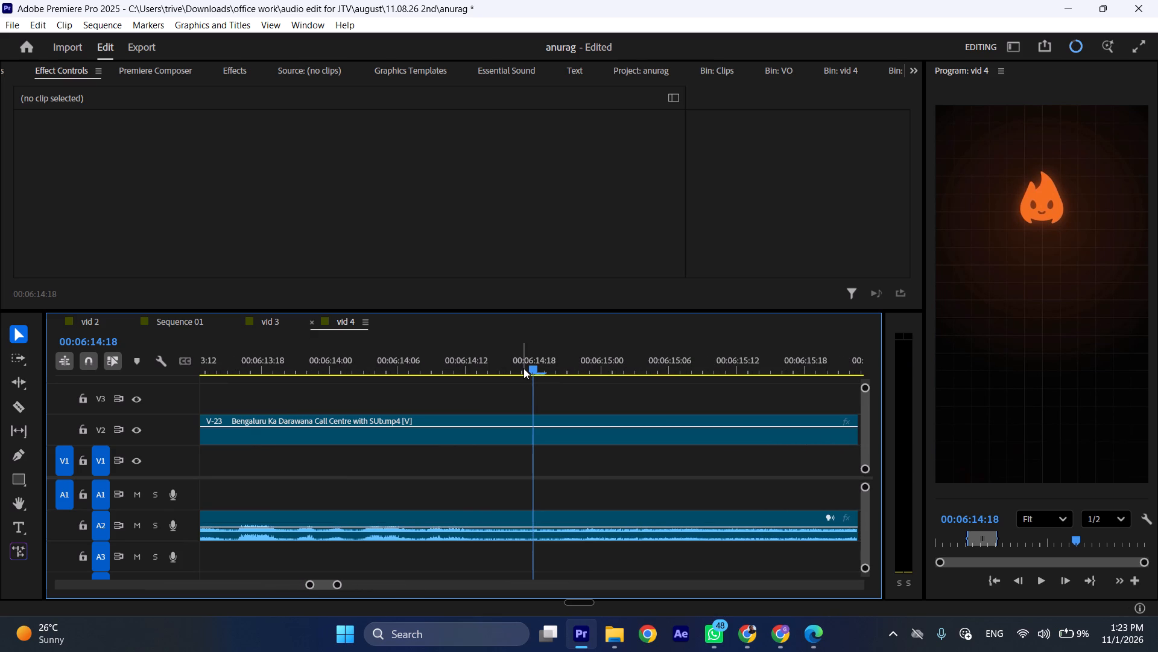
{"action": "key", "text": "ctrl+shift+c"}
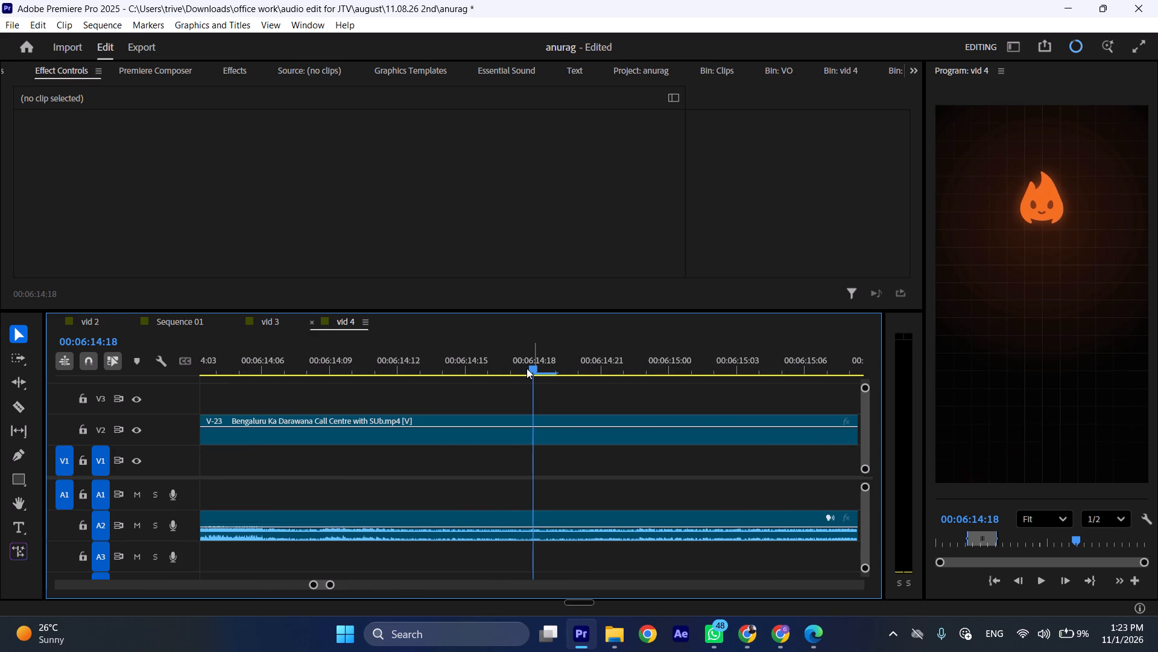
{"action": "left_click_drag", "start_coordinate": [527, 368], "coordinate": [457, 369]}
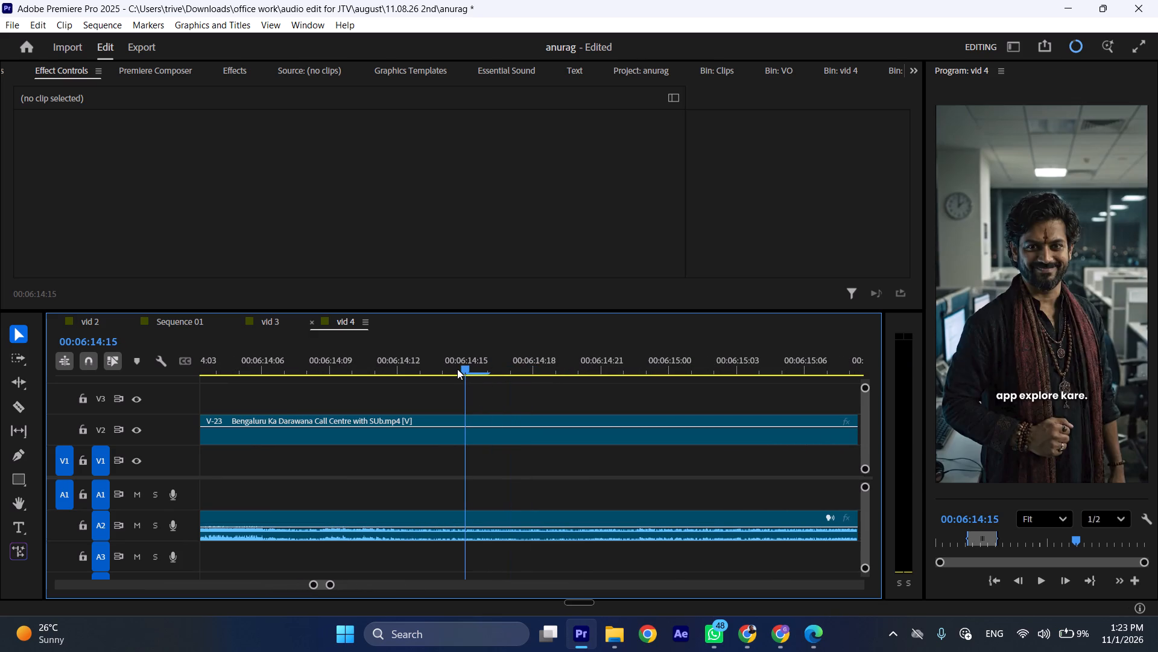
{"action": "left_click_drag", "start_coordinate": [457, 369], "coordinate": [470, 369]}
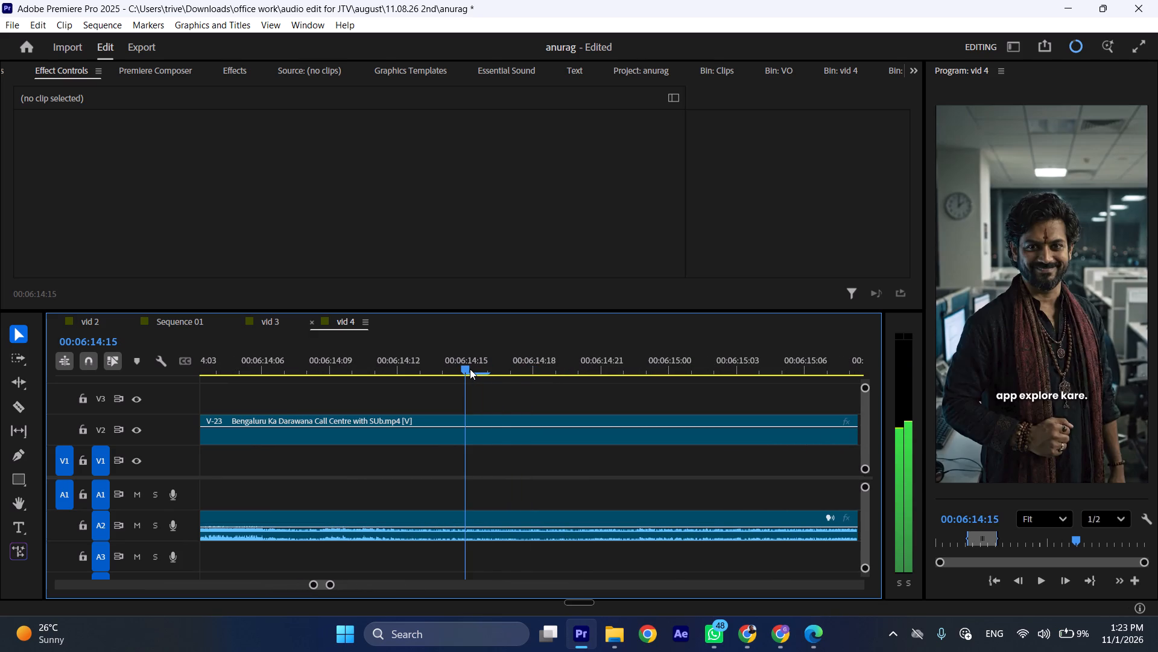
{"action": "left_click_drag", "start_coordinate": [470, 369], "coordinate": [471, 369]}
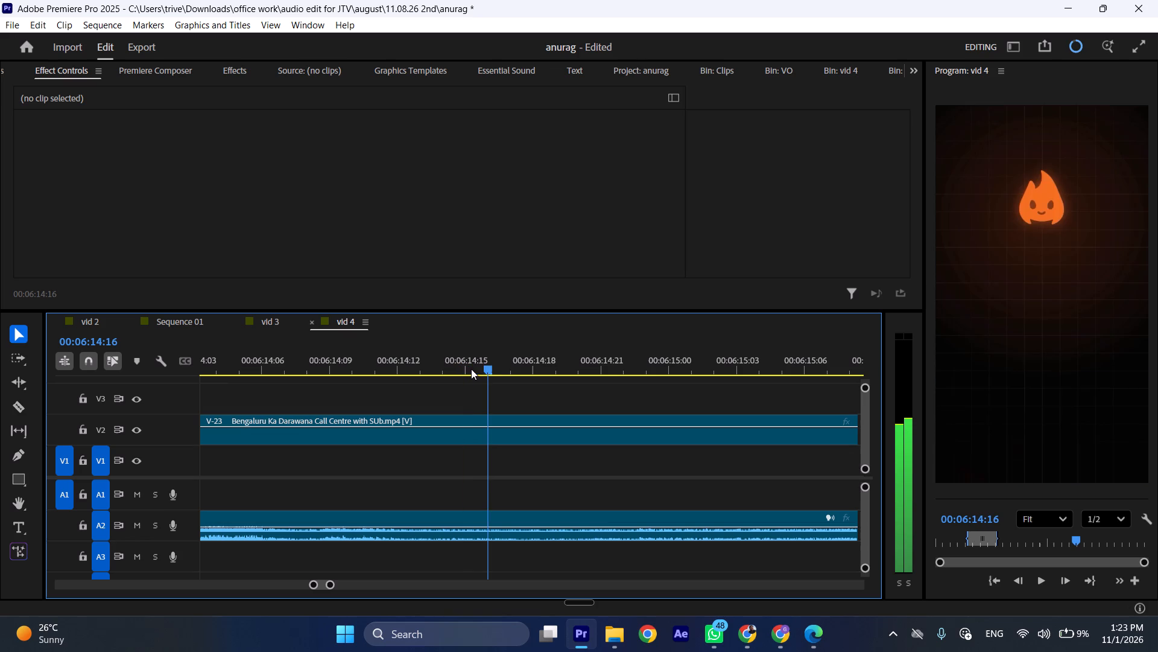
{"action": "left_click_drag", "start_coordinate": [471, 369], "coordinate": [472, 369]}
{"action": "left_click_drag", "start_coordinate": [472, 369], "coordinate": [470, 369]}
{"action": "left_click", "coordinate": [499, 429]}
{"action": "key", "text": "shift+c"}
{"action": "left_click", "coordinate": [499, 429]}
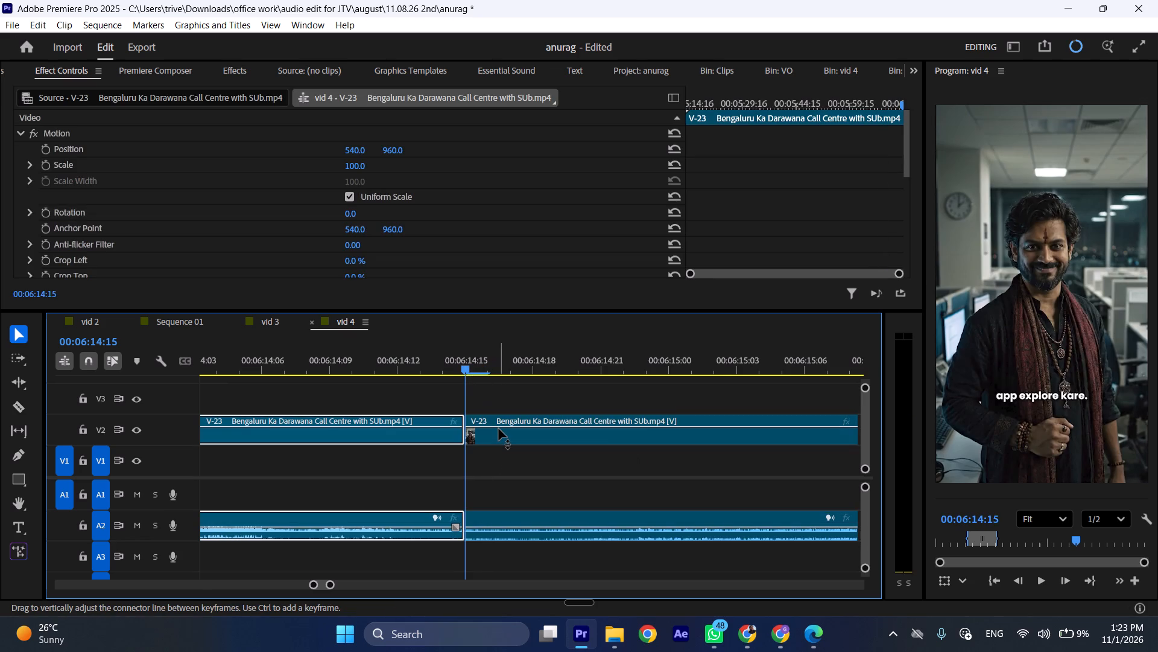
{"action": "key", "text": "BackSpace"}
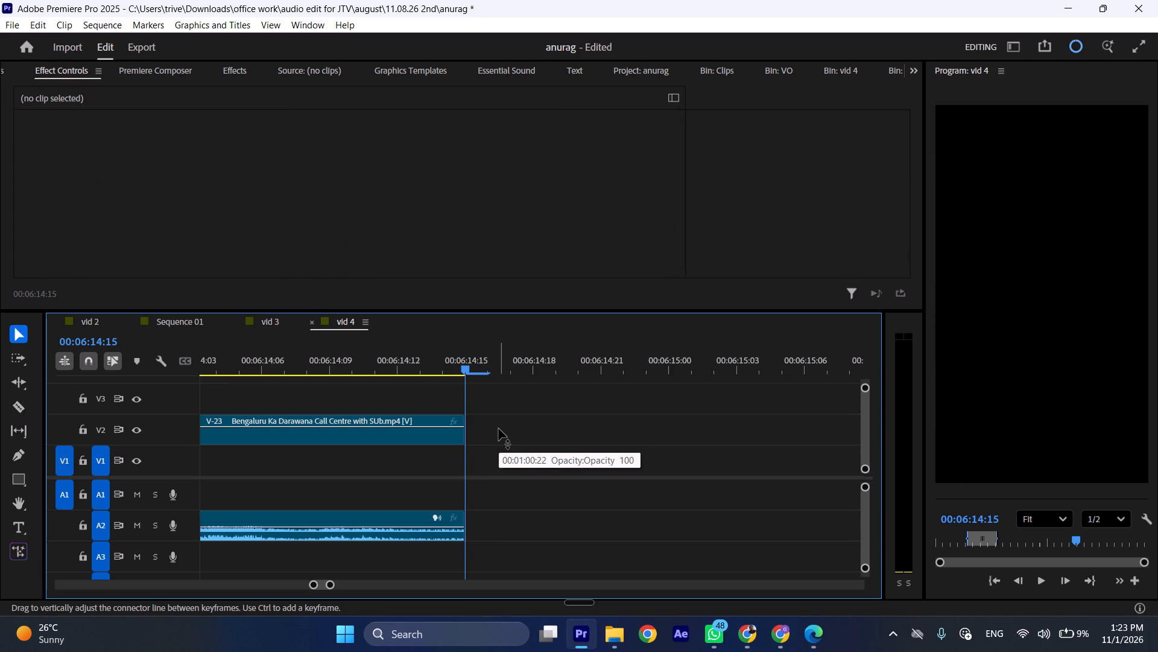
Cut the v24 Goa clip at 00:07:38:06, where the "App explore karen." shot ends, and delete the ending after it.
{"action": "key", "text": "ctrl+shift+x"}
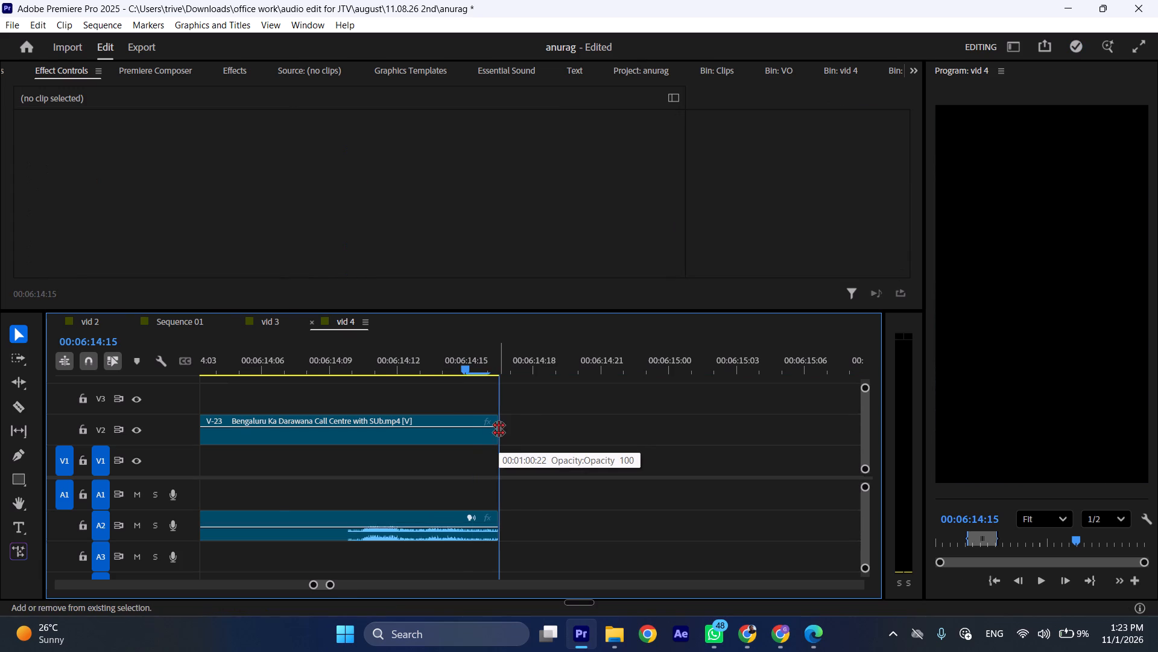
{"action": "key", "text": "ctrl+shift+x"}
{"action": "key", "text": "ctrl+shift+x"}
{"action": "key", "text": "ctrl+shift+x"}
{"action": "key", "text": "ctrl+shift+x"}
{"action": "key", "text": "ctrl+shift+x"}
{"action": "key", "text": "ctrl+shift+x"}
{"action": "key", "text": "ctrl+shift+x"}
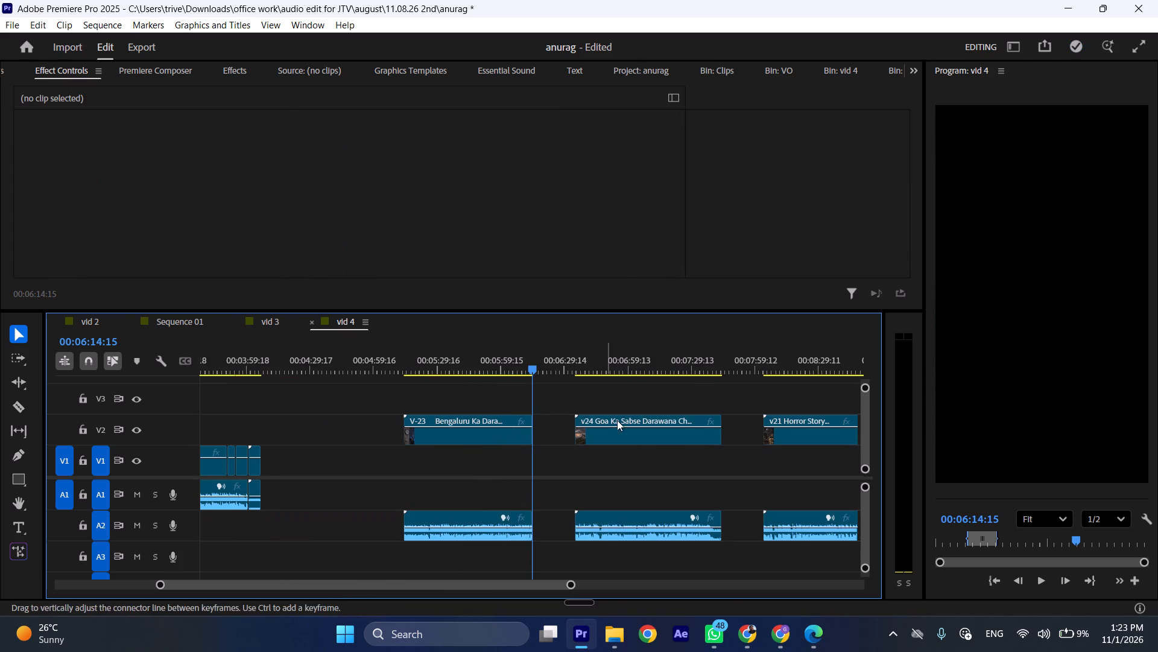
{"action": "left_click_drag", "start_coordinate": [698, 364], "coordinate": [707, 364]}
{"action": "key", "text": "ctrl+shift+c"}
{"action": "key", "text": "ctrl+shift+c"}
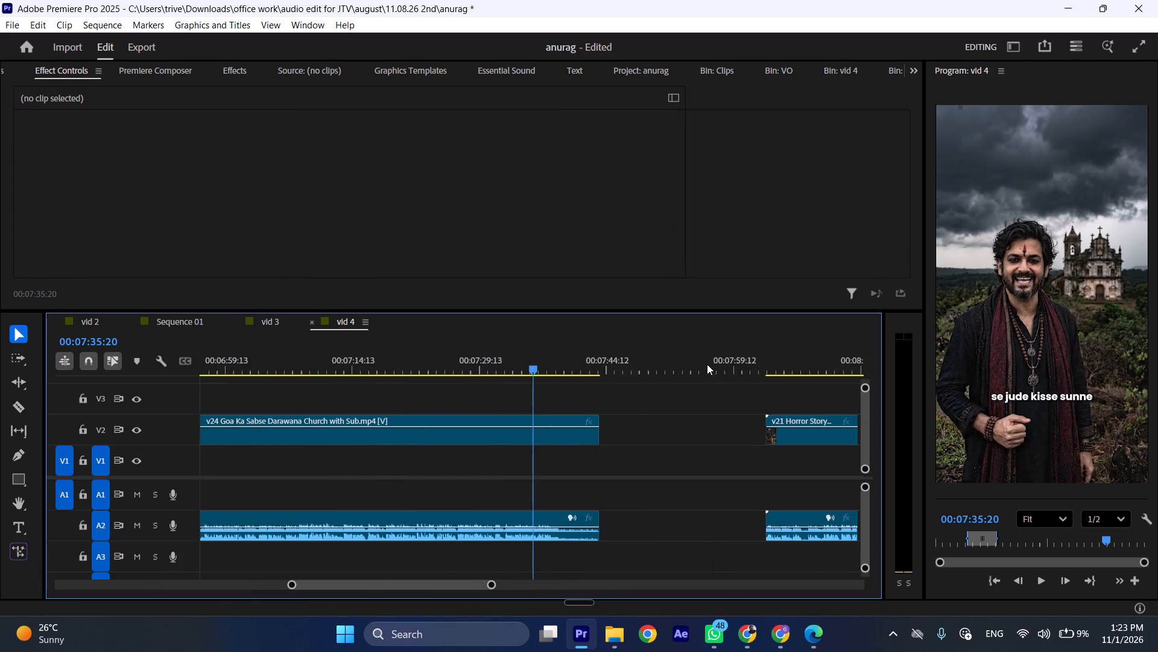
{"action": "key", "text": "ctrl+shift+c"}
{"action": "key", "text": "ctrl+shift+c"}
{"action": "key", "text": "ctrl+shift+c"}
{"action": "left_click", "coordinate": [675, 367]}
{"action": "key", "text": "ctrl+shift+c"}
{"action": "key", "text": "ctrl+shift+c"}
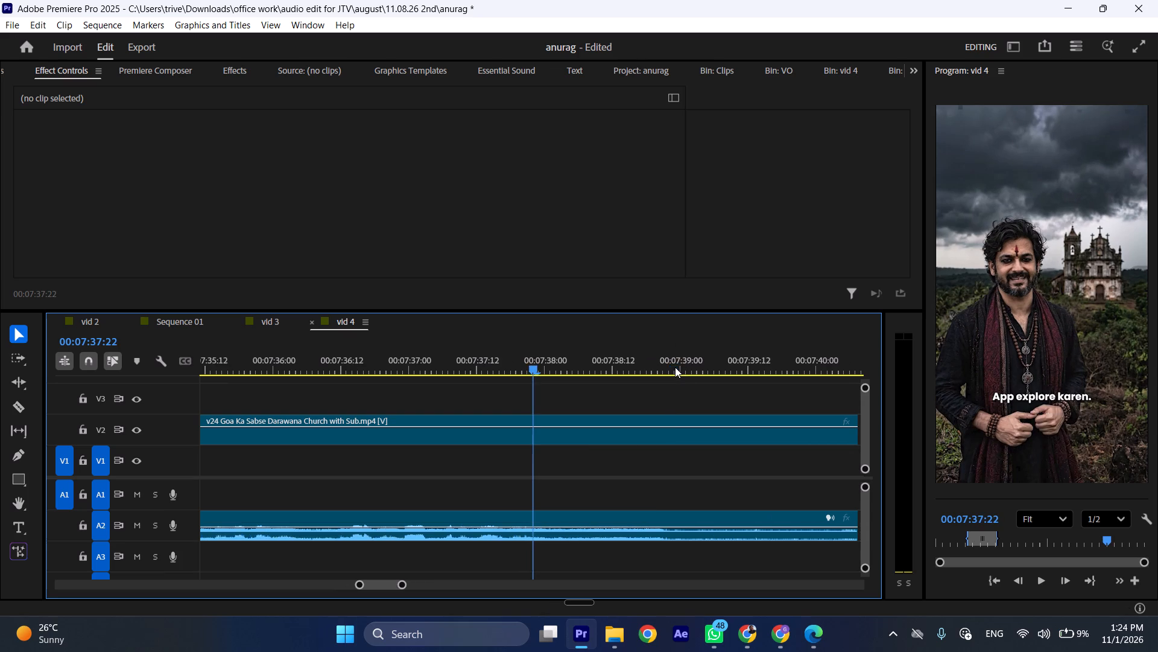
{"action": "key", "text": "ctrl+shift+c"}
{"action": "scroll", "coordinate": [656, 375], "scroll_direction": "down", "scroll_amount": 6}
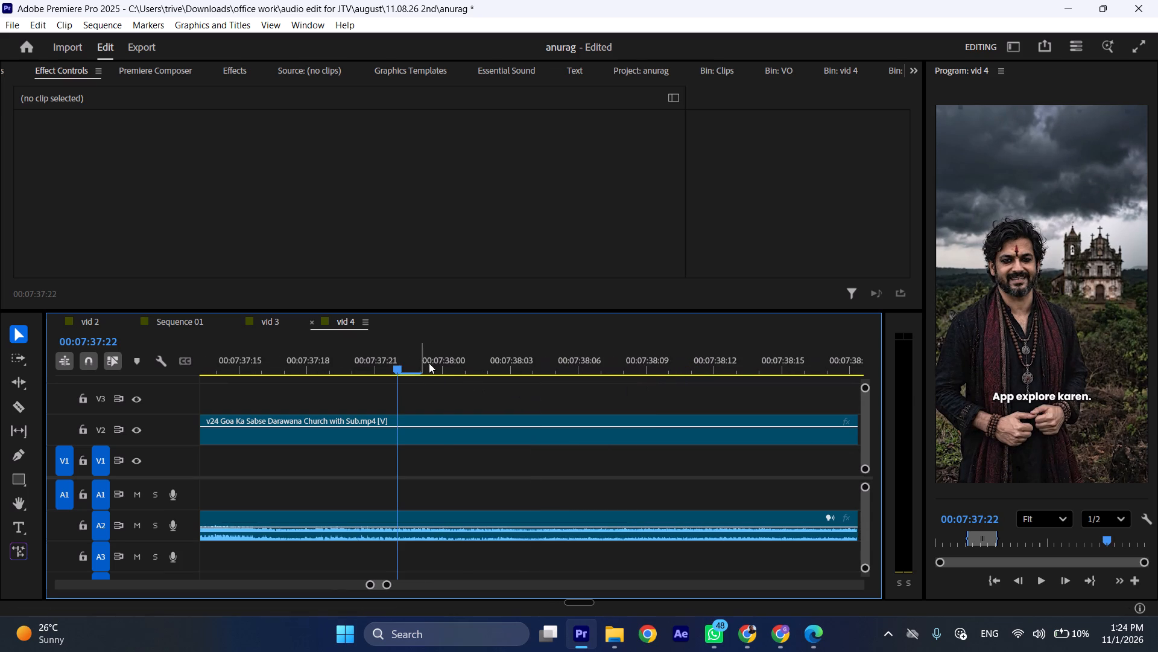
{"action": "left_click_drag", "start_coordinate": [430, 363], "coordinate": [577, 392]}
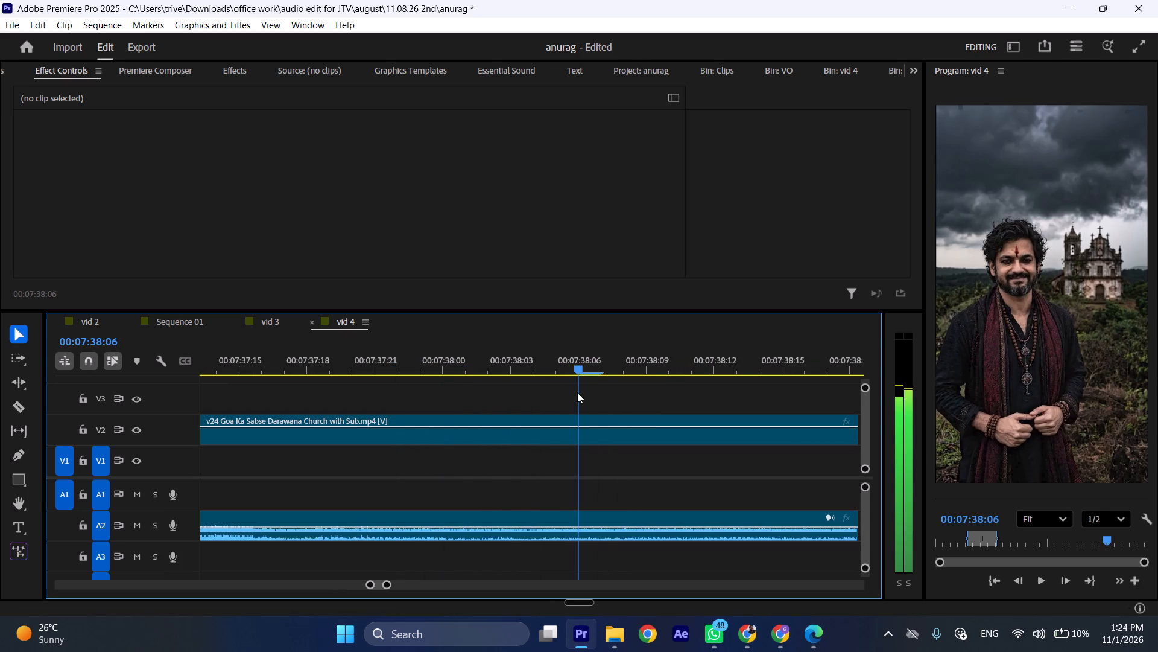
{"action": "left_click_drag", "start_coordinate": [577, 392], "coordinate": [596, 392]}
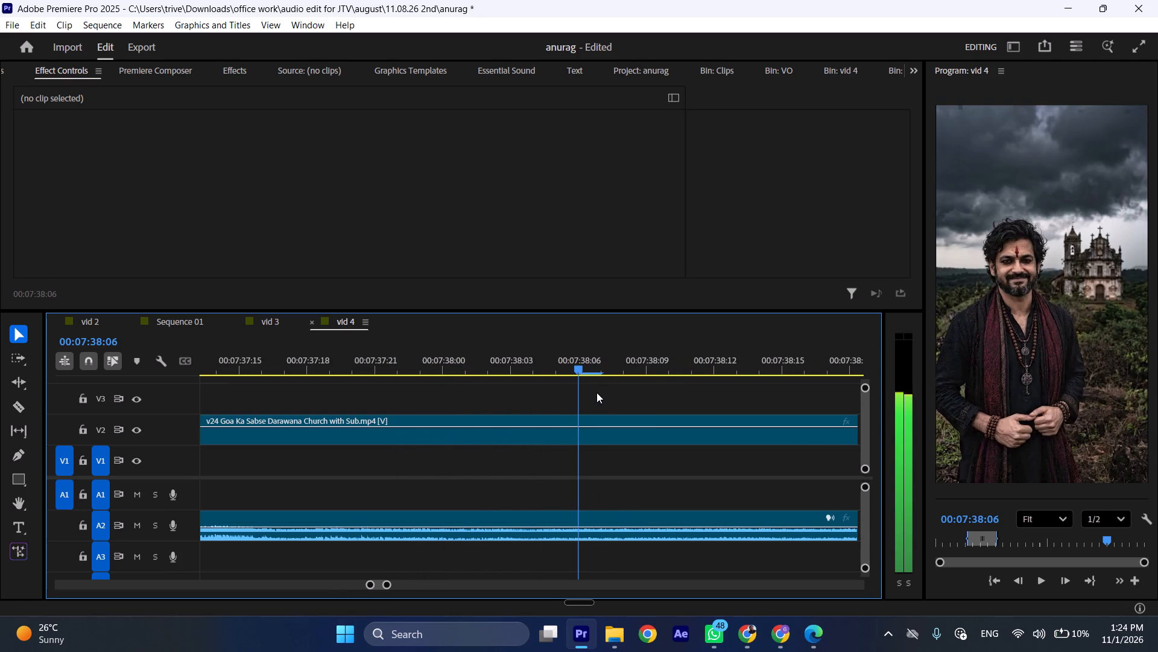
{"action": "left_click_drag", "start_coordinate": [596, 392], "coordinate": [596, 394]}
{"action": "left_click", "coordinate": [615, 447]}
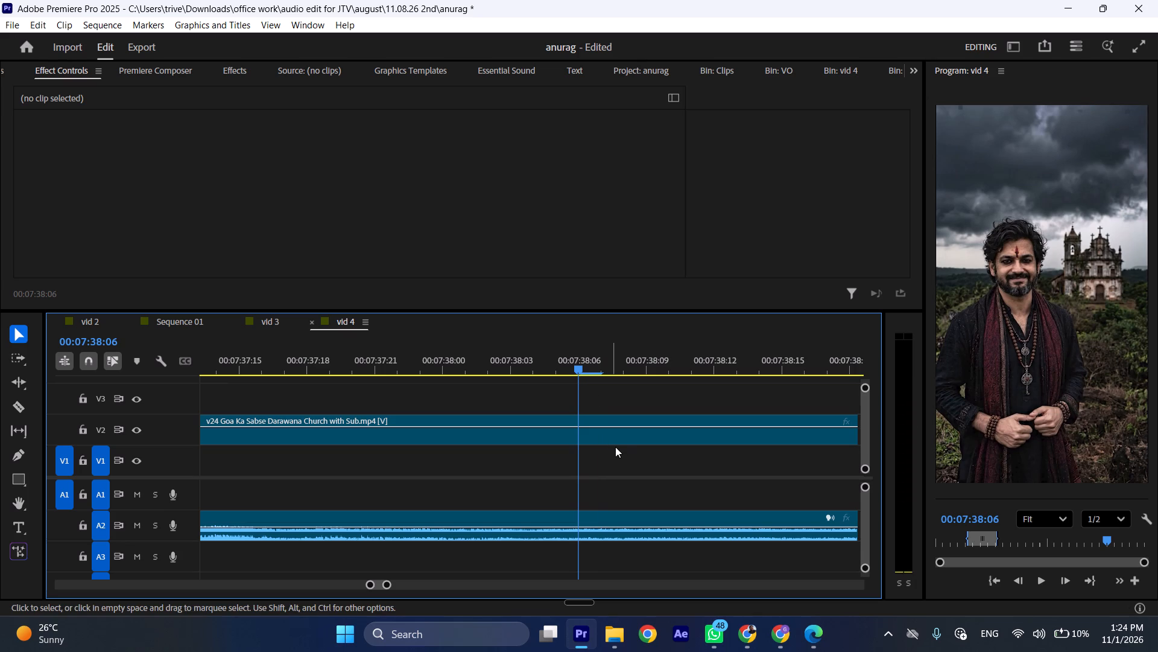
{"action": "left_click", "coordinate": [606, 433]}
{"action": "key", "text": "shift+c"}
{"action": "left_click", "coordinate": [606, 433]}
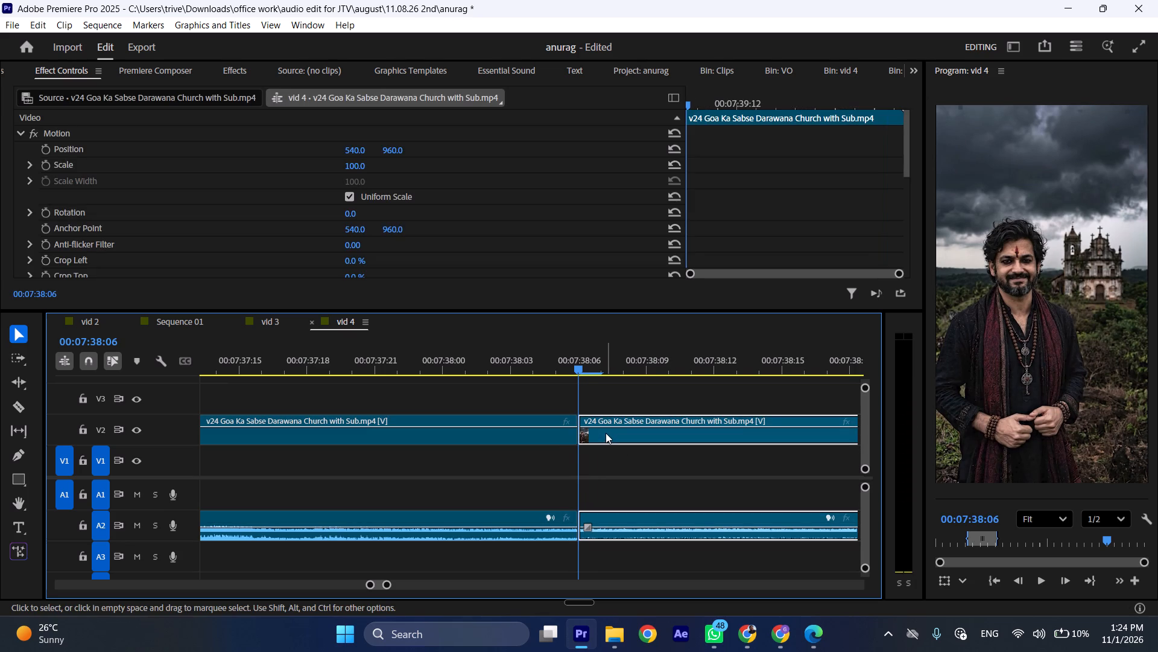
{"action": "key", "text": "BackSpace"}
Cut the v21 Haunted Flat clip at 00:09:10:00, just before its Gurukool logo ending, and delete everything after the cut.
{"action": "key", "text": "ctrl+shift+x"}
{"action": "key", "text": "ctrl+shift+x"}
{"action": "key", "text": "ctrl+shift+x"}
{"action": "key", "text": "ctrl+shift+x"}
{"action": "key", "text": "ctrl+shift+x"}
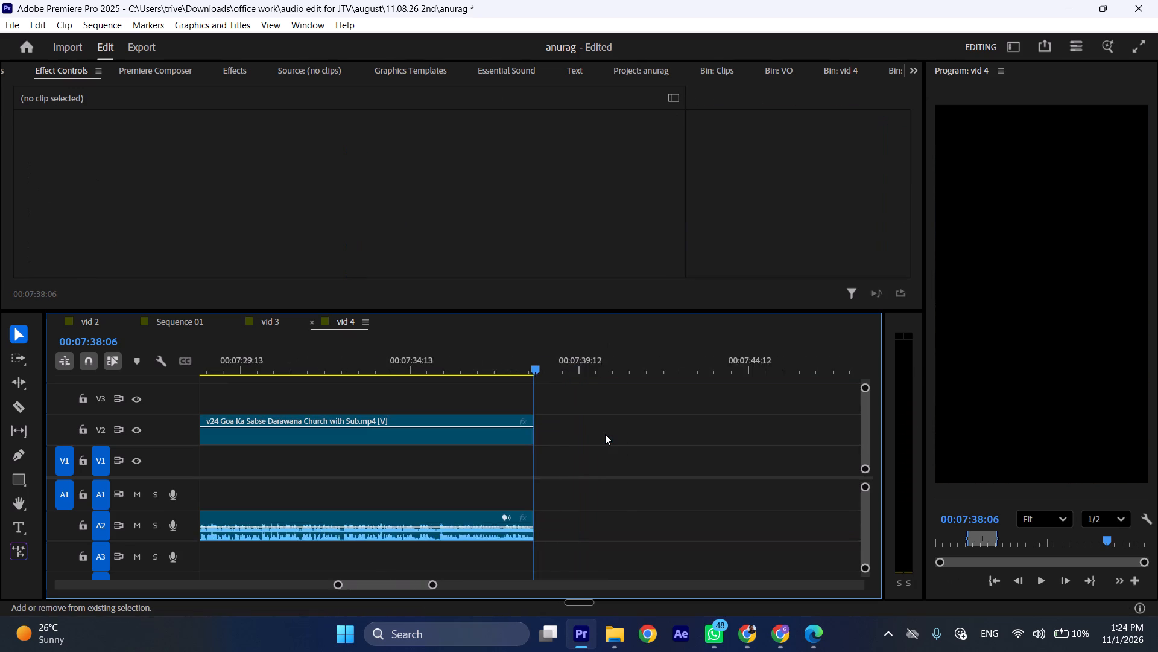
{"action": "key", "text": "ctrl+shift+x"}
{"action": "key", "text": "ctrl+shift+x"}
{"action": "key", "text": "ctrl+shift+x"}
{"action": "left_click_drag", "start_coordinate": [713, 365], "coordinate": [724, 365]}
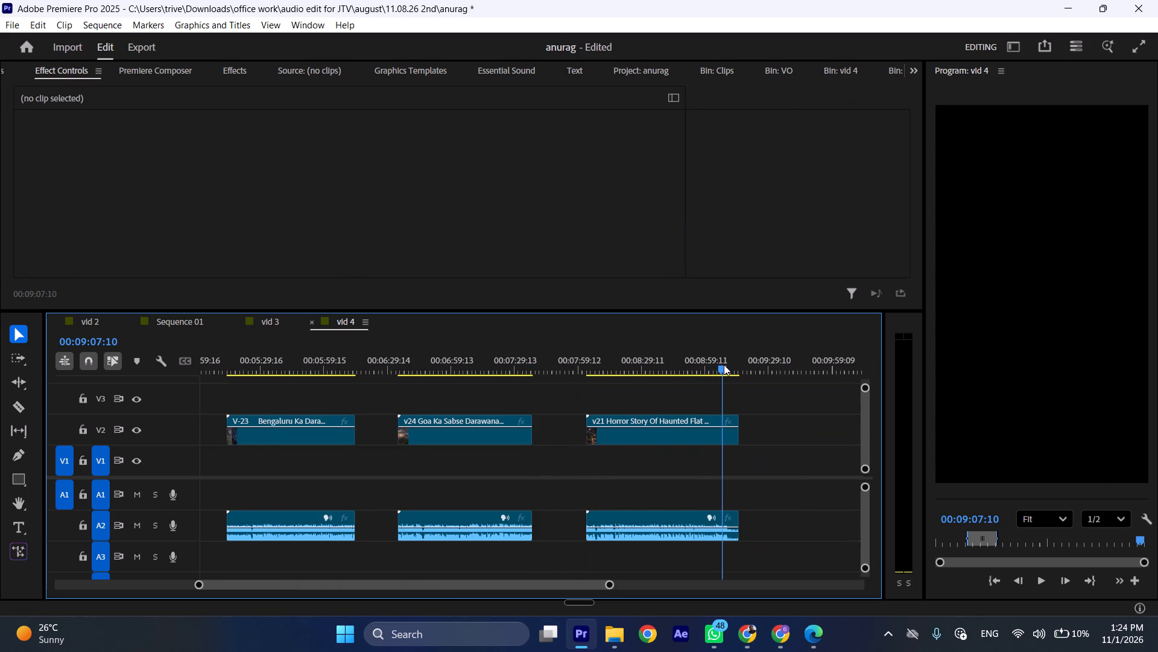
{"action": "left_click_drag", "start_coordinate": [724, 365], "coordinate": [729, 365]}
{"action": "left_click", "coordinate": [729, 365]}
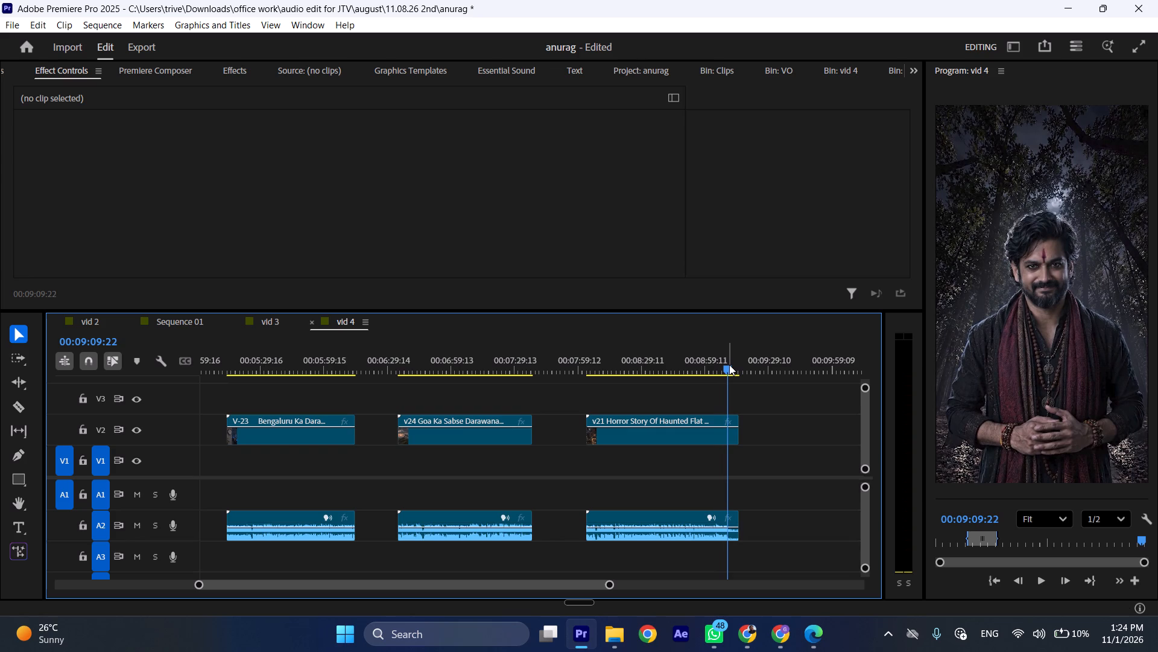
{"action": "key", "text": "ctrl+shift+c"}
{"action": "key", "text": "ctrl+shift+c"}
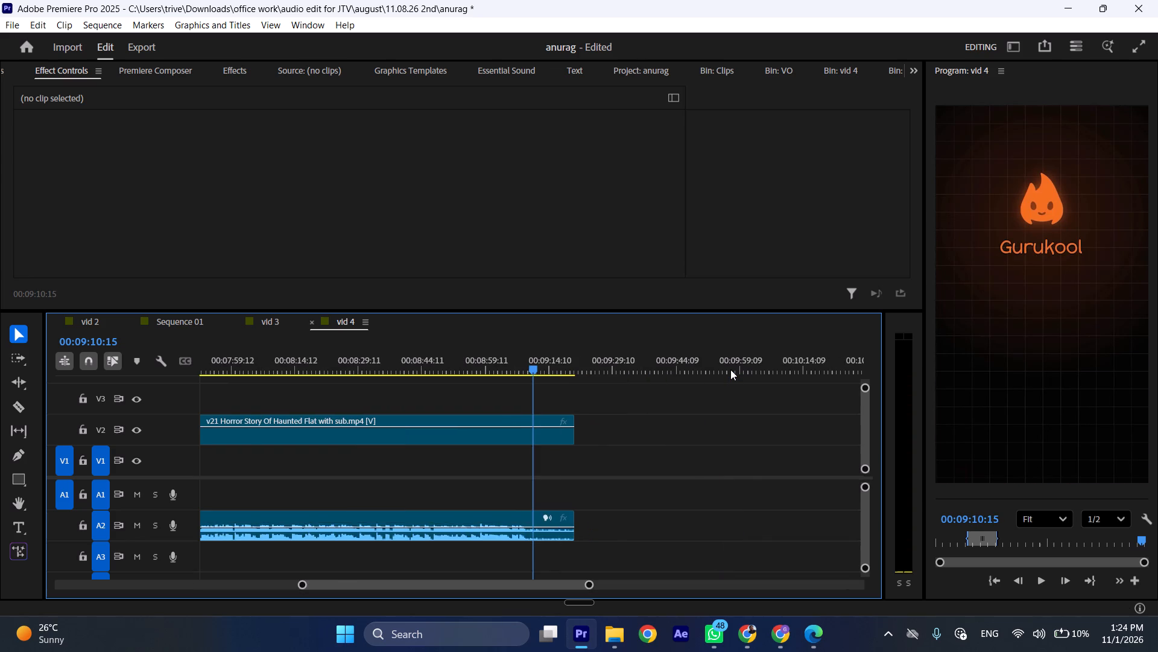
{"action": "key", "text": "ctrl+shift+c"}
{"action": "key", "text": "ctrl+shift+c"}
{"action": "key", "text": "ctrl+shift+c"}
{"action": "left_click_drag", "start_coordinate": [520, 371], "coordinate": [496, 374]}
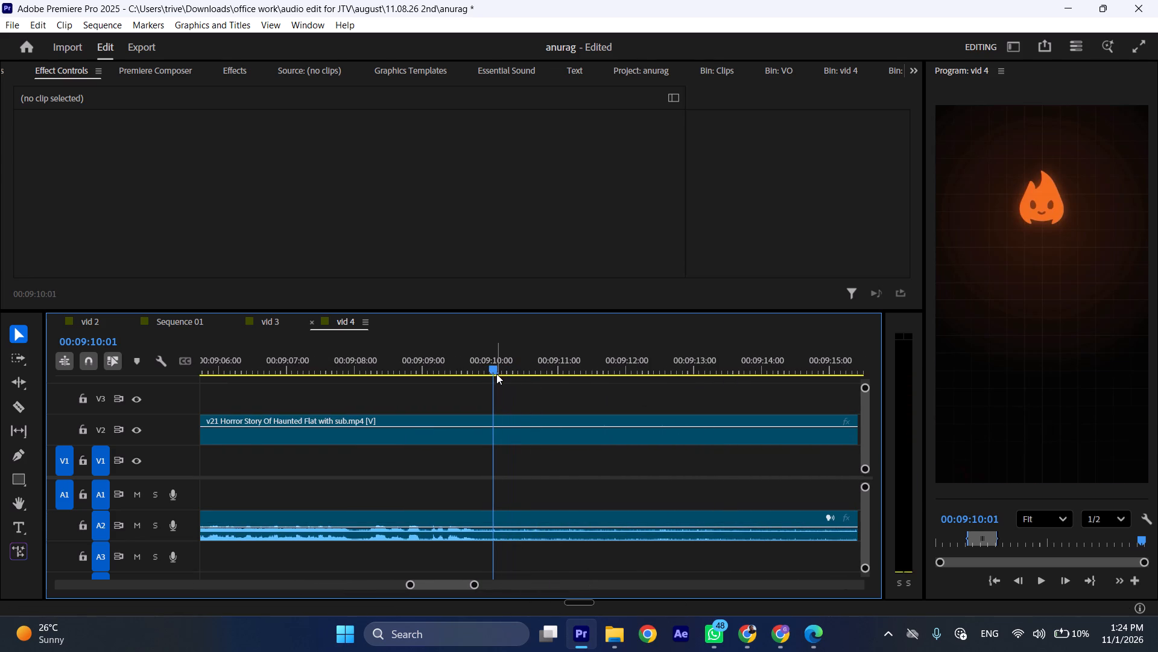
{"action": "key", "text": "ctrl+shift+c"}
{"action": "key", "text": "ctrl+shift+c"}
{"action": "key", "text": "ctrl+shift+c"}
{"action": "key", "text": "ctrl+shift+c"}
{"action": "left_click_drag", "start_coordinate": [513, 369], "coordinate": [507, 372]}
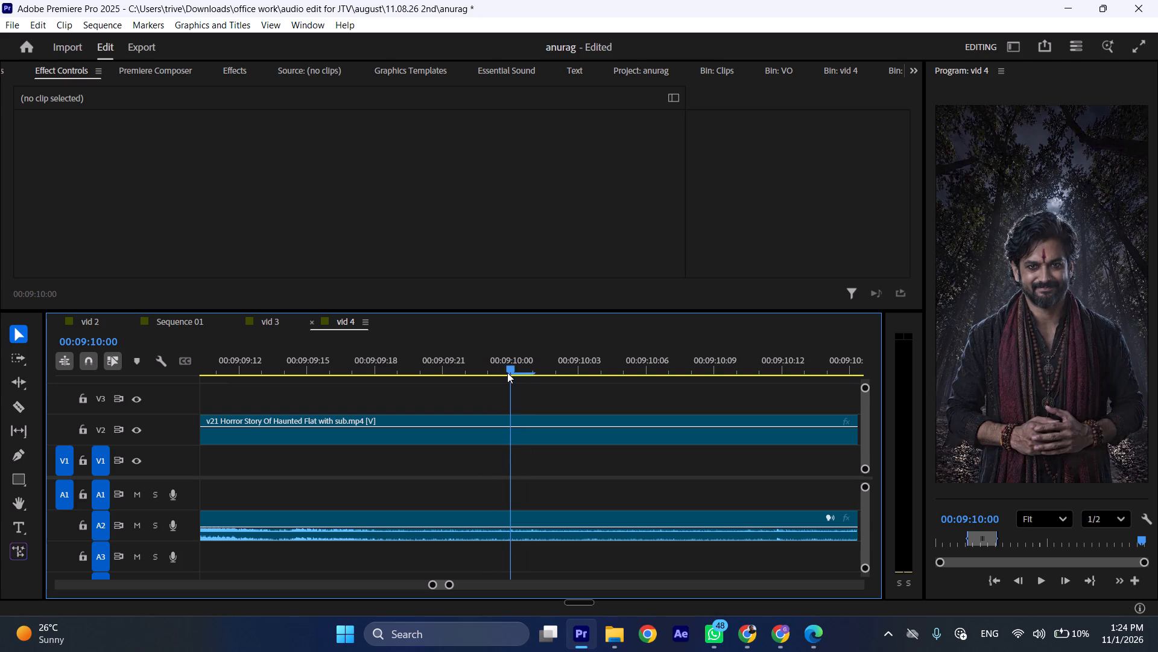
{"action": "left_click_drag", "start_coordinate": [507, 372], "coordinate": [520, 372]}
{"action": "left_click_drag", "start_coordinate": [520, 372], "coordinate": [523, 374]}
{"action": "left_click", "coordinate": [539, 429]}
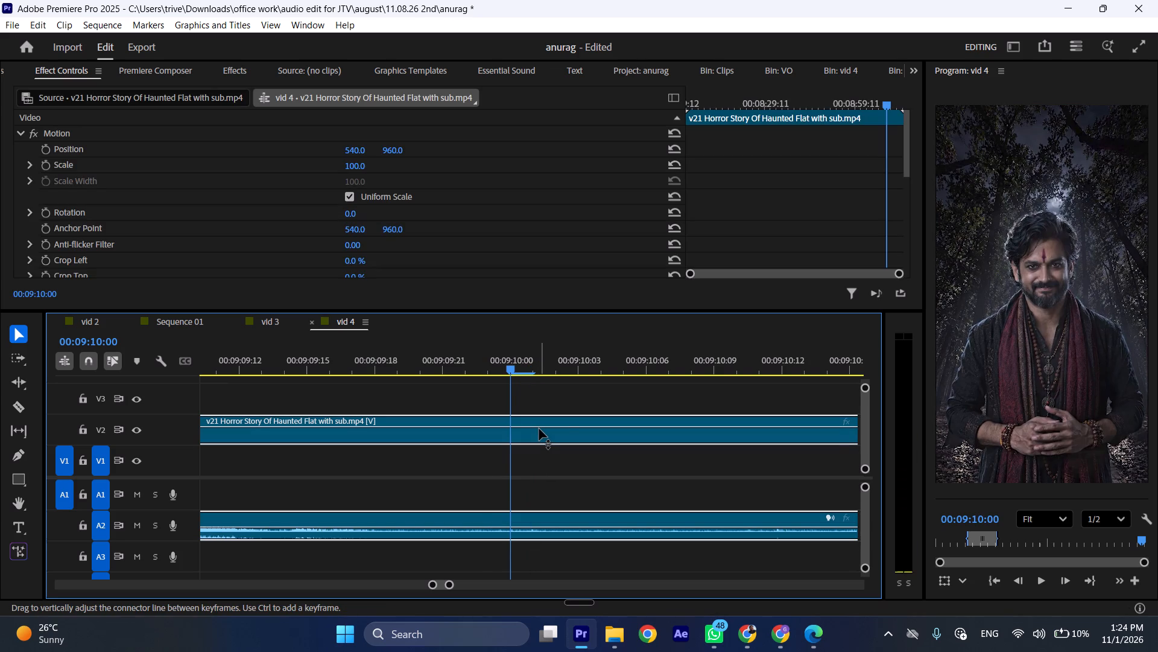
{"action": "key", "text": "shift+c"}
{"action": "left_click", "coordinate": [542, 435]}
{"action": "key", "text": "BackSpace"}
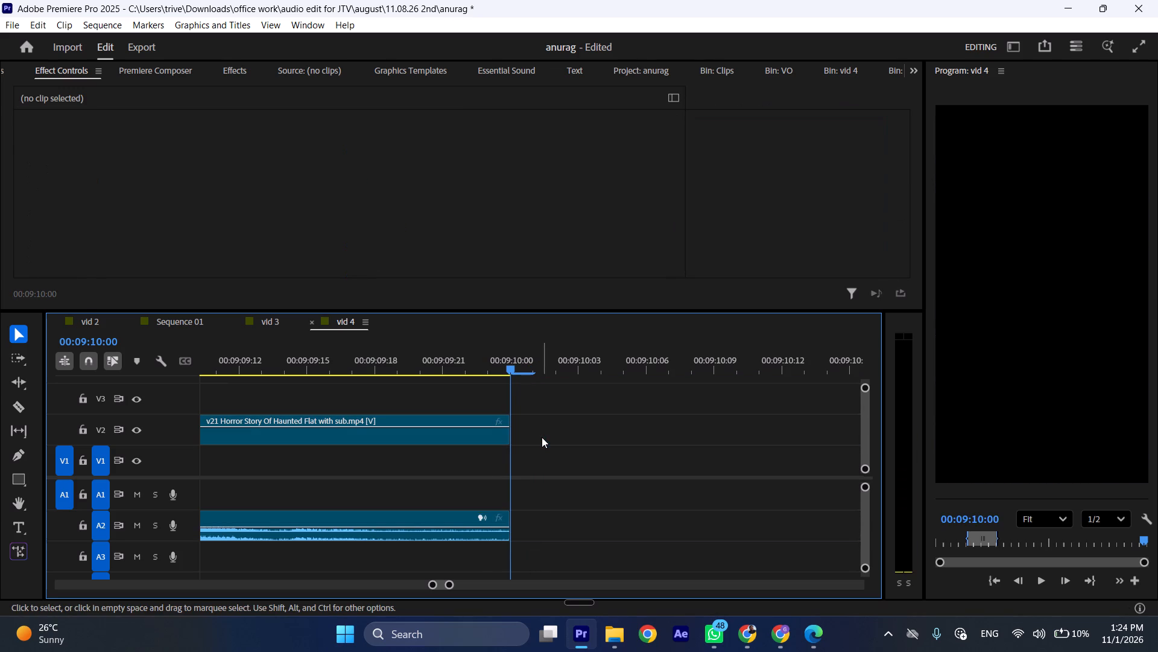
Place the Gurukool CTA clip from the end of V-25 on track V1 directly after V-23, at 00:06:14:15, and play the join.
{"action": "key", "text": "ctrl+shift+x"}
{"action": "key", "text": "ctrl+shift+x"}
{"action": "key", "text": "ctrl+shift+x"}
{"action": "key", "text": "ctrl+shift+x"}
{"action": "key", "text": "ctrl+shift+x"}
{"action": "key", "text": "ctrl+shift+x"}
{"action": "key", "text": "ctrl+shift+x"}
{"action": "key", "text": "ctrl+shift+x"}
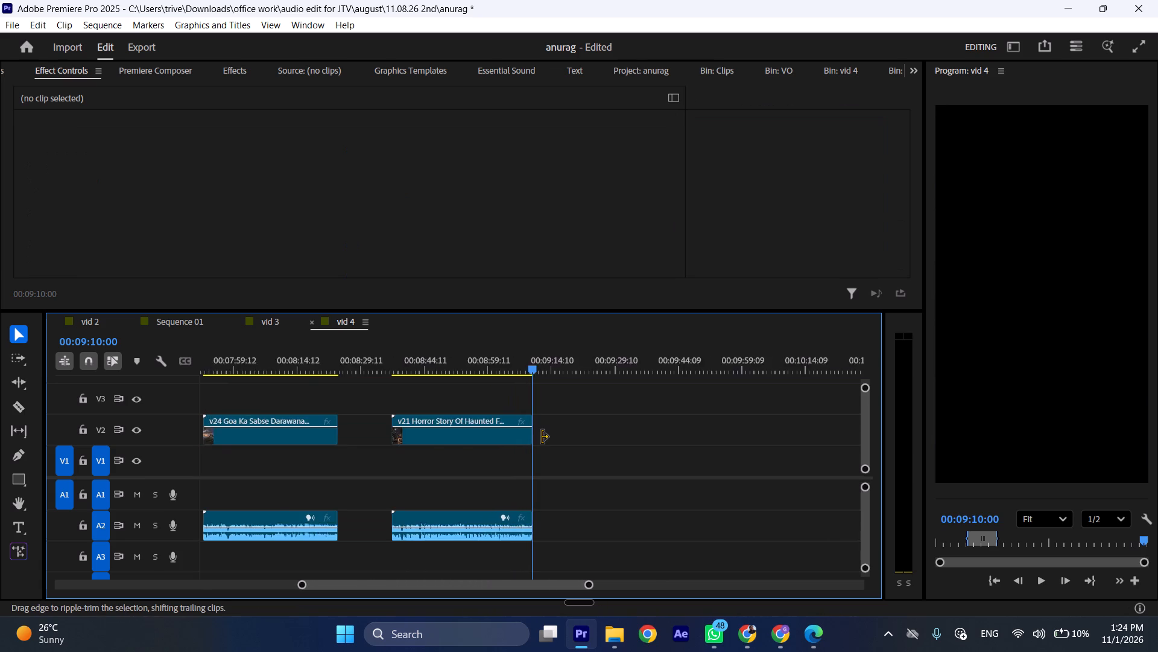
{"action": "key", "text": "ctrl+shift+x"}
{"action": "key", "text": "ctrl+shift+x"}
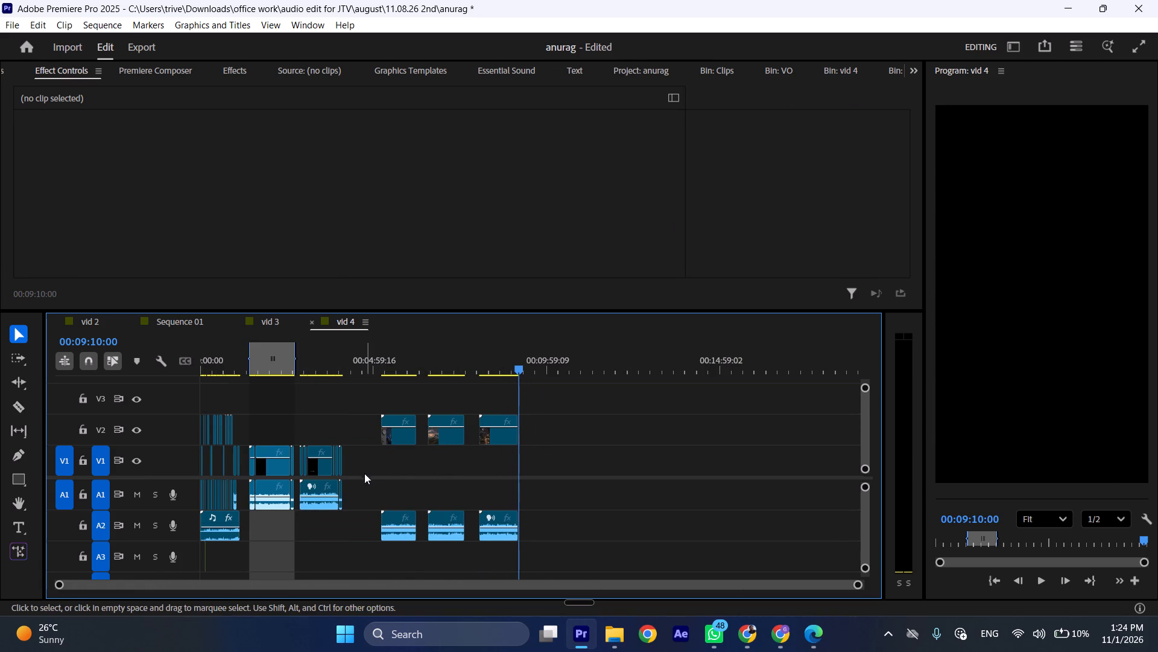
{"action": "left_click_drag", "start_coordinate": [362, 467], "coordinate": [352, 487]}
{"action": "left_click_drag", "start_coordinate": [352, 487], "coordinate": [343, 497]}
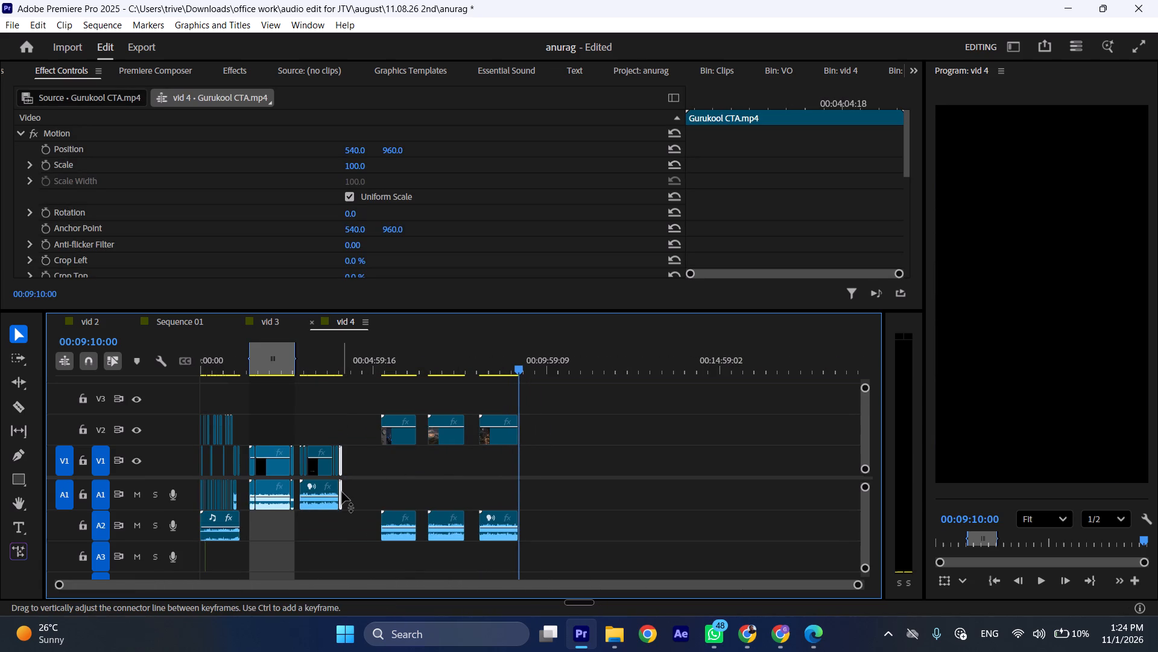
{"action": "left_click", "coordinate": [342, 492]}
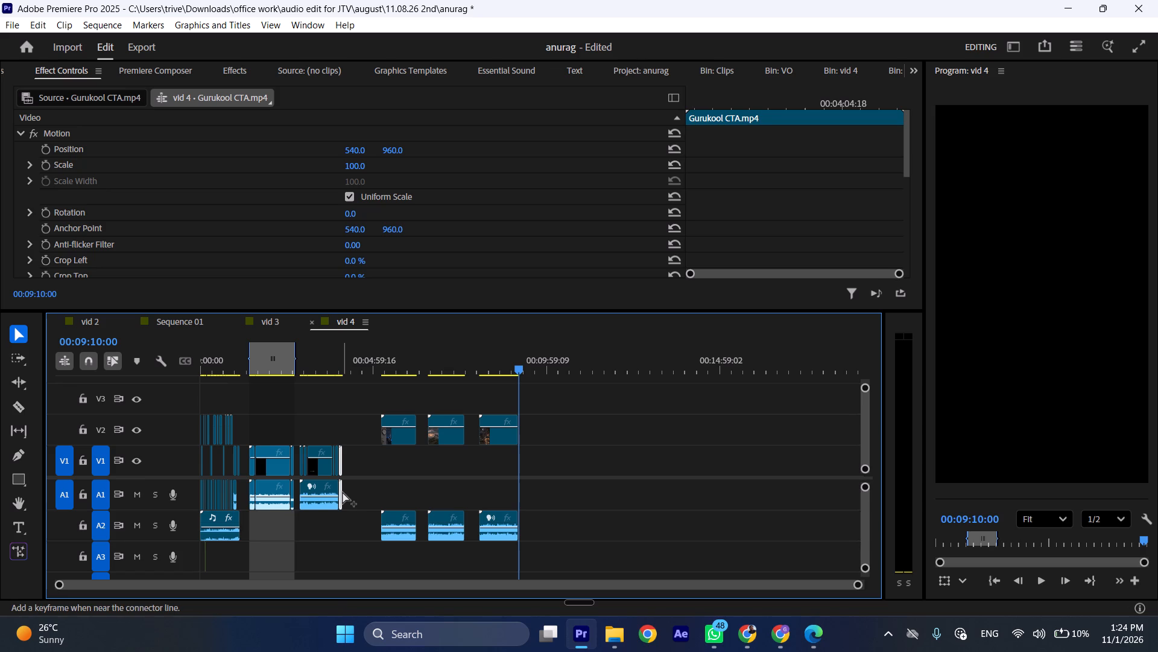
{"action": "key", "text": "ctrl+z"}
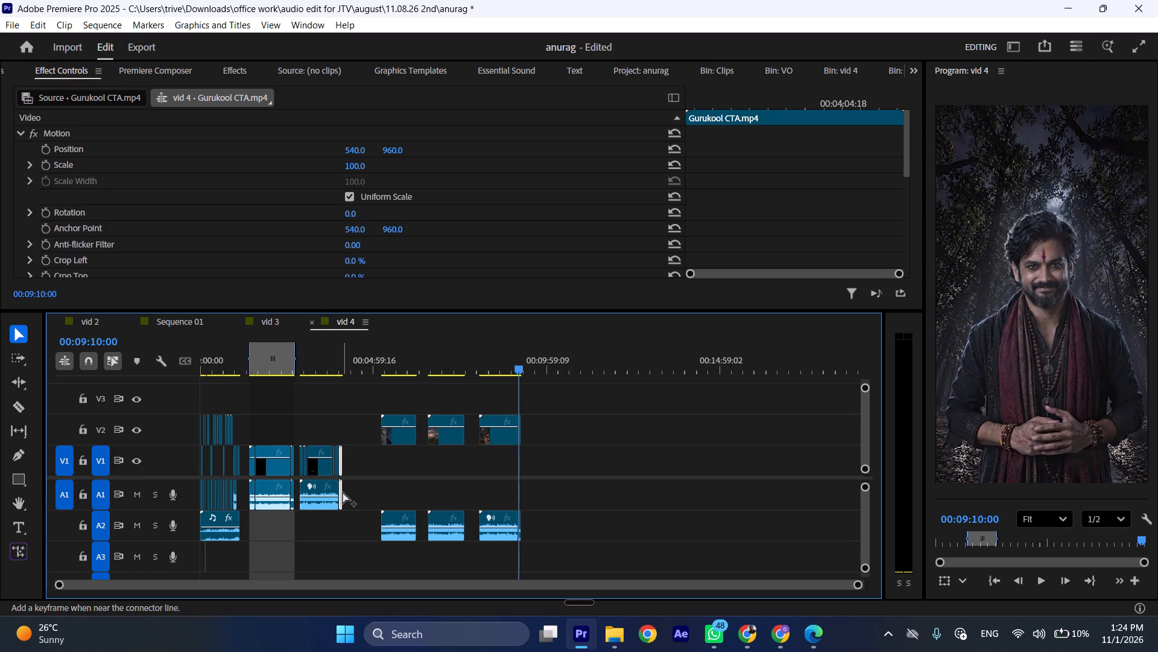
{"action": "key", "text": "ctrl+shift+z"}
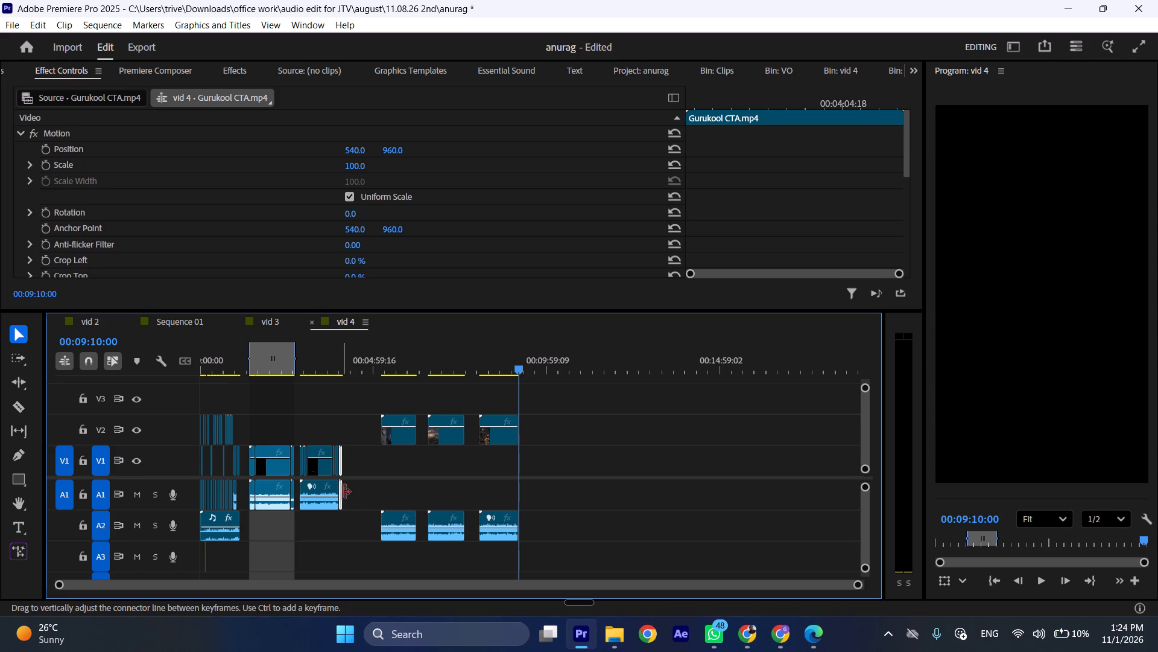
{"action": "left_click", "coordinate": [348, 360]}
{"action": "key", "text": "ctrl+shift+c"}
{"action": "key", "text": "ctrl+shift+c"}
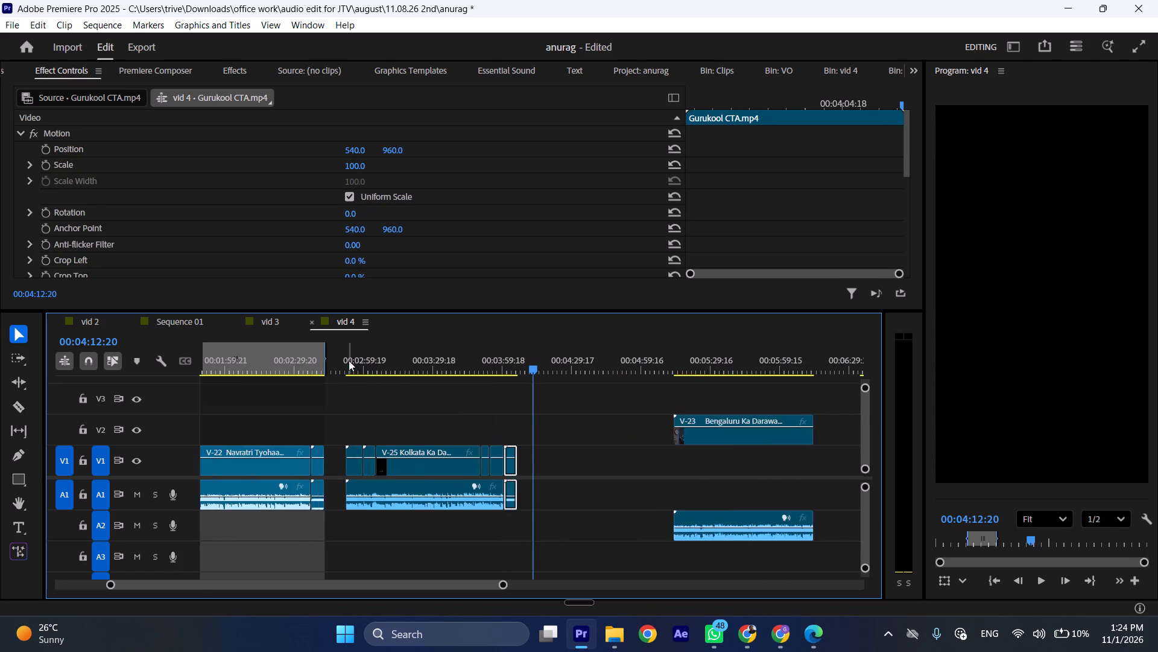
{"action": "key", "text": "ctrl+shift+c"}
{"action": "left_click_drag", "start_coordinate": [492, 467], "coordinate": [750, 472]}
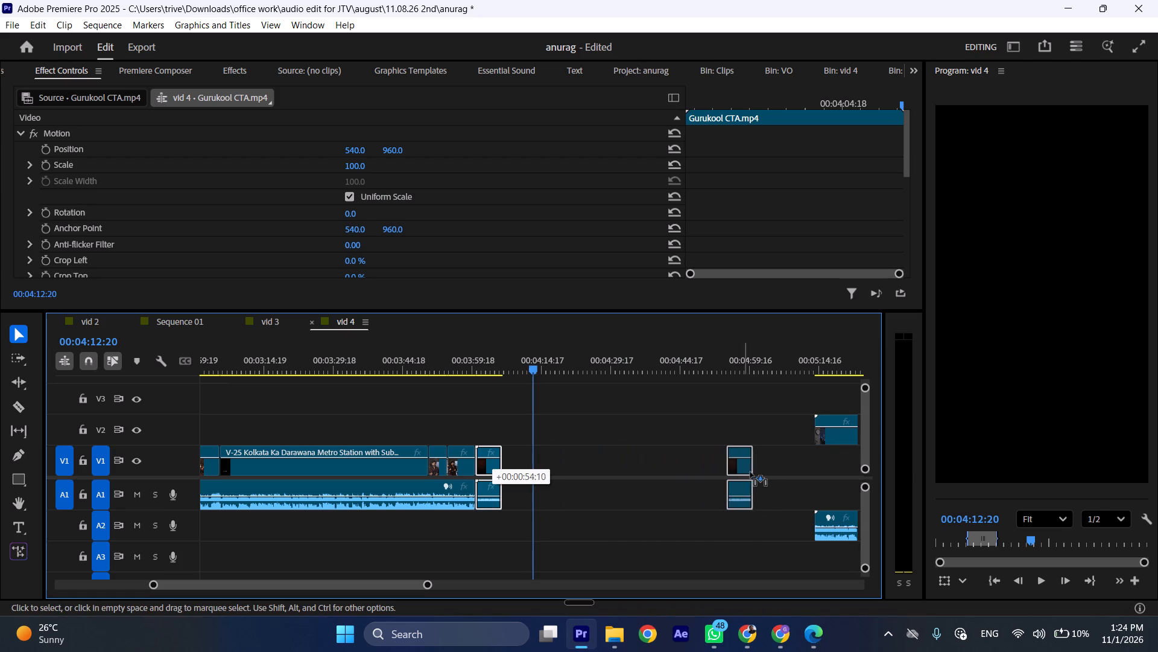
{"action": "left_click_drag", "start_coordinate": [750, 472], "coordinate": [815, 482]}
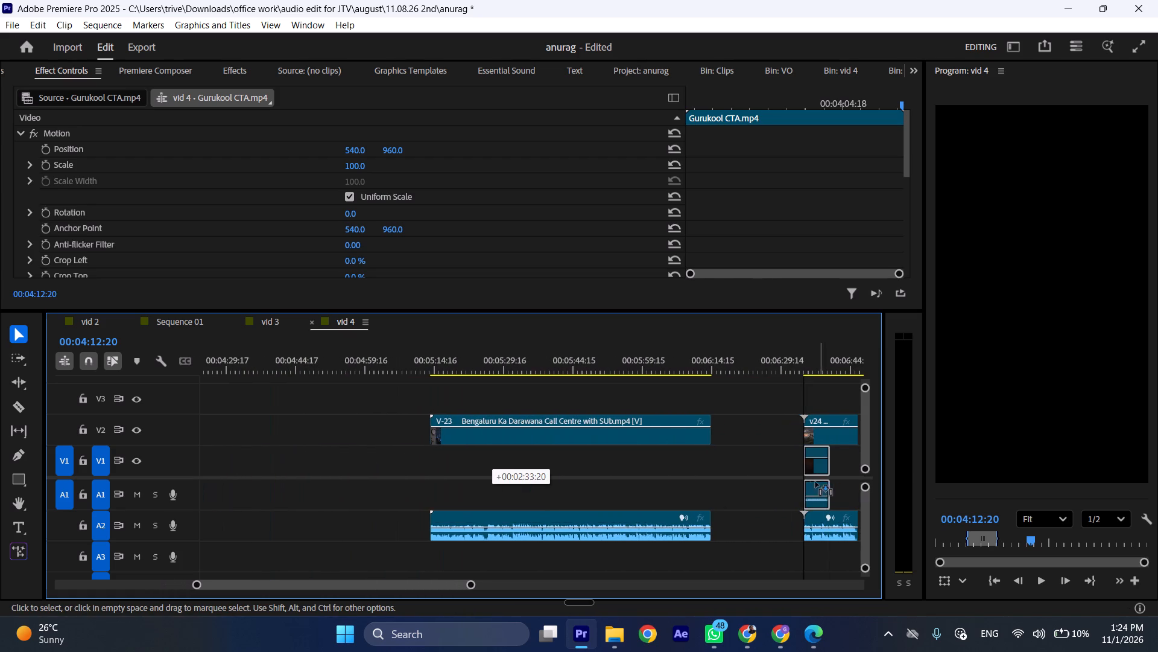
{"action": "left_click_drag", "start_coordinate": [815, 482], "coordinate": [733, 476]}
{"action": "left_click", "coordinate": [709, 364]}
{"action": "key", "text": "space"}
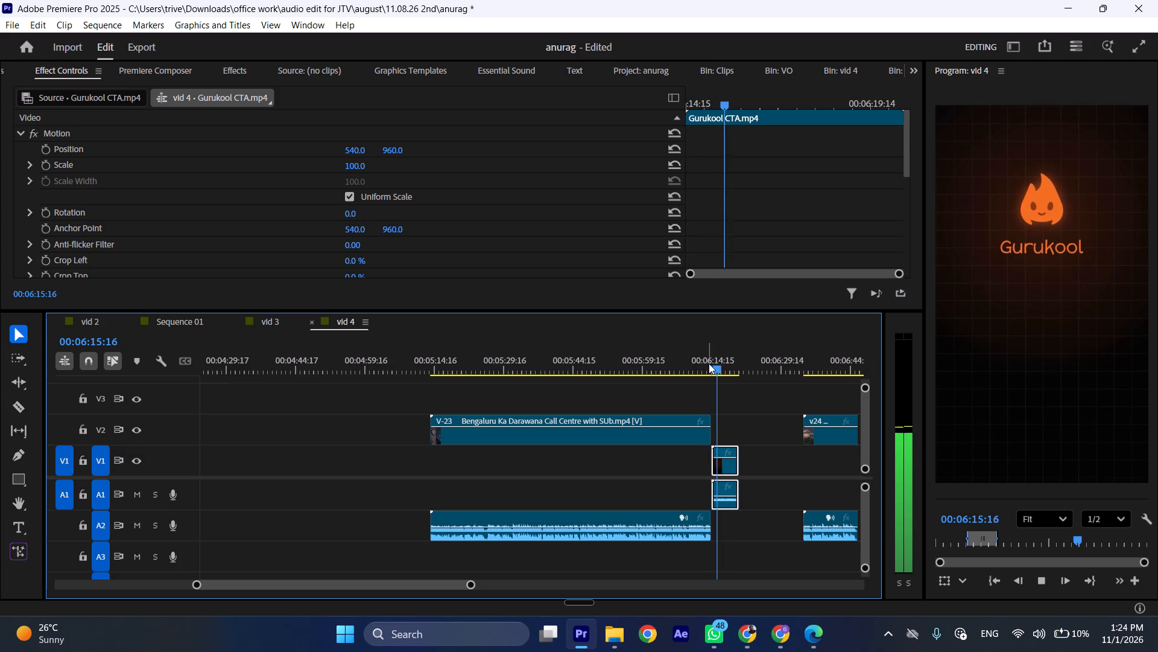
{"action": "key", "text": "space"}
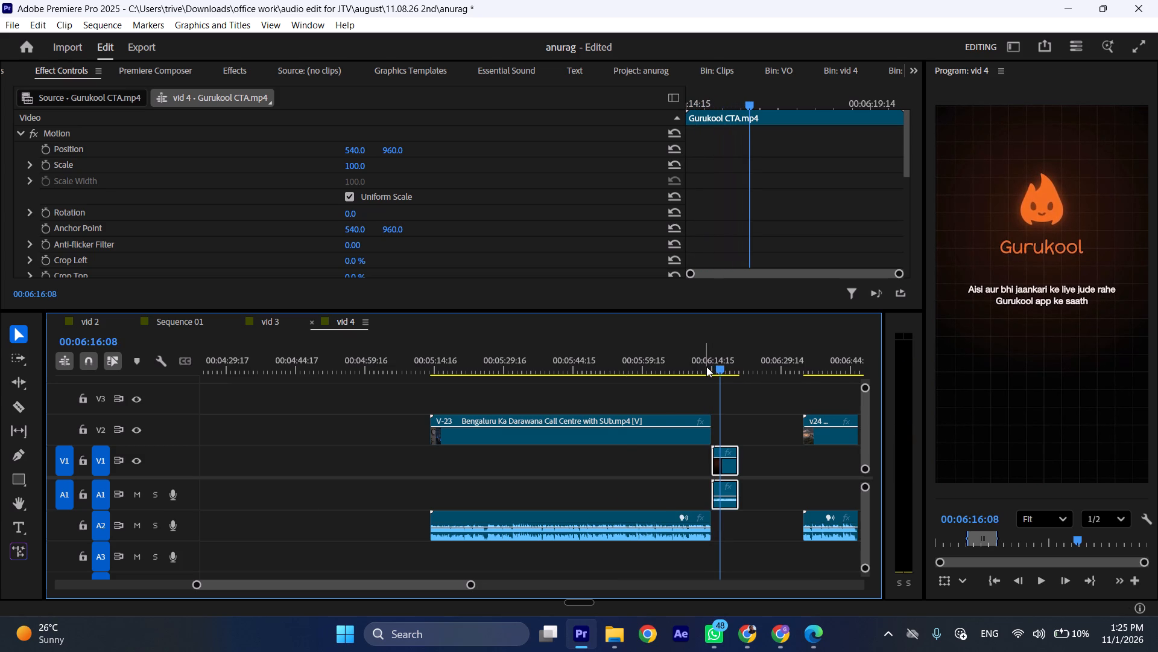
Duplicate the Gurukool CTA clip on track V1 so the copy starts directly after the v24 Goa clip.
{"action": "key", "text": "ctrl+shift+x"}
{"action": "key", "text": "ctrl+shift+x"}
{"action": "key", "text": "ctrl+shift+c"}
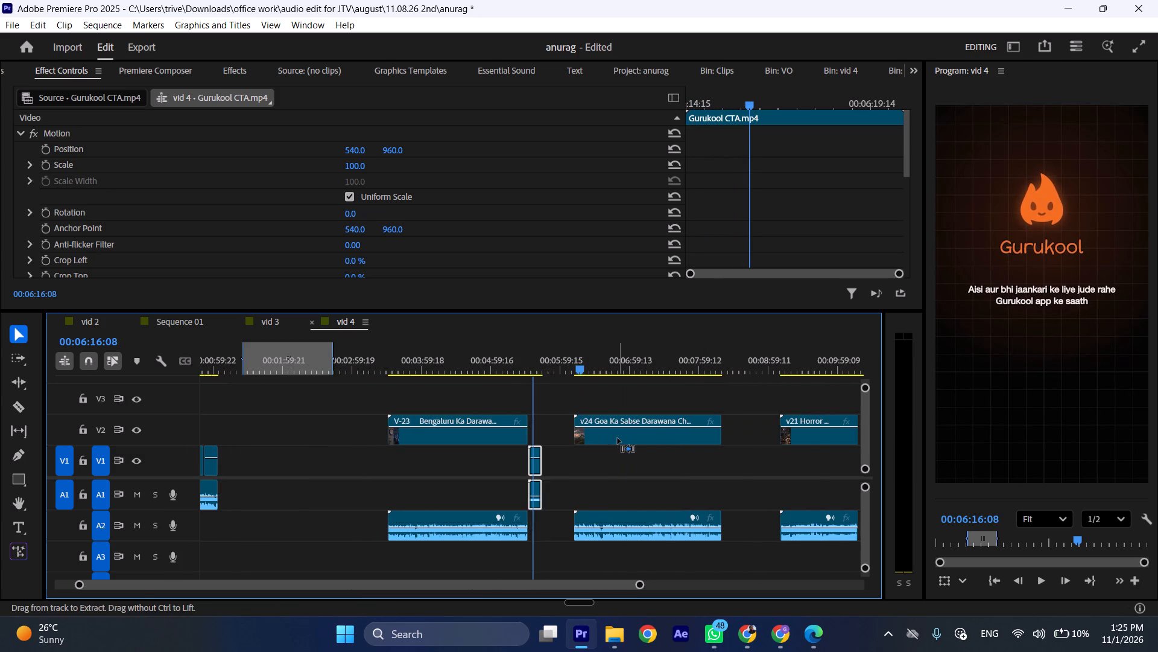
{"action": "scroll", "coordinate": [616, 438], "scroll_direction": "down", "scroll_amount": 4}
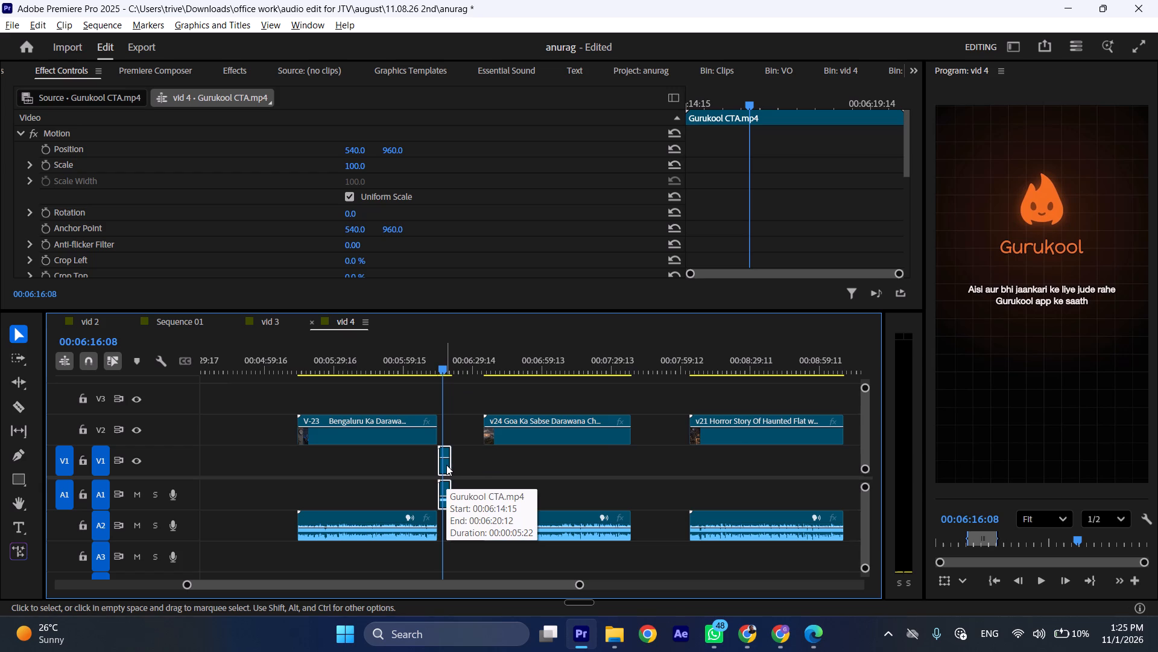
{"action": "left_click_drag", "start_coordinate": [446, 465], "coordinate": [645, 471], "text": "alt"}
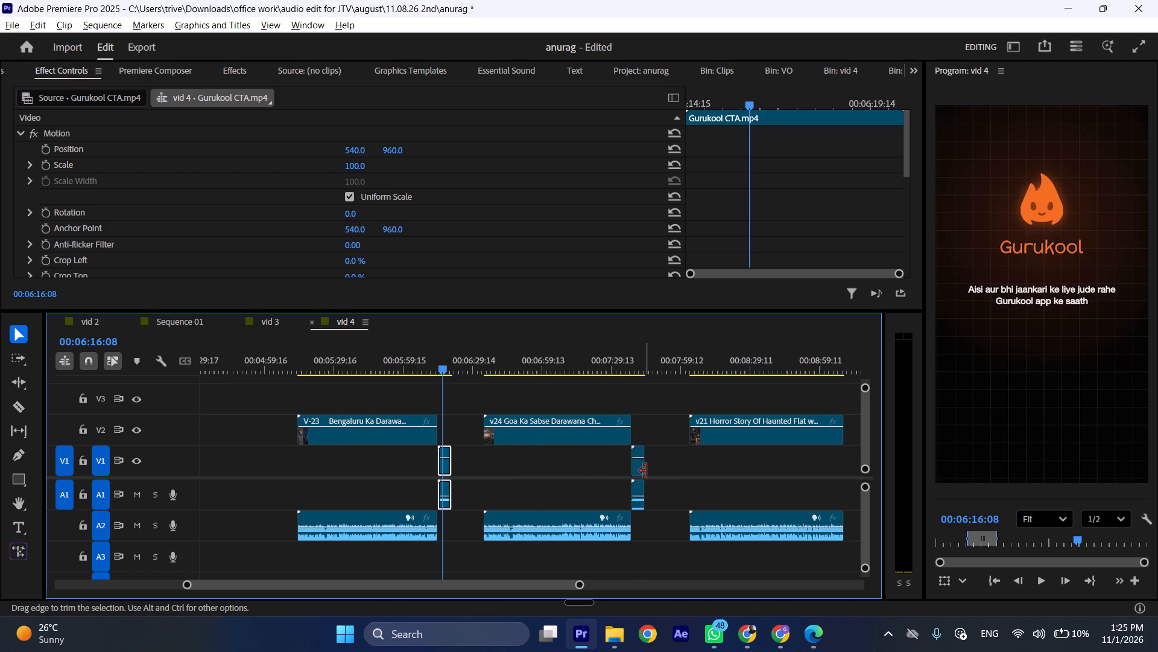
Duplicate the Gurukool CTA clip on track V1 so the copy starts directly after the v21 Haunted Flat clip.
{"action": "scroll", "coordinate": [645, 471], "scroll_direction": "down", "scroll_amount": 3}
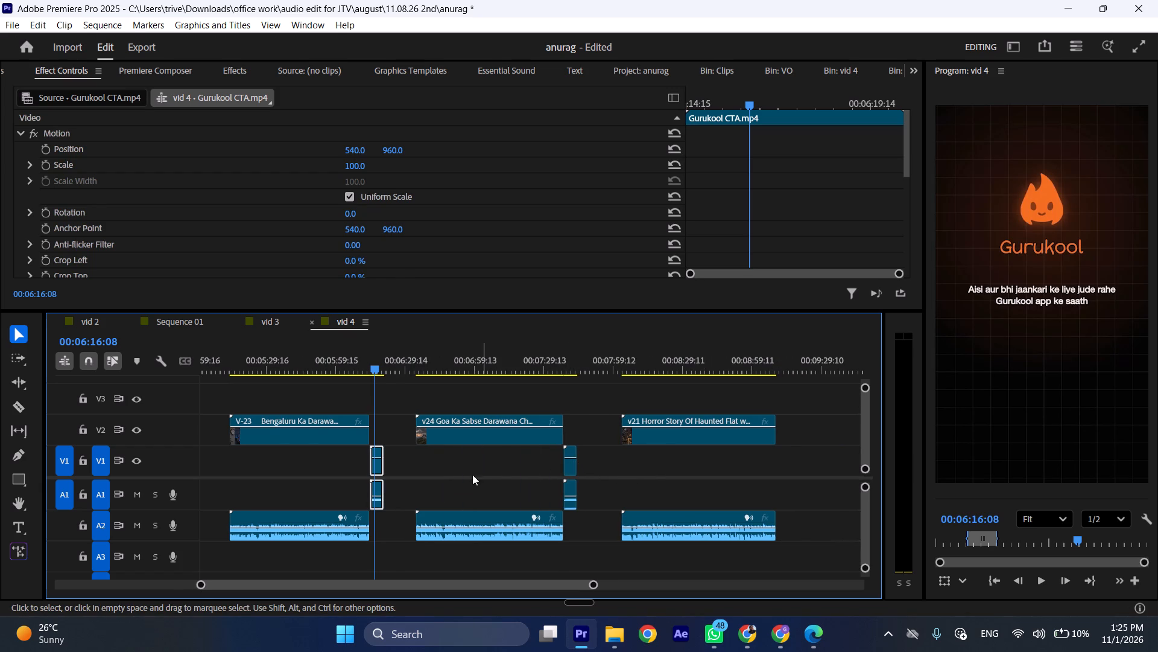
{"action": "left_click_drag", "start_coordinate": [380, 470], "coordinate": [777, 490], "text": "alt"}
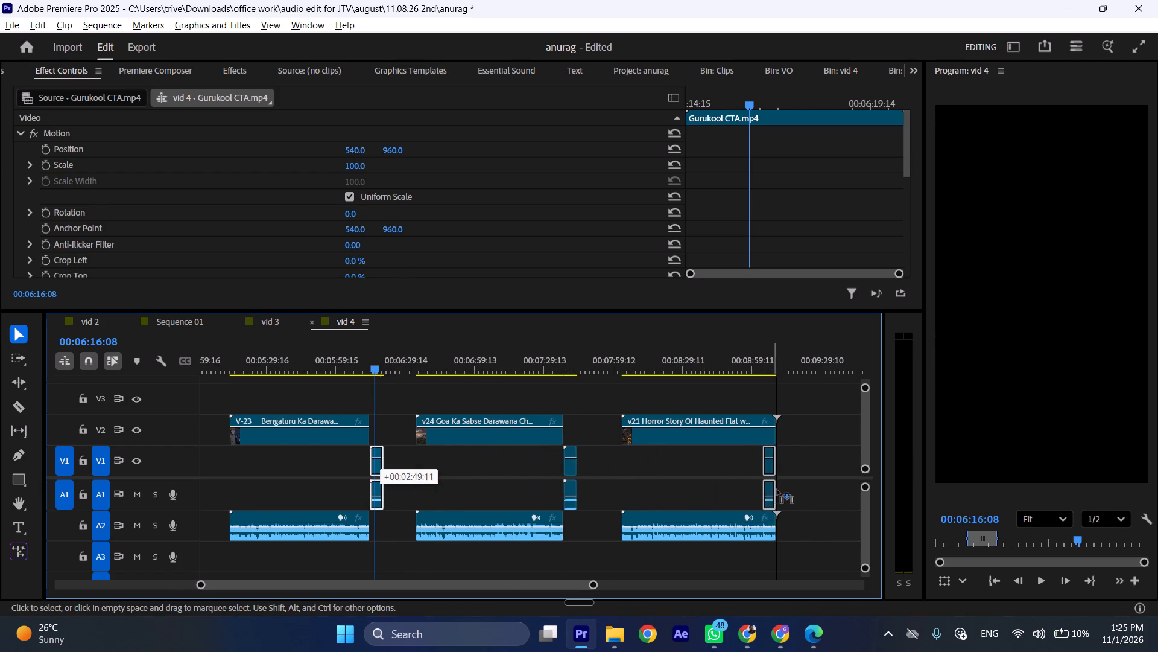
{"action": "left_click_drag", "start_coordinate": [777, 490], "coordinate": [783, 490], "text": "alt"}
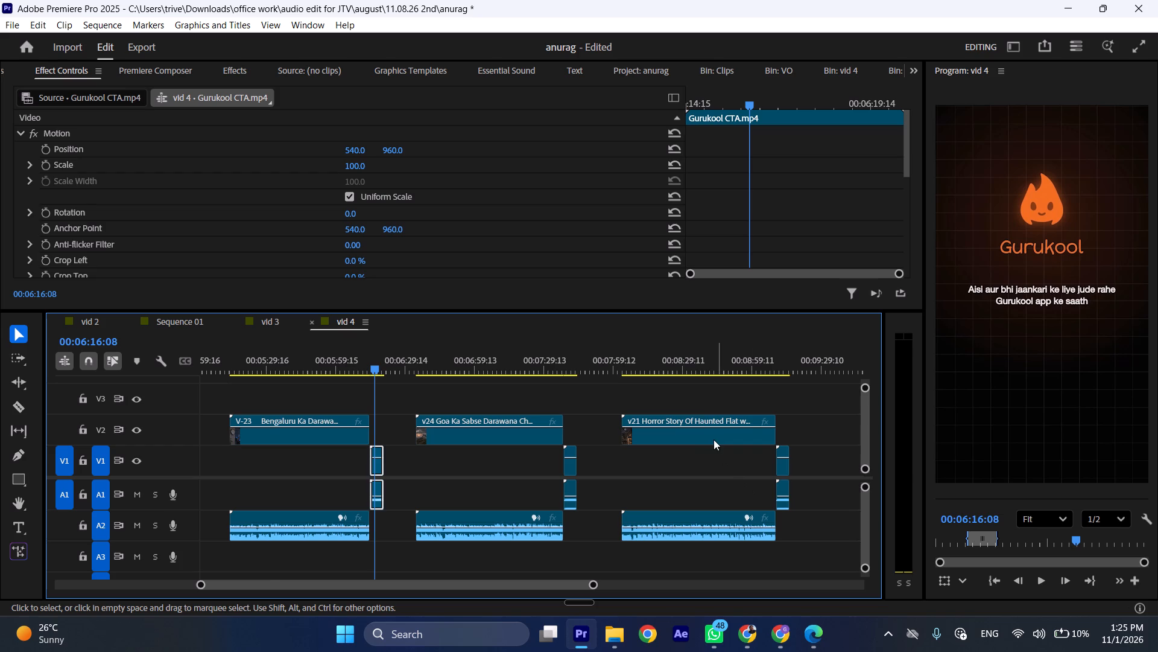
Move the v21, v24 and V-23 clips straight down to tracks V1 and A1 without shifting their timing, and check the joins with the CTA clips.
{"action": "left_click_drag", "start_coordinate": [683, 437], "coordinate": [683, 447]}
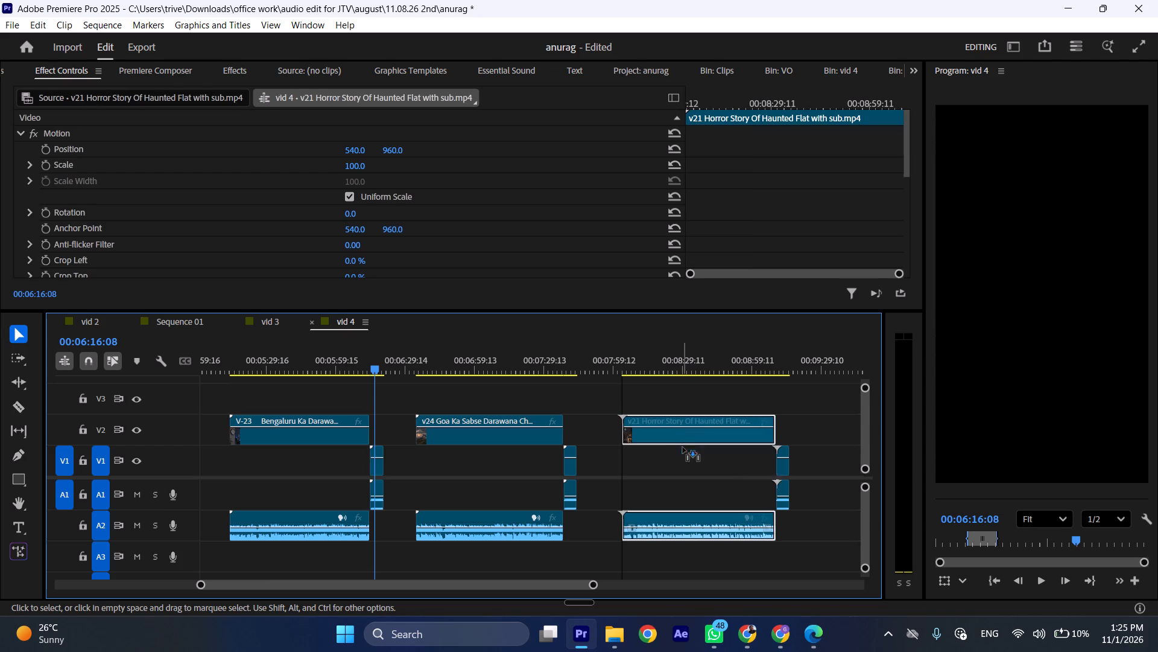
{"action": "left_click_drag", "start_coordinate": [683, 447], "coordinate": [685, 460]}
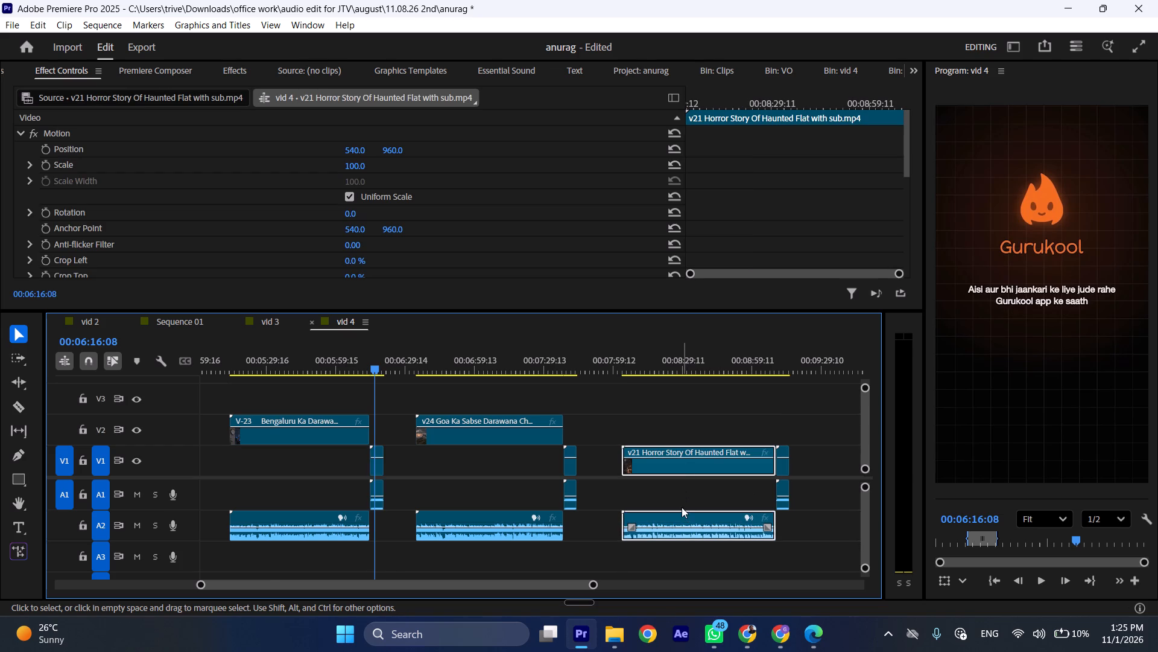
{"action": "left_click_drag", "start_coordinate": [683, 514], "coordinate": [683, 502]}
{"action": "left_click_drag", "start_coordinate": [519, 443], "coordinate": [521, 459]}
{"action": "left_click_drag", "start_coordinate": [516, 511], "coordinate": [516, 499]}
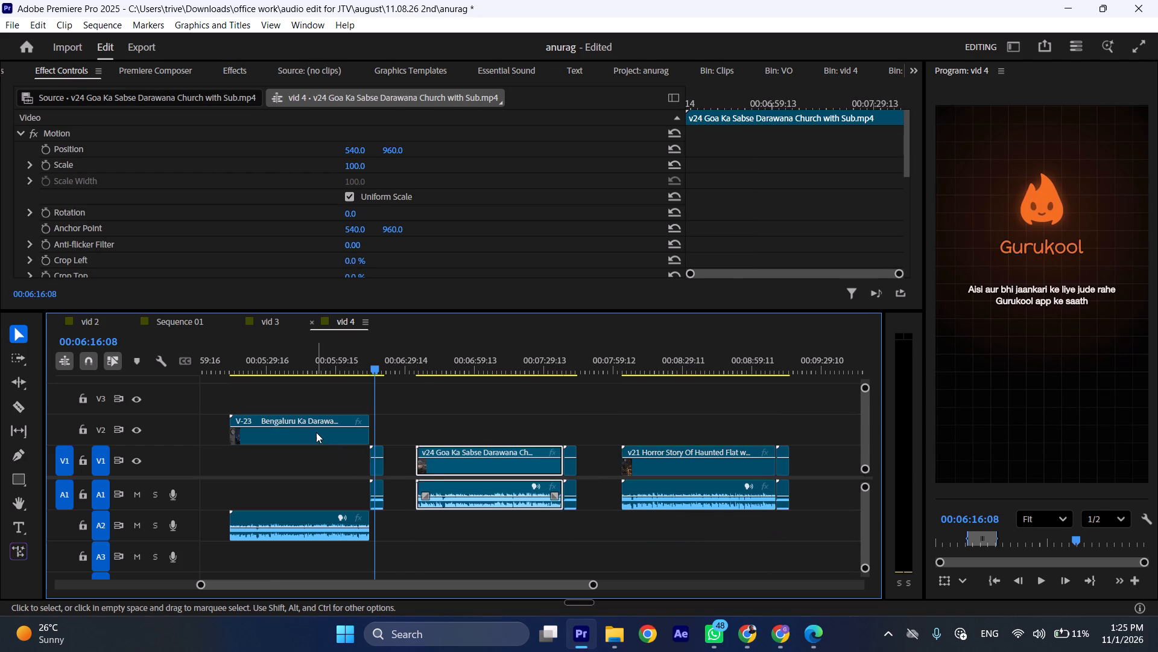
{"action": "left_click_drag", "start_coordinate": [312, 441], "coordinate": [315, 464]}
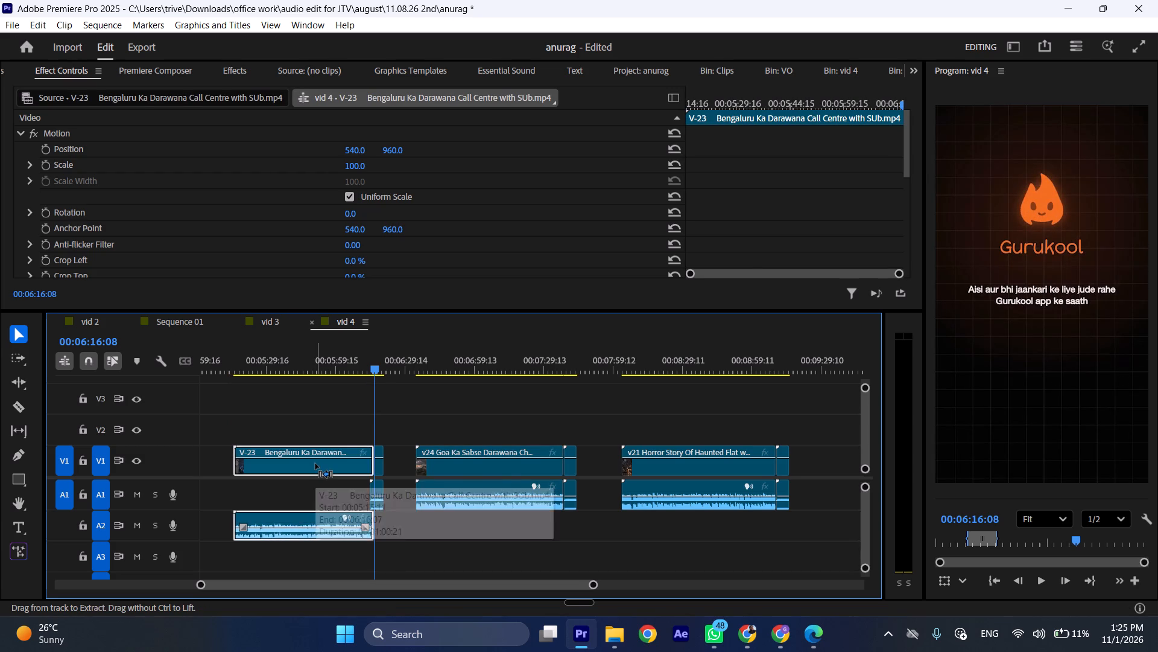
{"action": "key", "text": "ctrl+z"}
{"action": "left_click_drag", "start_coordinate": [315, 443], "coordinate": [315, 451]}
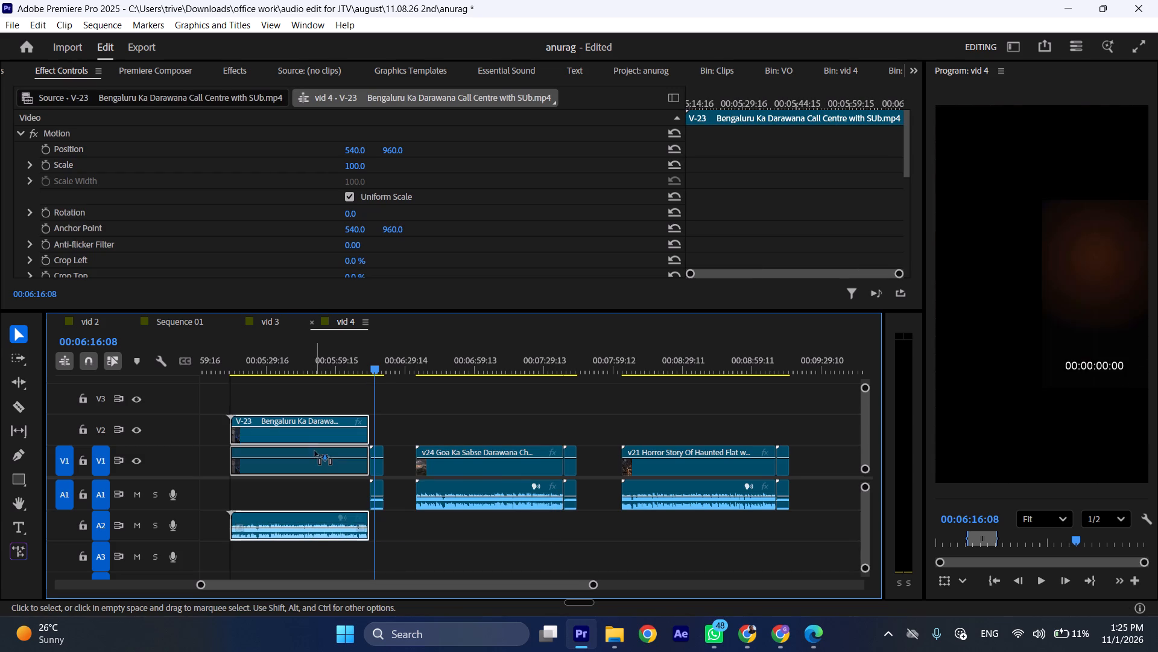
{"action": "left_click_drag", "start_coordinate": [315, 451], "coordinate": [315, 454]}
{"action": "left_click_drag", "start_coordinate": [309, 513], "coordinate": [310, 507]}
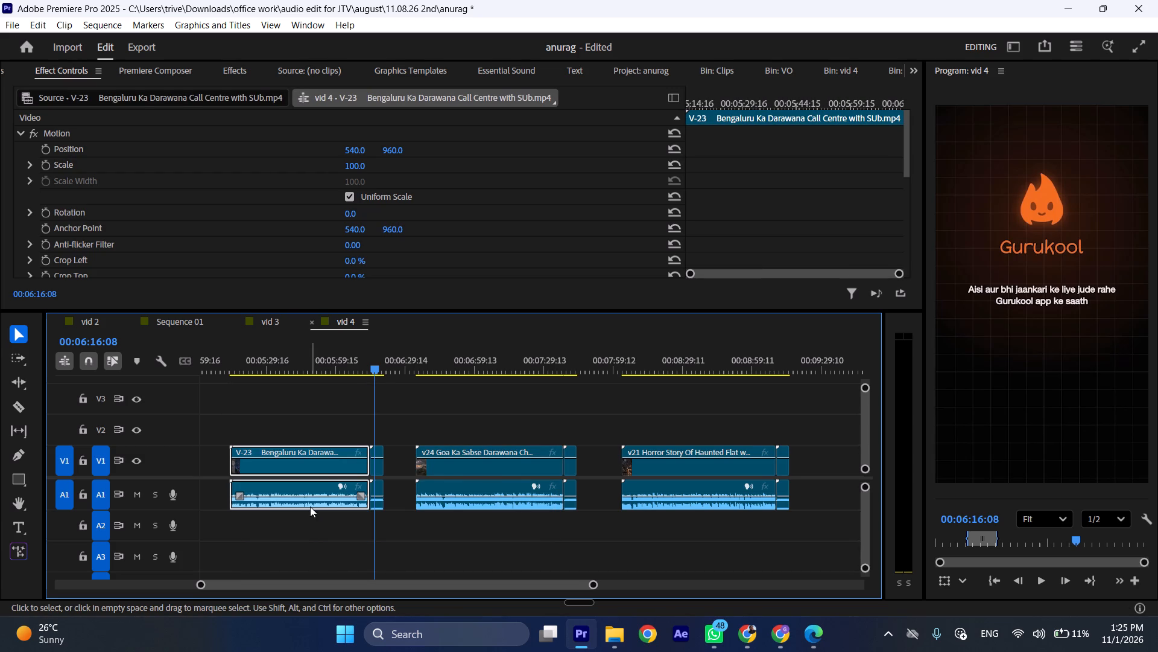
{"action": "left_click_drag", "start_coordinate": [370, 370], "coordinate": [365, 367]}
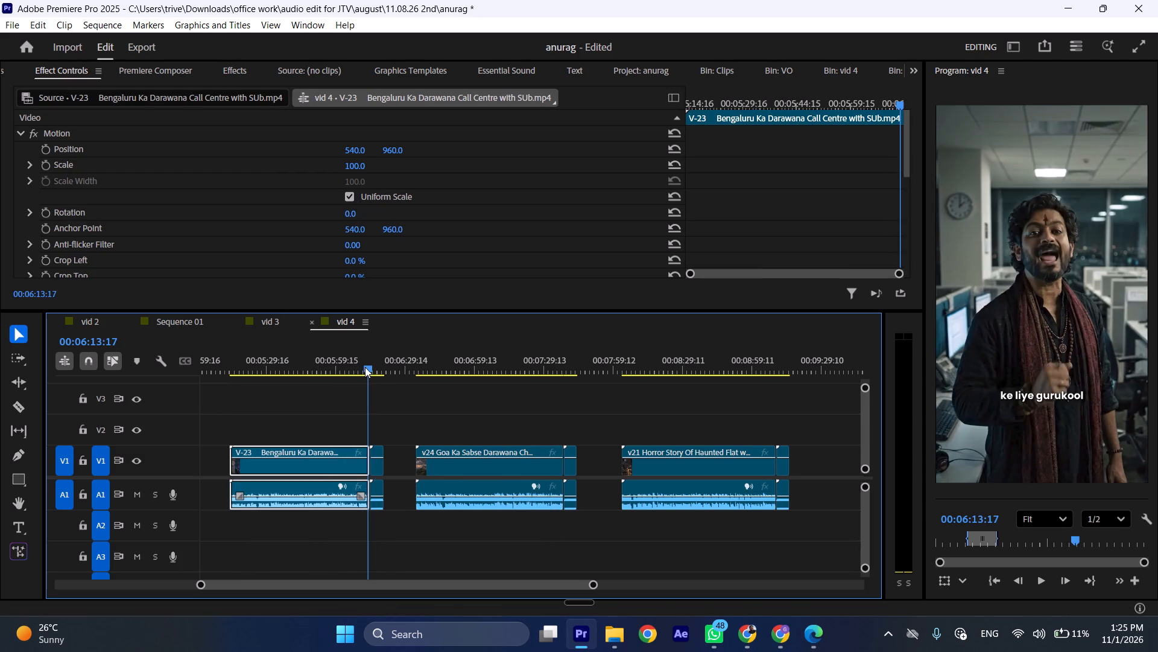
{"action": "left_click_drag", "start_coordinate": [365, 367], "coordinate": [560, 389]}
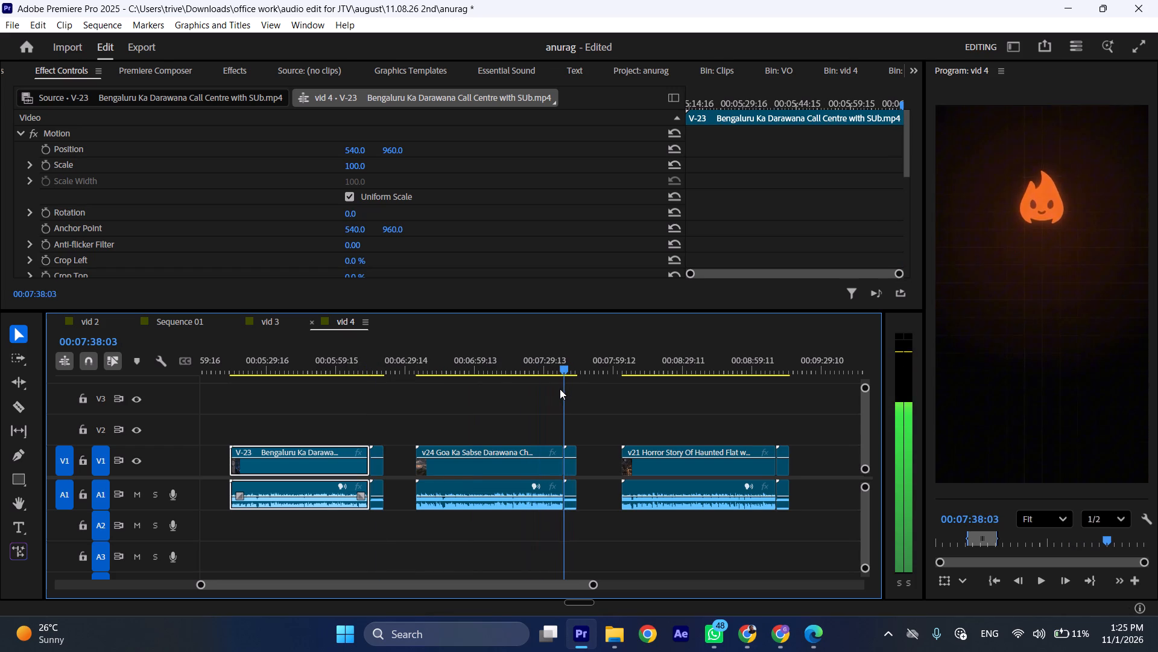
{"action": "left_click_drag", "start_coordinate": [560, 389], "coordinate": [776, 401]}
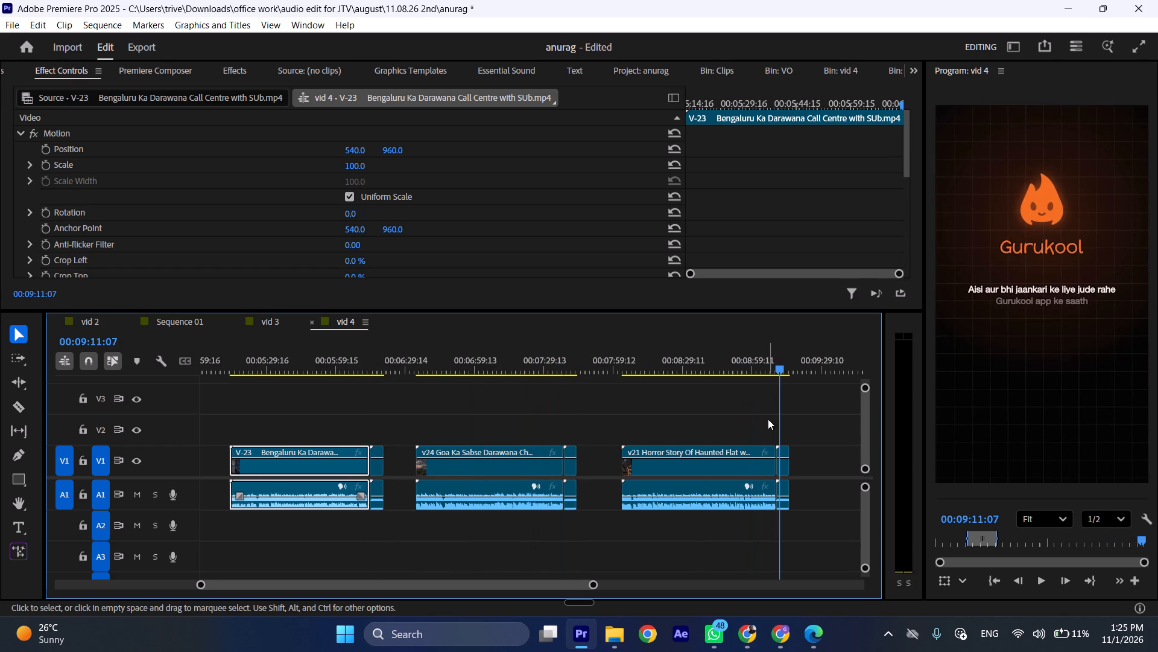
Mark V-23 with its CTA as the range and export it to Downloads\anu as "V-23 Bengaluru Ka Darawana Call Centre with SUb".
{"action": "scroll", "coordinate": [745, 429], "scroll_direction": "up", "scroll_amount": 2}
{"action": "left_click_drag", "start_coordinate": [344, 383], "coordinate": [430, 522]}
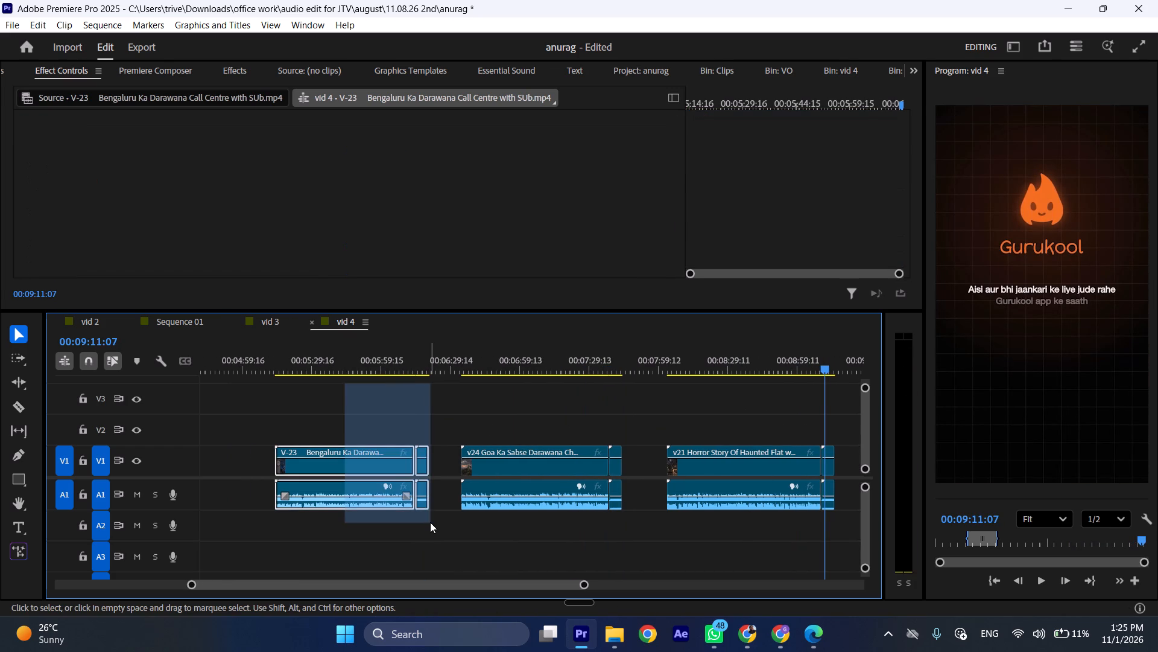
{"action": "key", "text": "slash"}
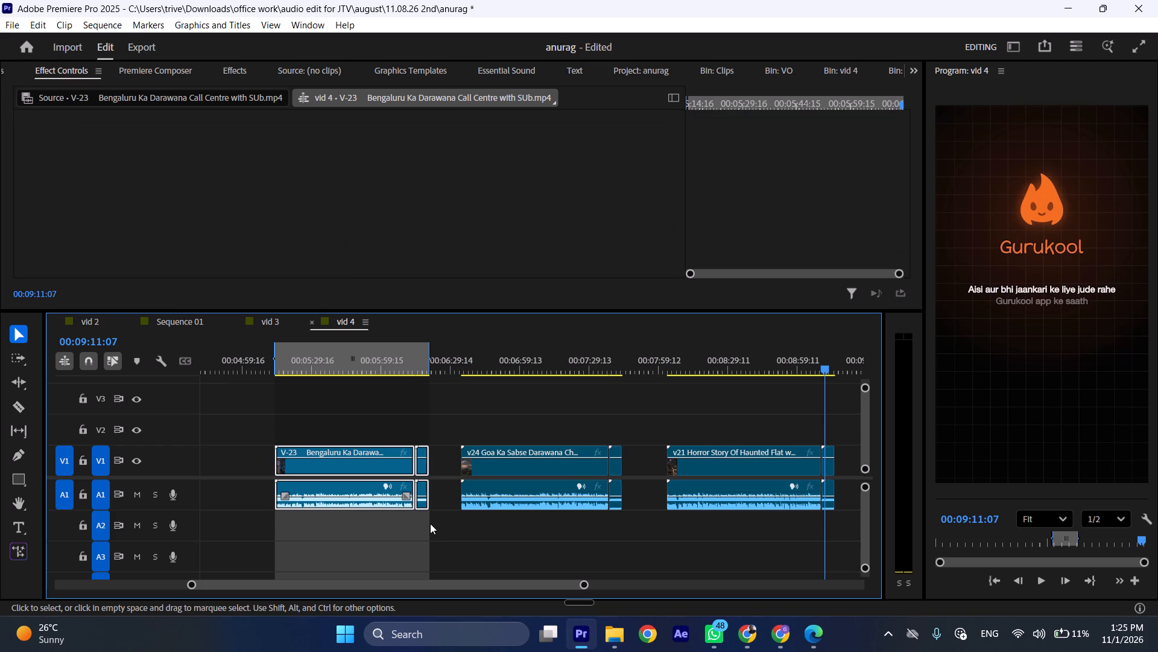
{"action": "key", "text": "ctrl+m"}
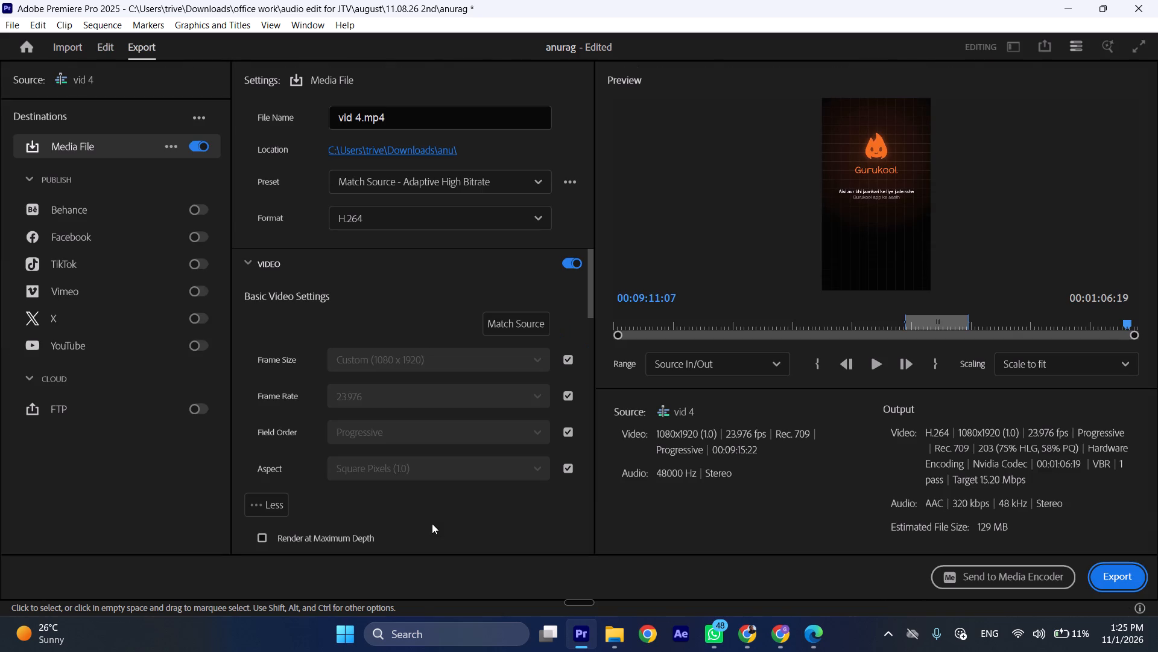
{"action": "left_click", "coordinate": [426, 155]}
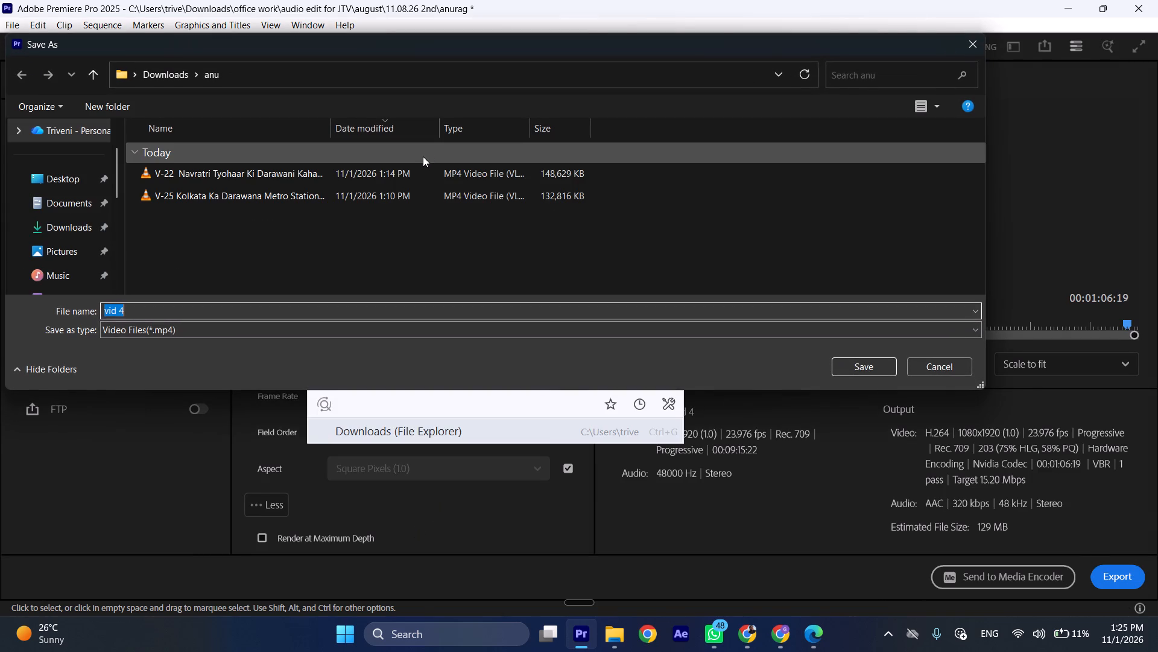
{"action": "left_click", "coordinate": [75, 220]}
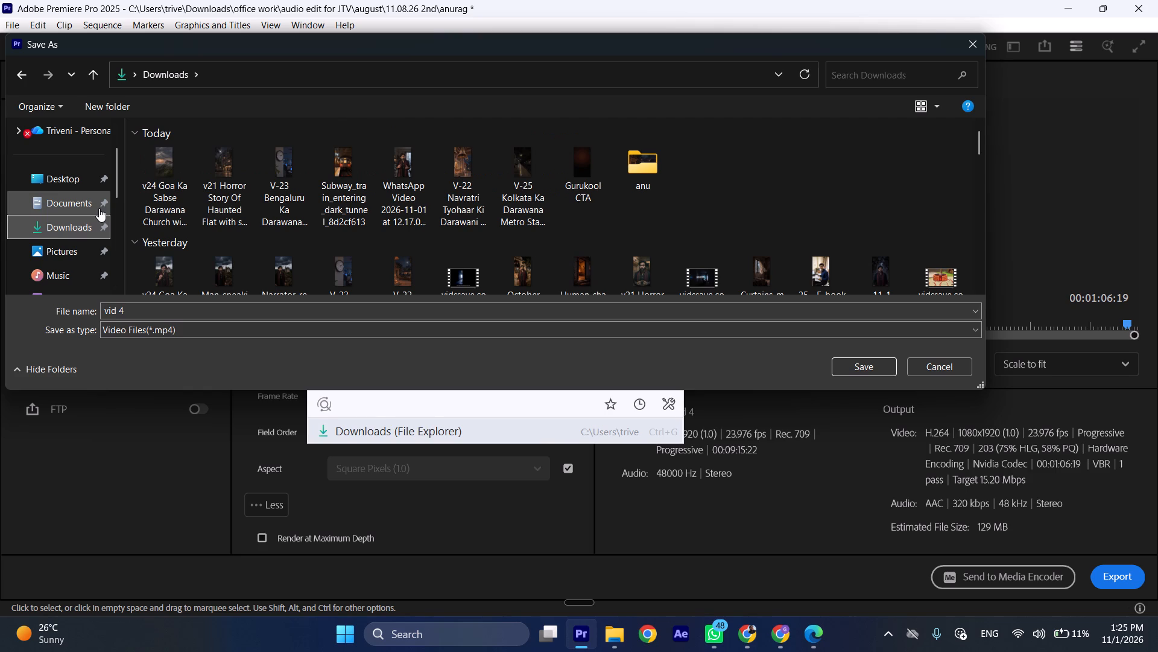
{"action": "left_click", "coordinate": [284, 185]}
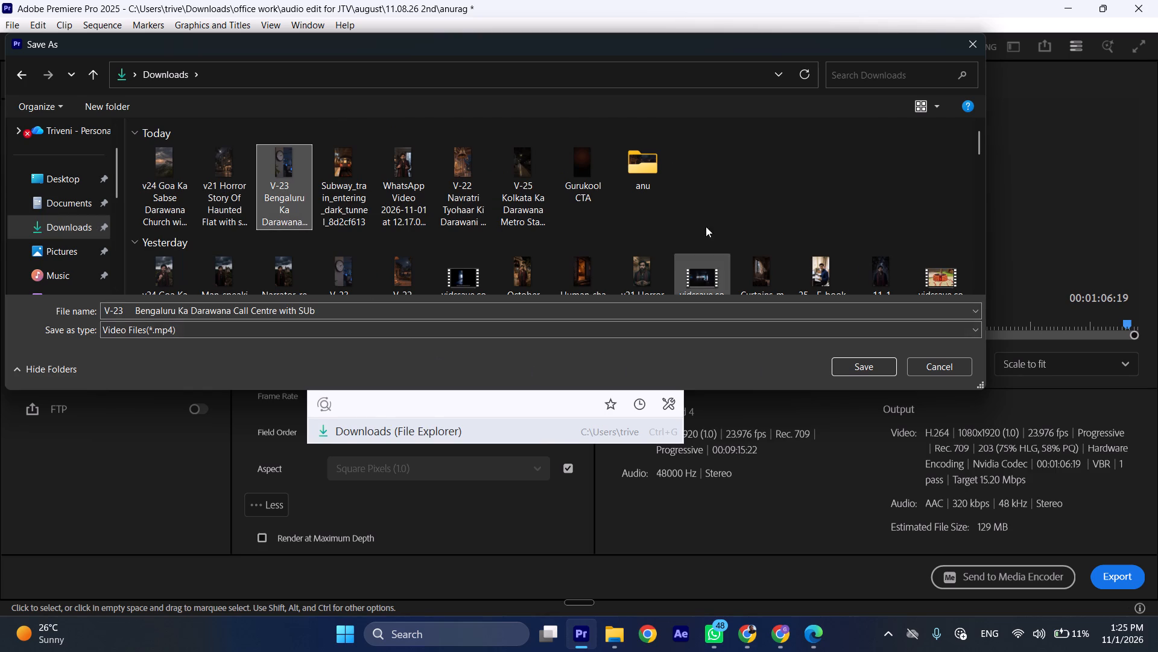
{"action": "double_click", "coordinate": [653, 167]}
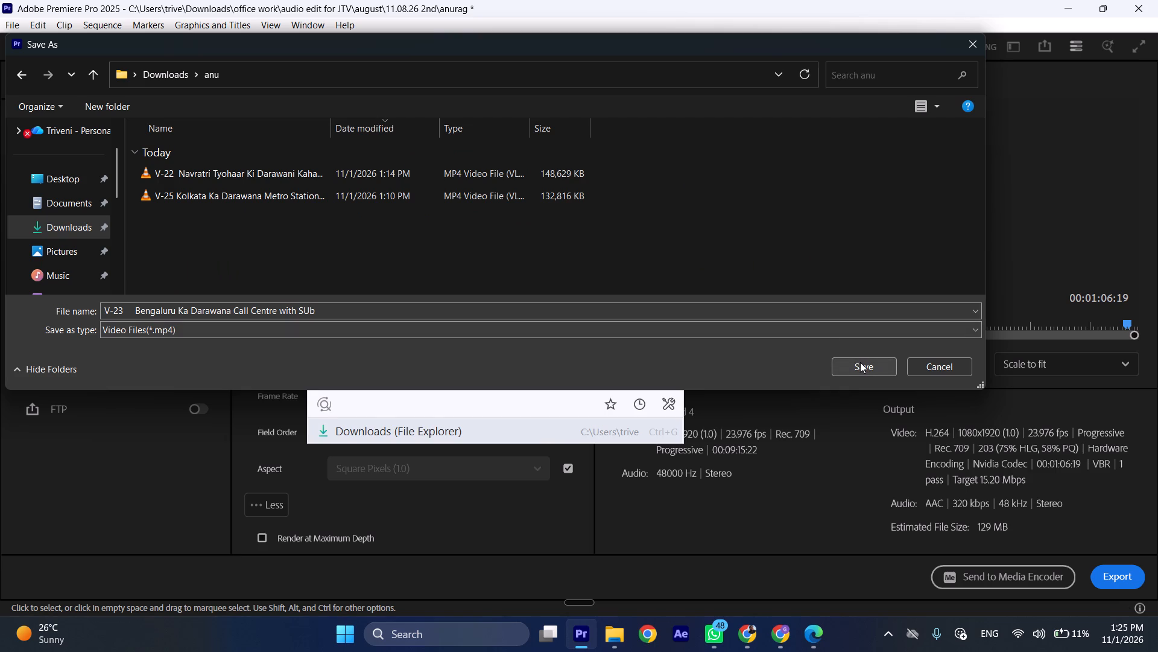
{"action": "left_click", "coordinate": [860, 362]}
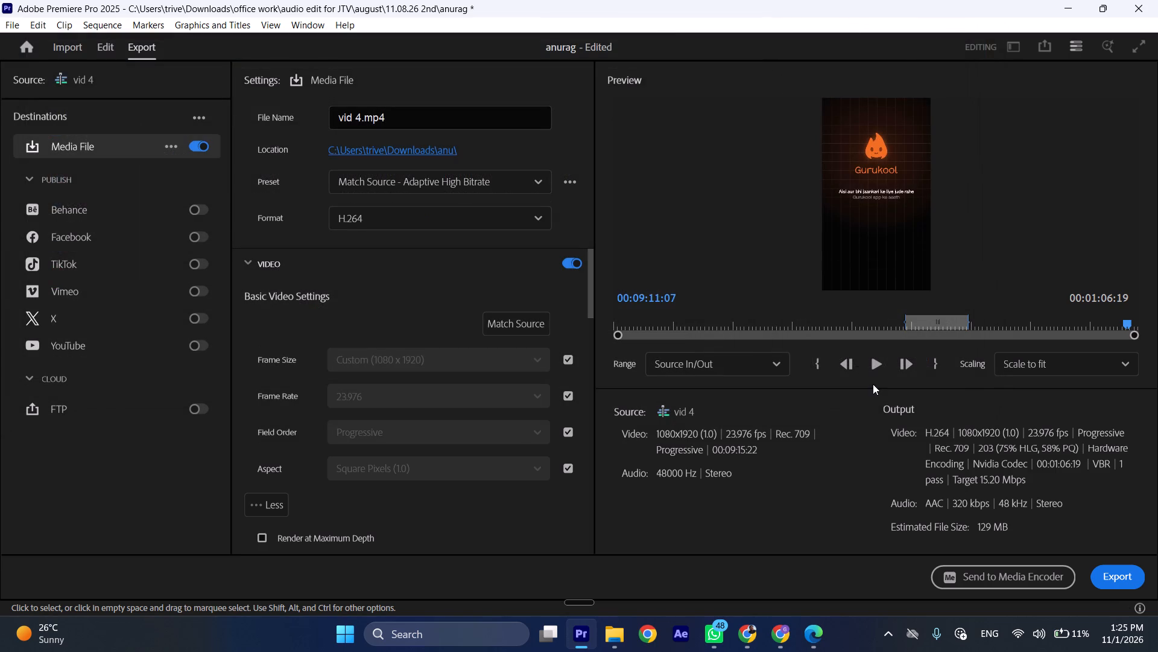
{"action": "left_click", "coordinate": [1123, 570]}
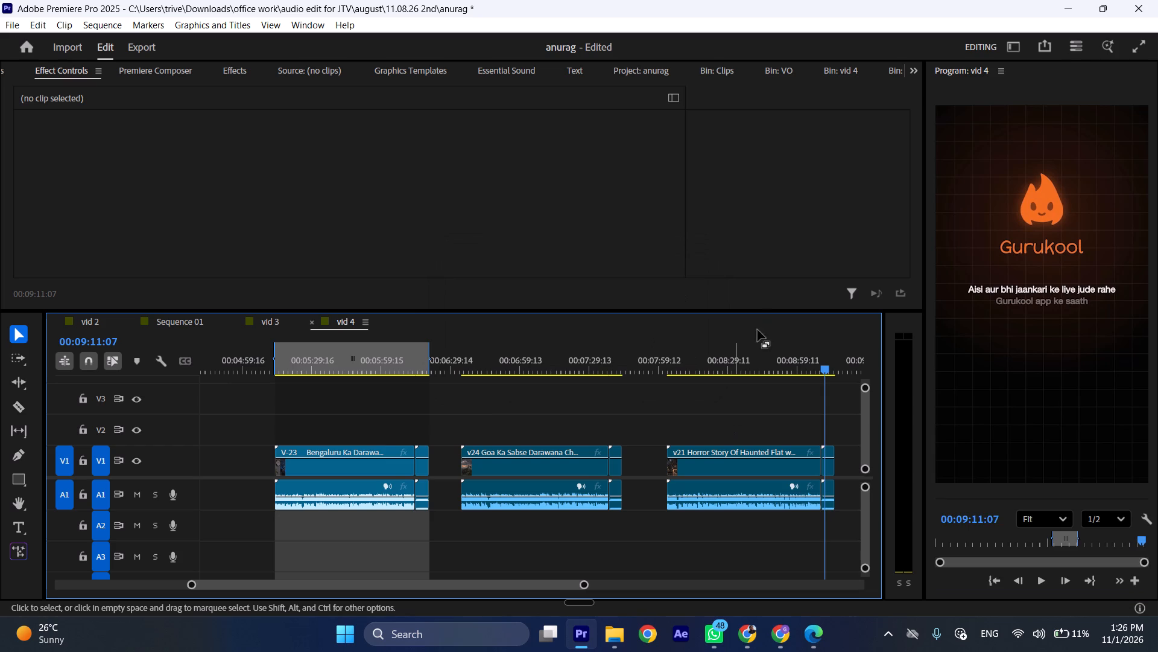
Mark v24 with its CTA as the range and export it to Downloads\anu as "v24 Goa Ka Sabse Darawana Church with Sub".
{"action": "left_click_drag", "start_coordinate": [576, 413], "coordinate": [642, 520]}
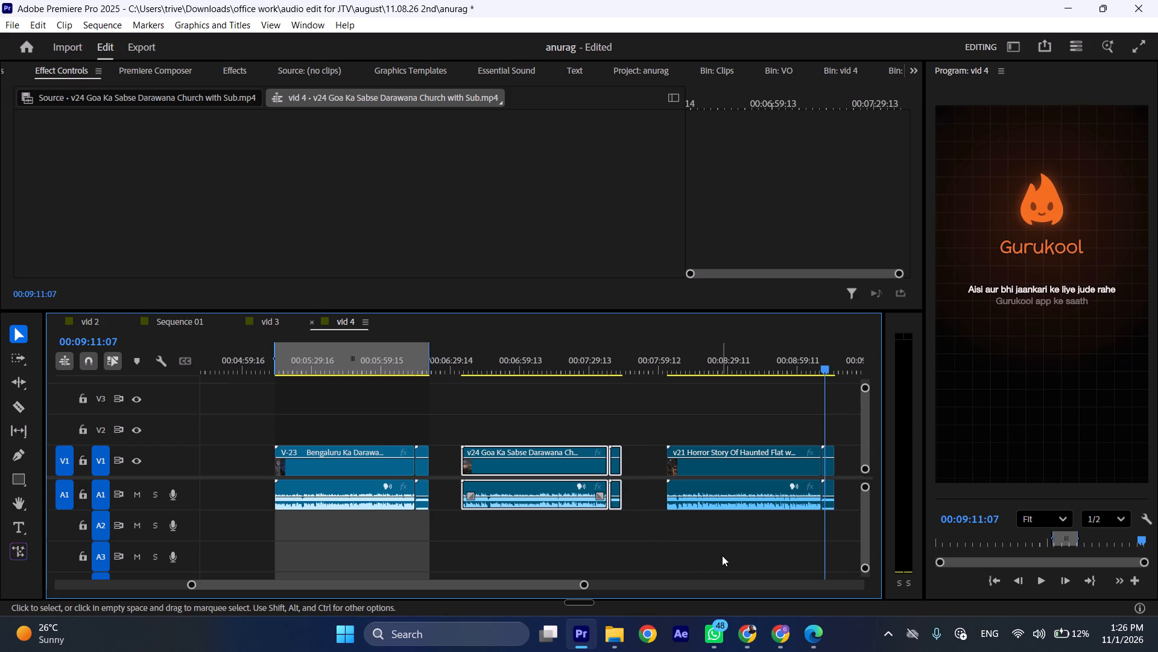
{"action": "key", "text": "slash"}
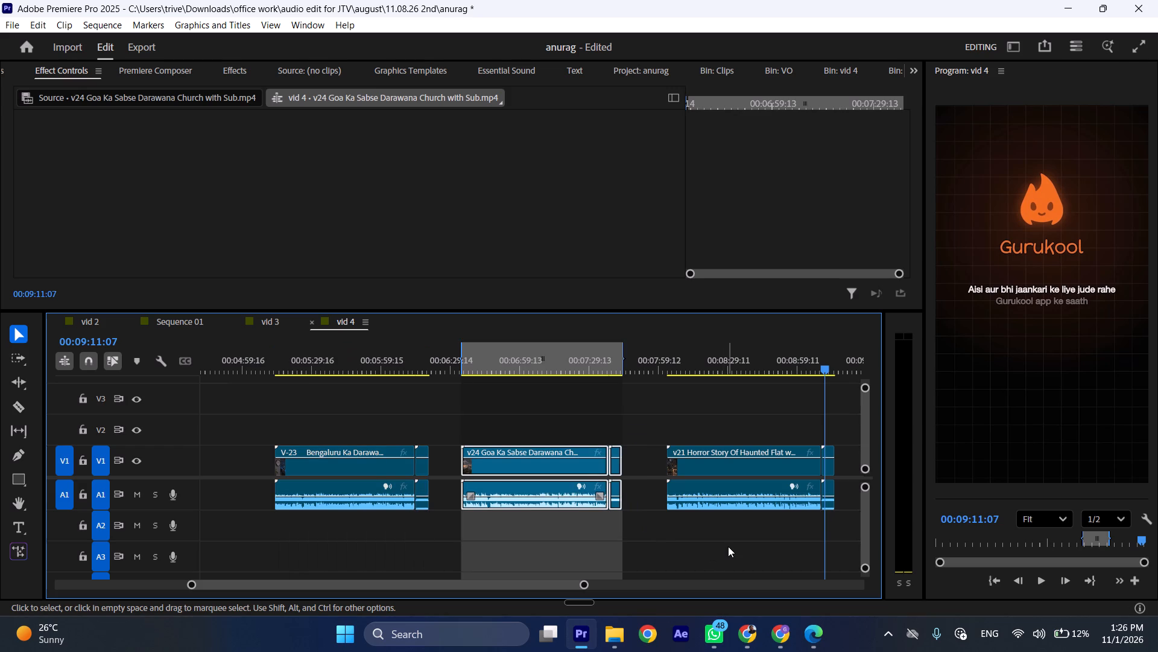
{"action": "key", "text": "ctrl+m"}
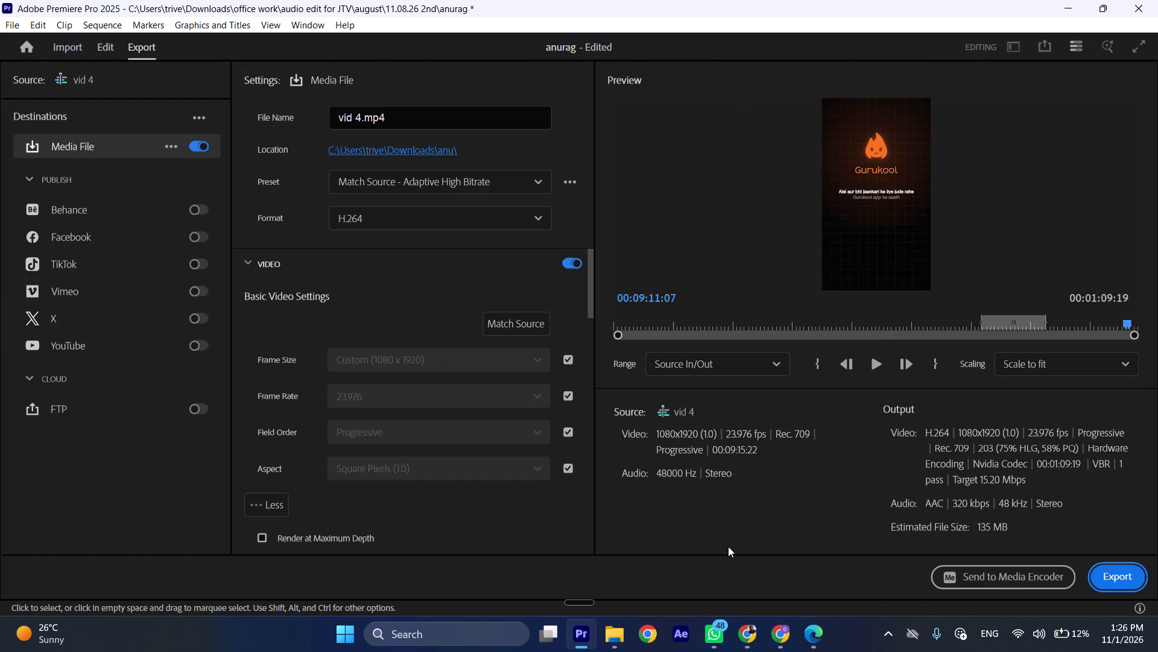
{"action": "left_click", "coordinate": [358, 151]}
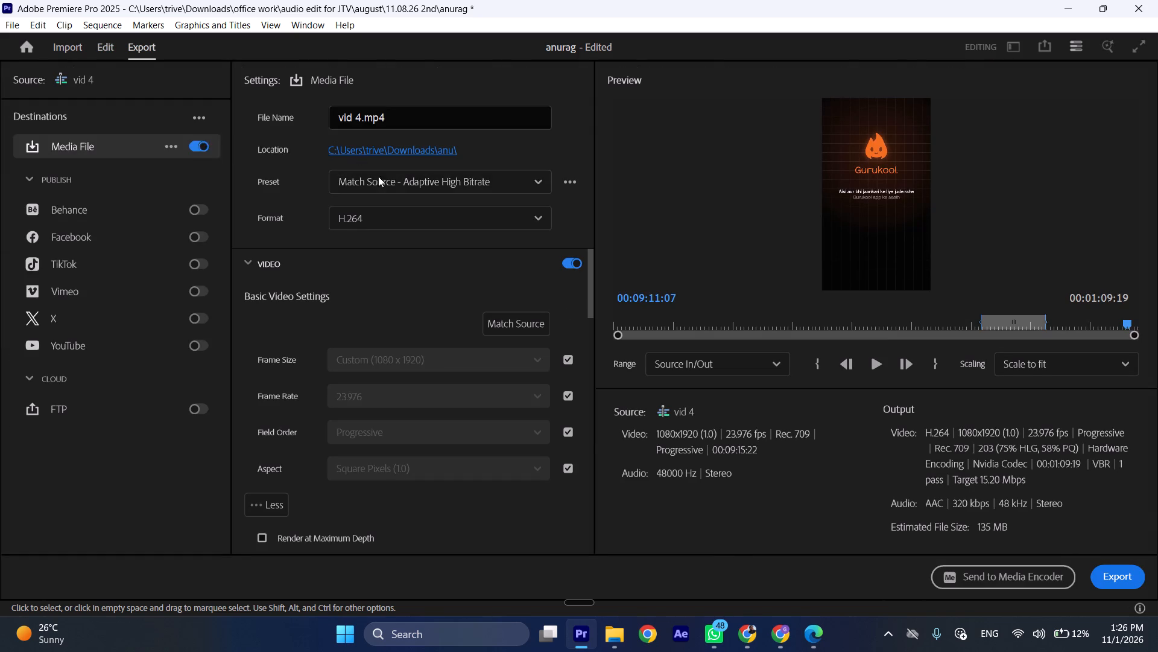
{"action": "left_click", "coordinate": [71, 228]}
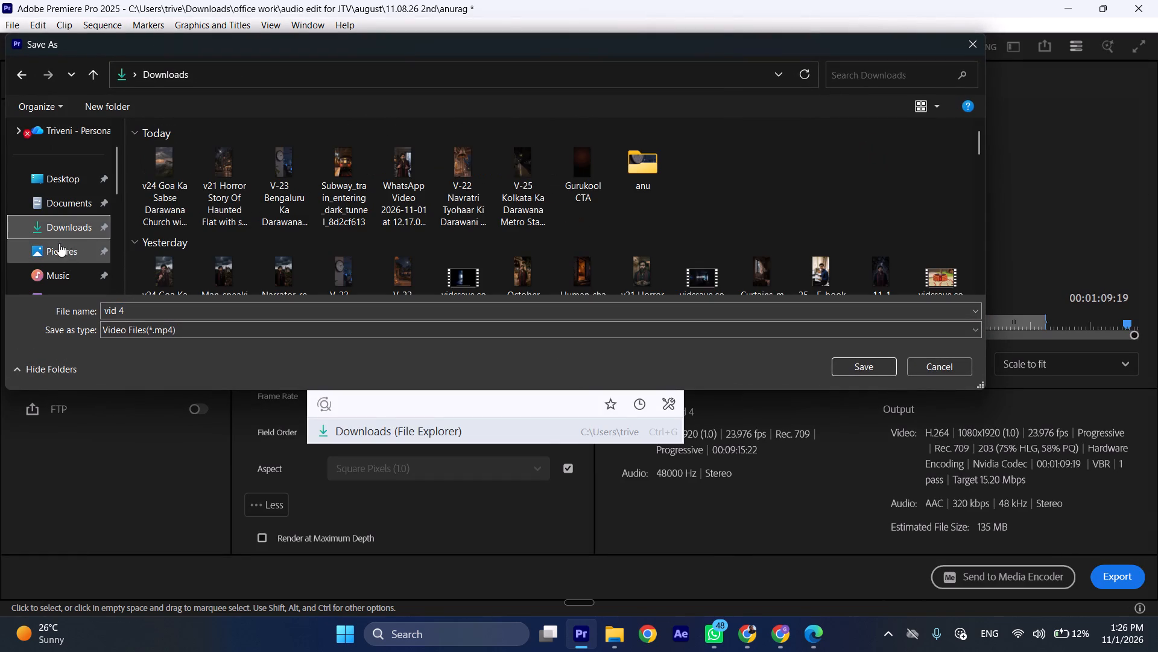
{"action": "left_click", "coordinate": [167, 176]}
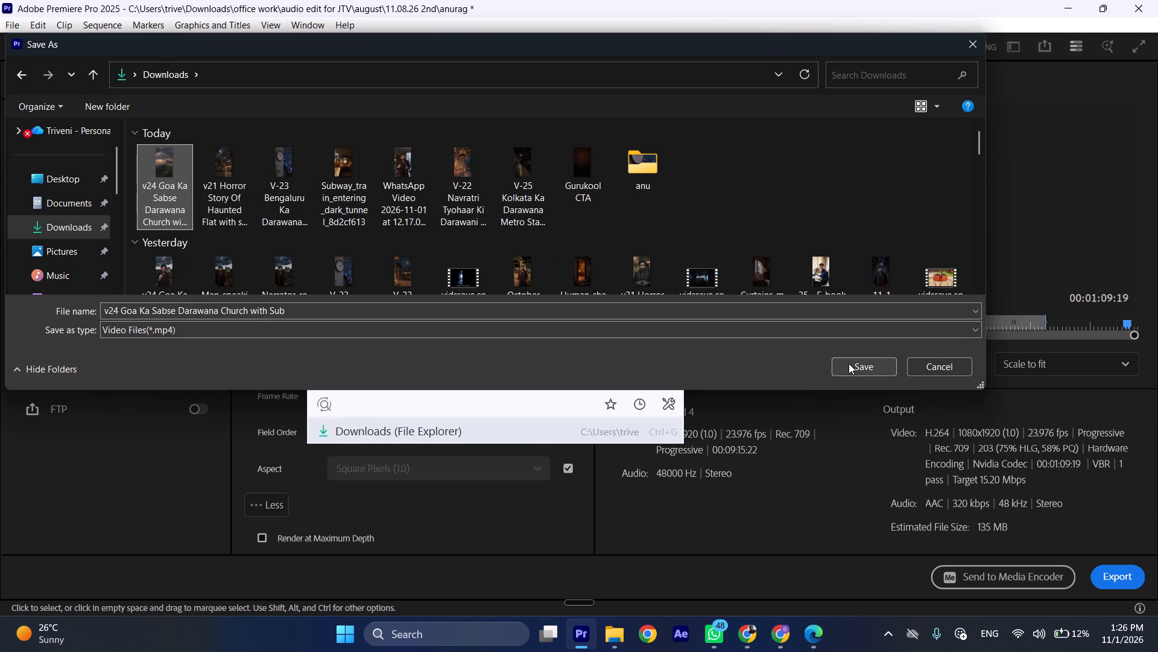
{"action": "double_click", "coordinate": [653, 175]}
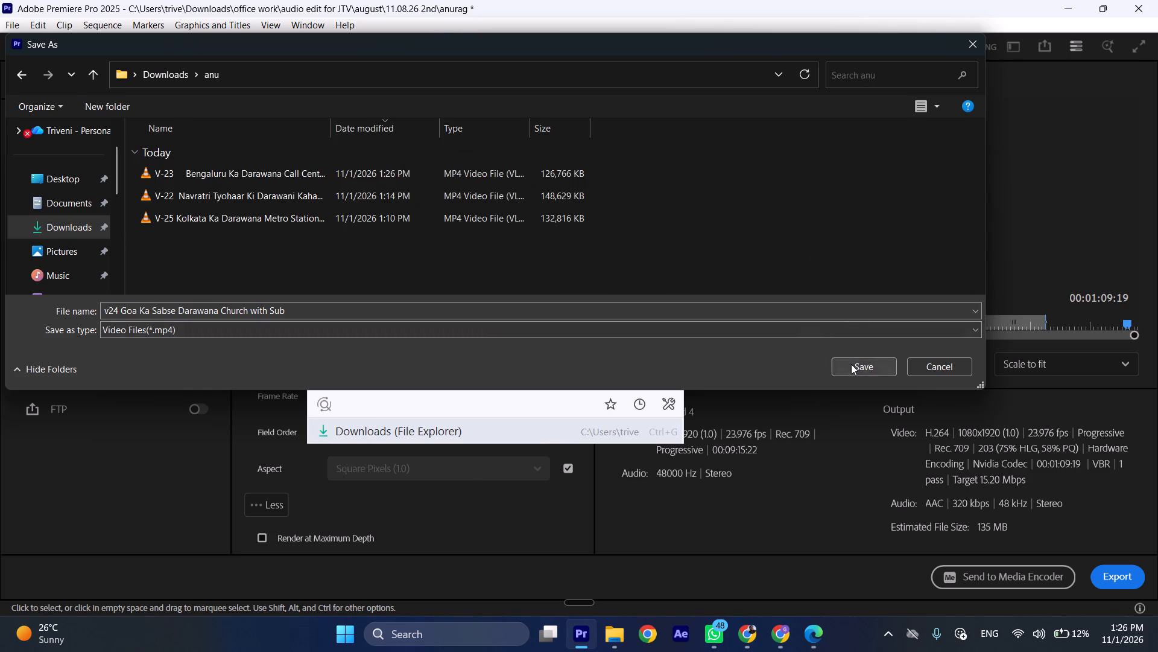
{"action": "left_click", "coordinate": [851, 364]}
{"action": "left_click", "coordinate": [1109, 566]}
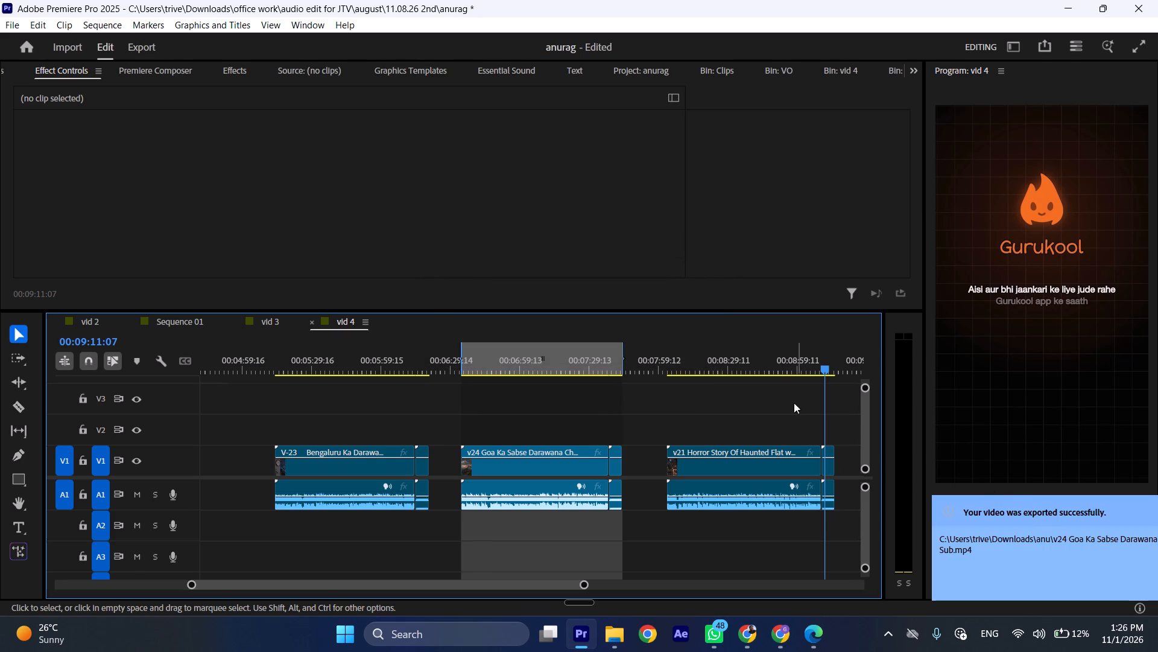
Mark v21 with its CTA as the range and export it to Downloads\anu as "v21 Horror Story Of Haunted Flat with sub".
{"action": "left_click_drag", "start_coordinate": [782, 397], "coordinate": [840, 491]}
{"action": "key", "text": "slash"}
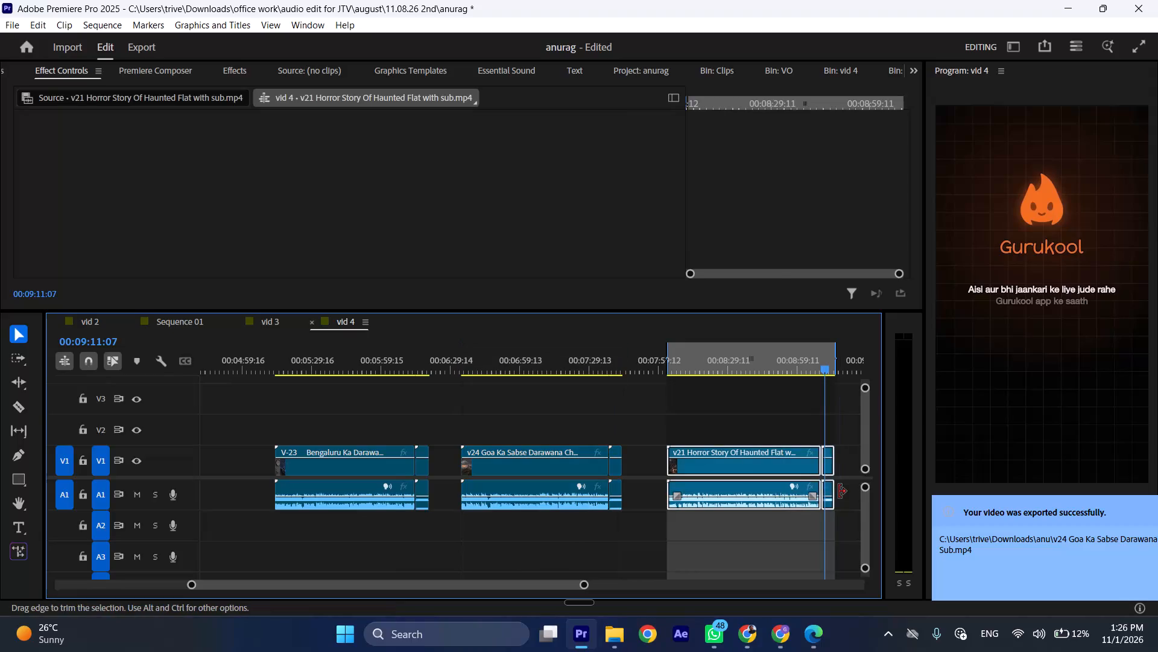
{"action": "key", "text": "ctrl+m"}
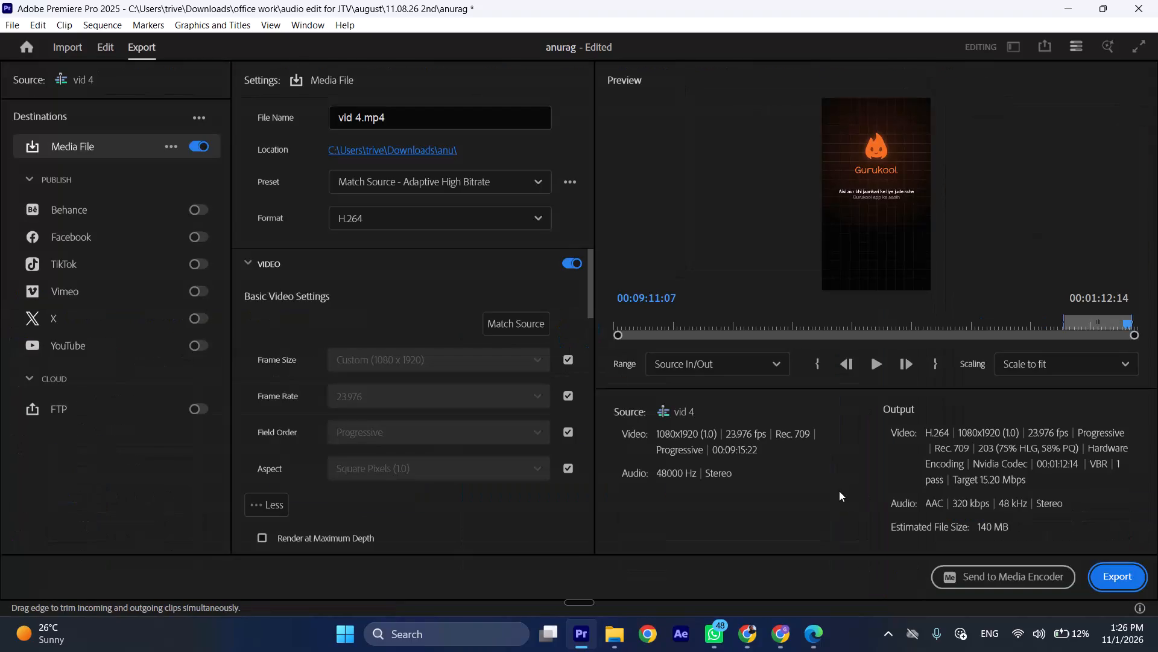
{"action": "left_click", "coordinate": [440, 153]}
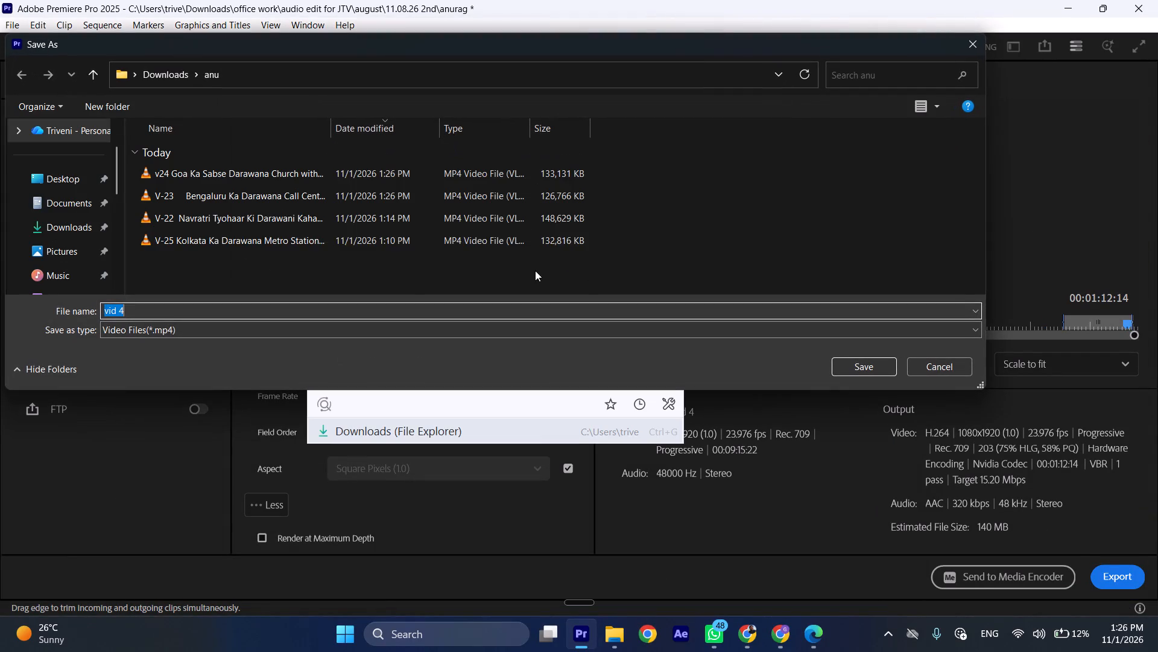
{"action": "left_click", "coordinate": [80, 225]}
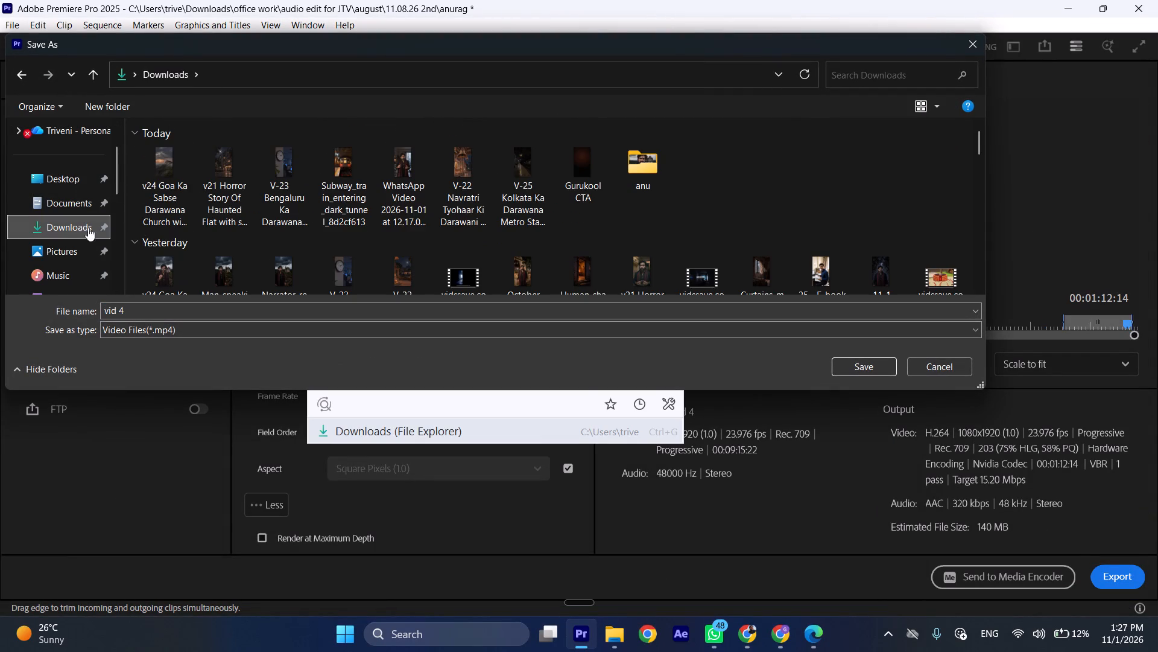
{"action": "left_click", "coordinate": [221, 187]}
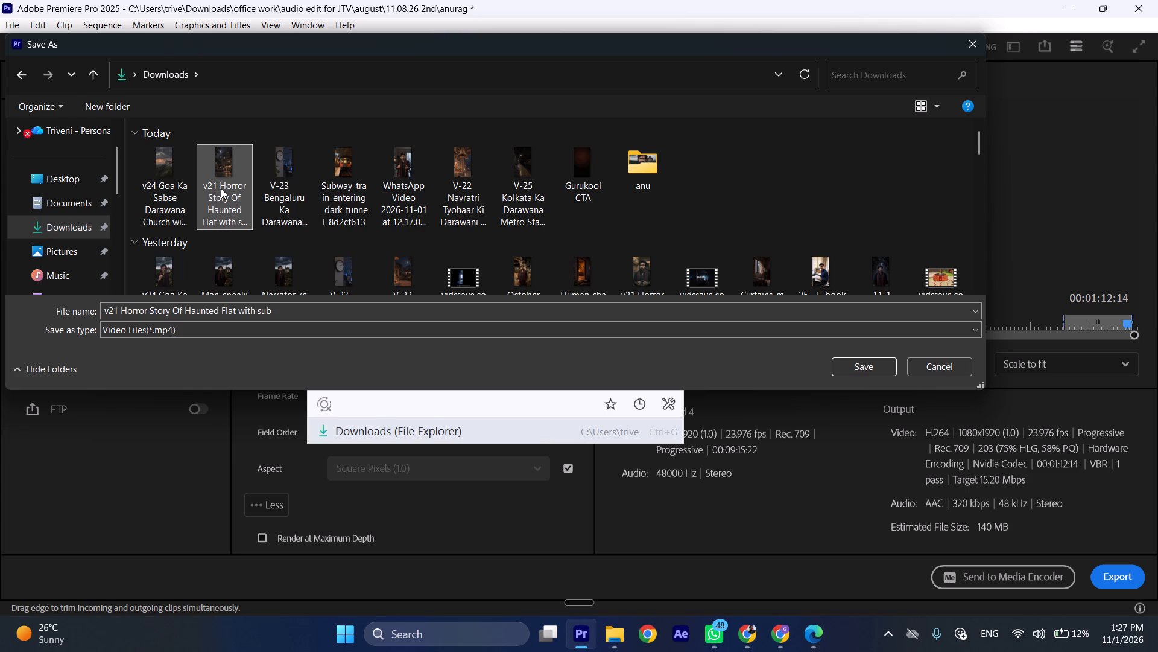
{"action": "double_click", "coordinate": [650, 160]}
{"action": "left_click", "coordinate": [875, 363]}
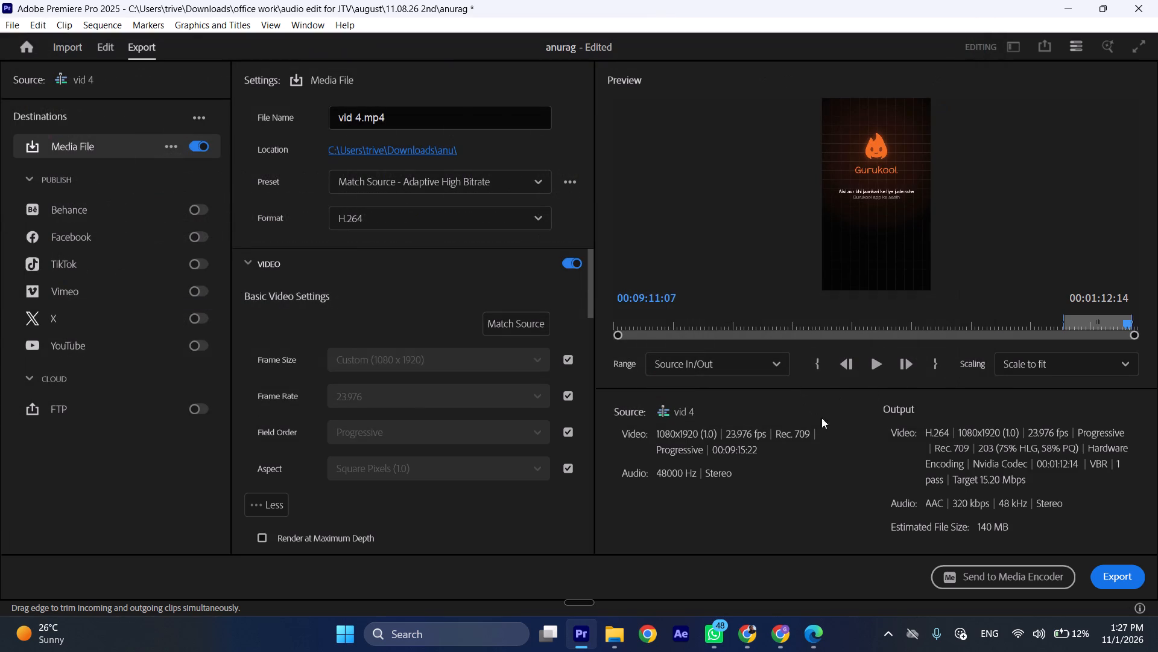
{"action": "left_click", "coordinate": [1110, 577]}
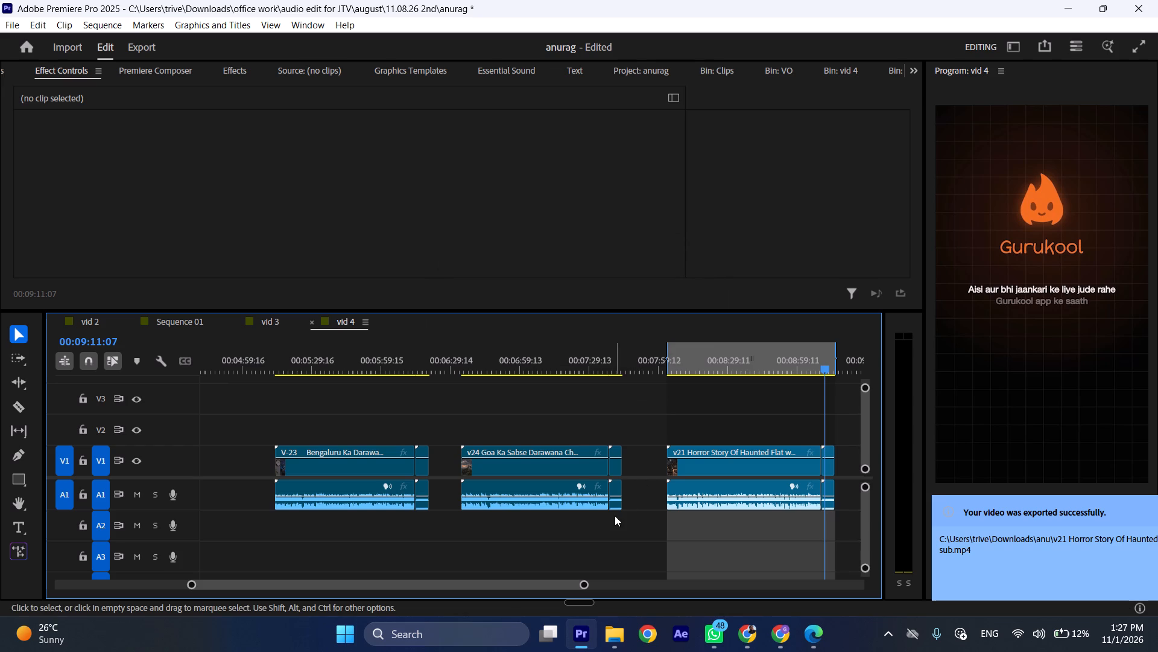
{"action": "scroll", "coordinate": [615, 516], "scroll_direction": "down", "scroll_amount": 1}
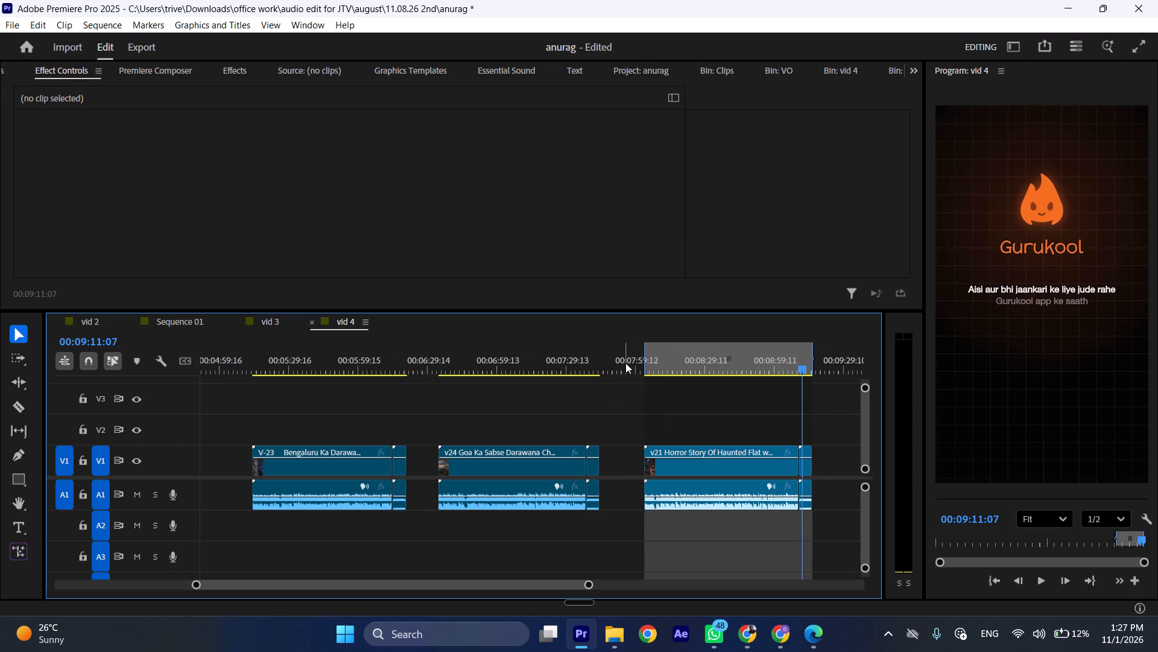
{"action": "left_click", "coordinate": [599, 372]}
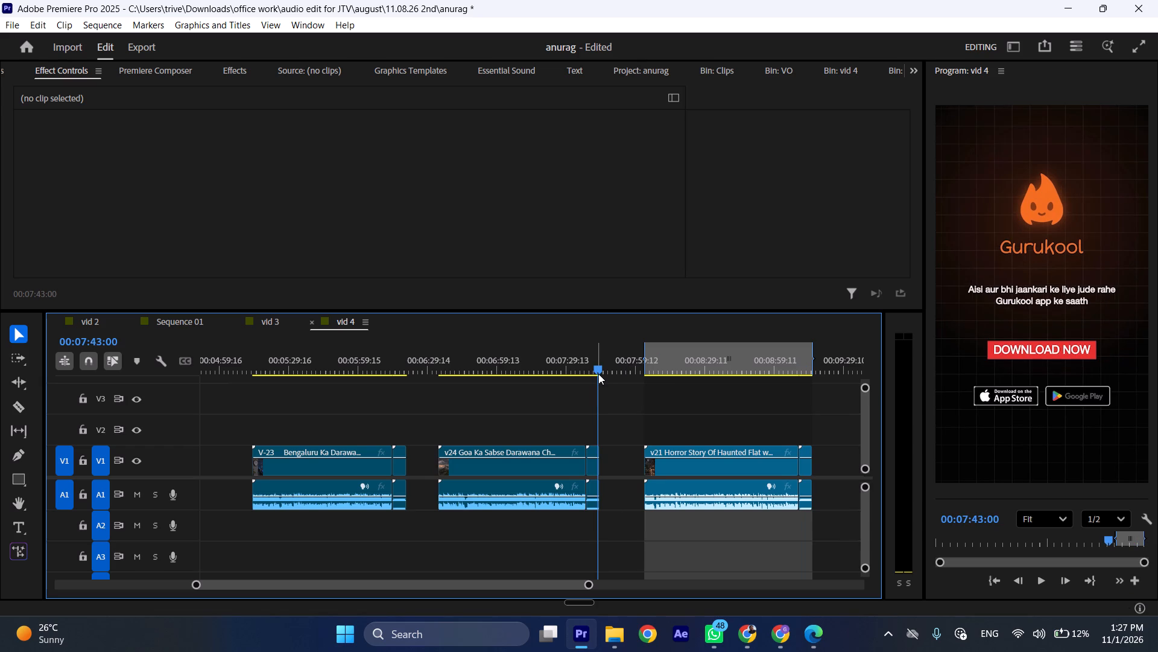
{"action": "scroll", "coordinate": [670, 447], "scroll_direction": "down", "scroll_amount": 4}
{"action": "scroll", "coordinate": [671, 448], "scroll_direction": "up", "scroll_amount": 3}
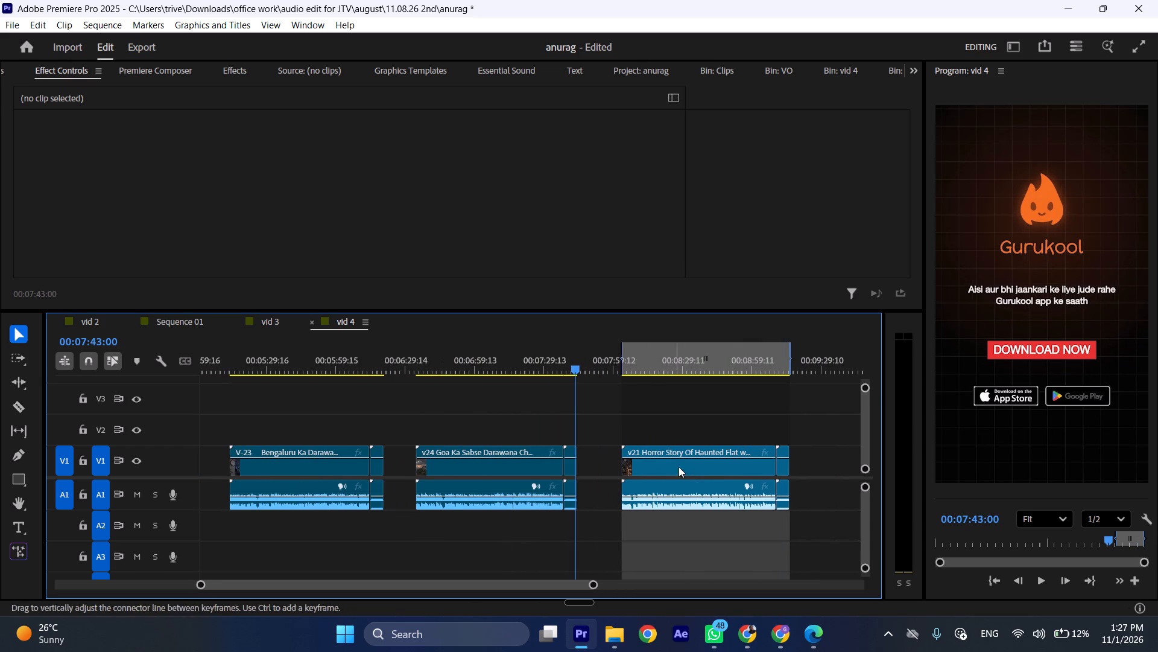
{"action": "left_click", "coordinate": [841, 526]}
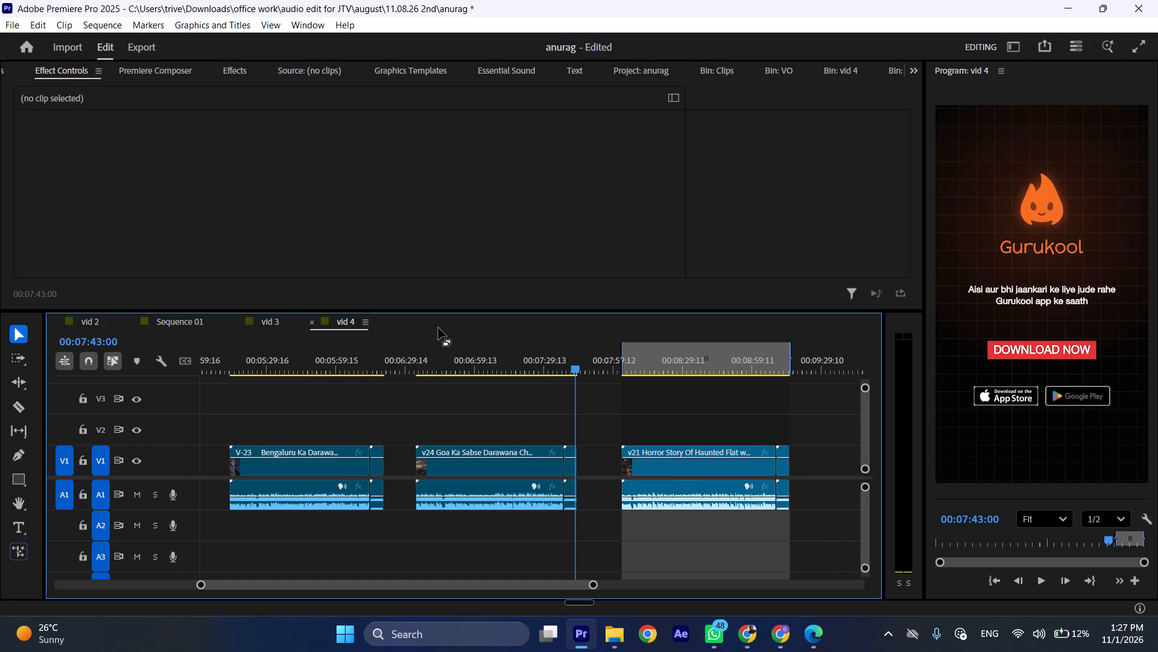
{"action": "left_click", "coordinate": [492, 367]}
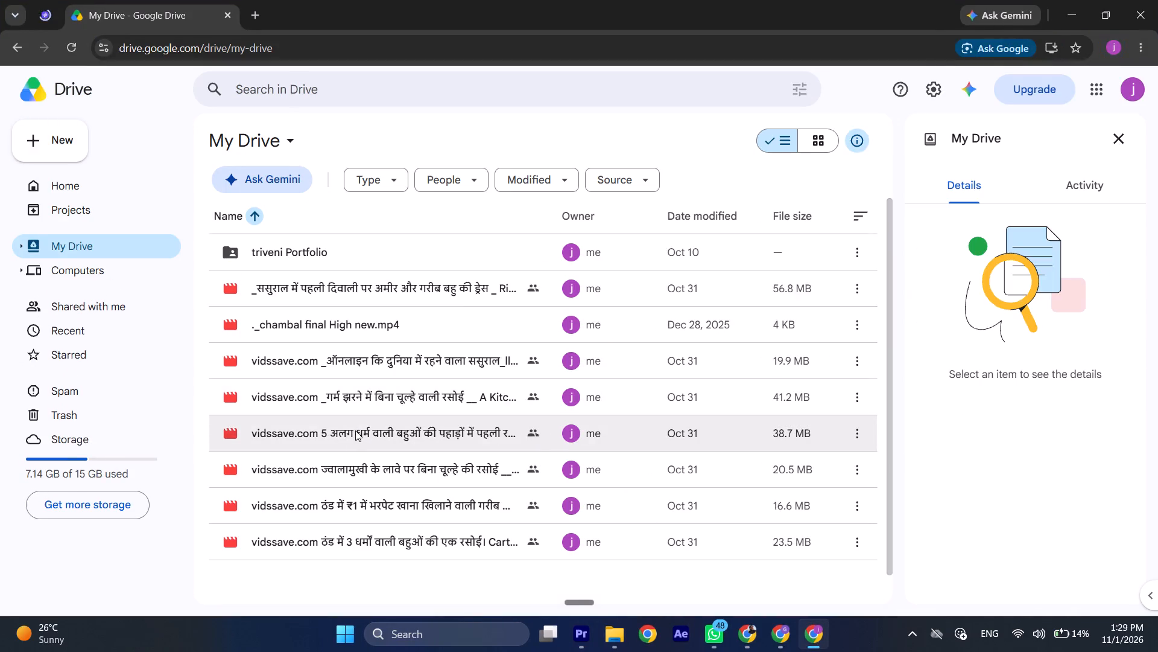
{"action": "left_click_drag", "start_coordinate": [332, 576], "coordinate": [334, 574]}
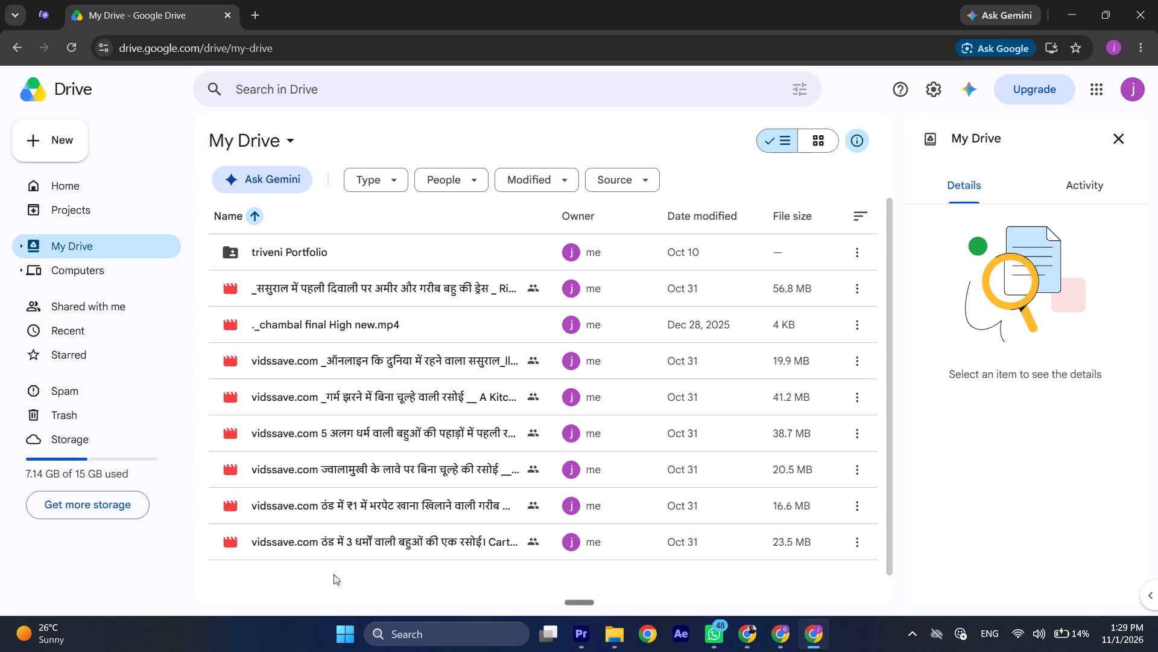
{"action": "left_click_drag", "start_coordinate": [334, 574], "coordinate": [365, 371]}
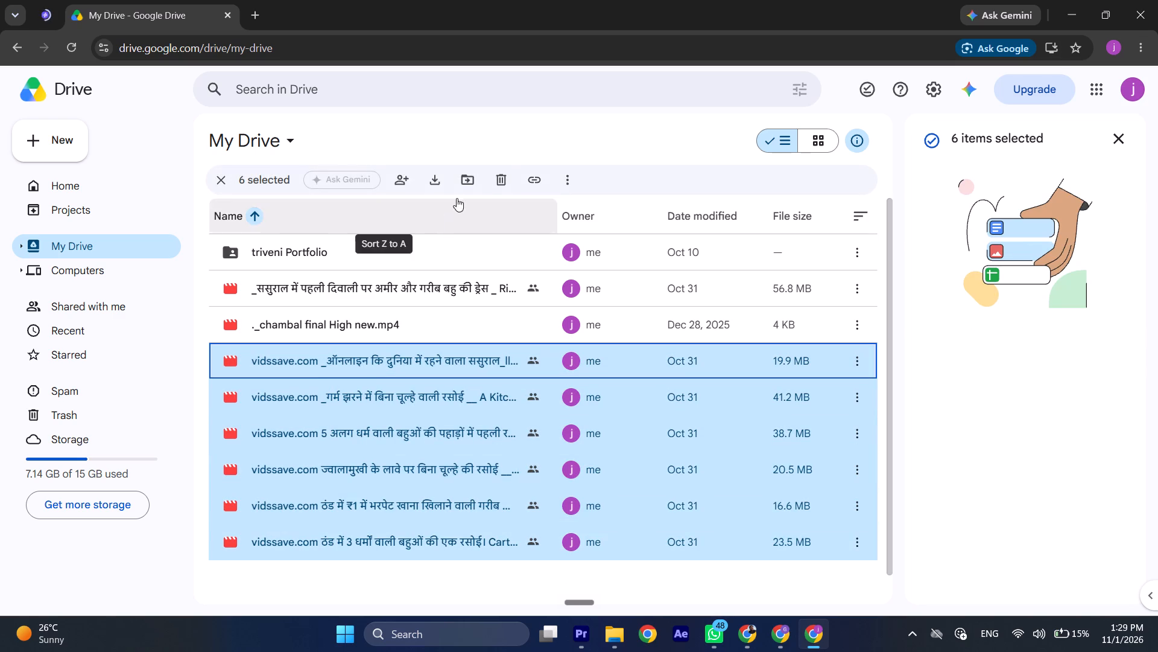
{"action": "left_click", "coordinate": [493, 172]}
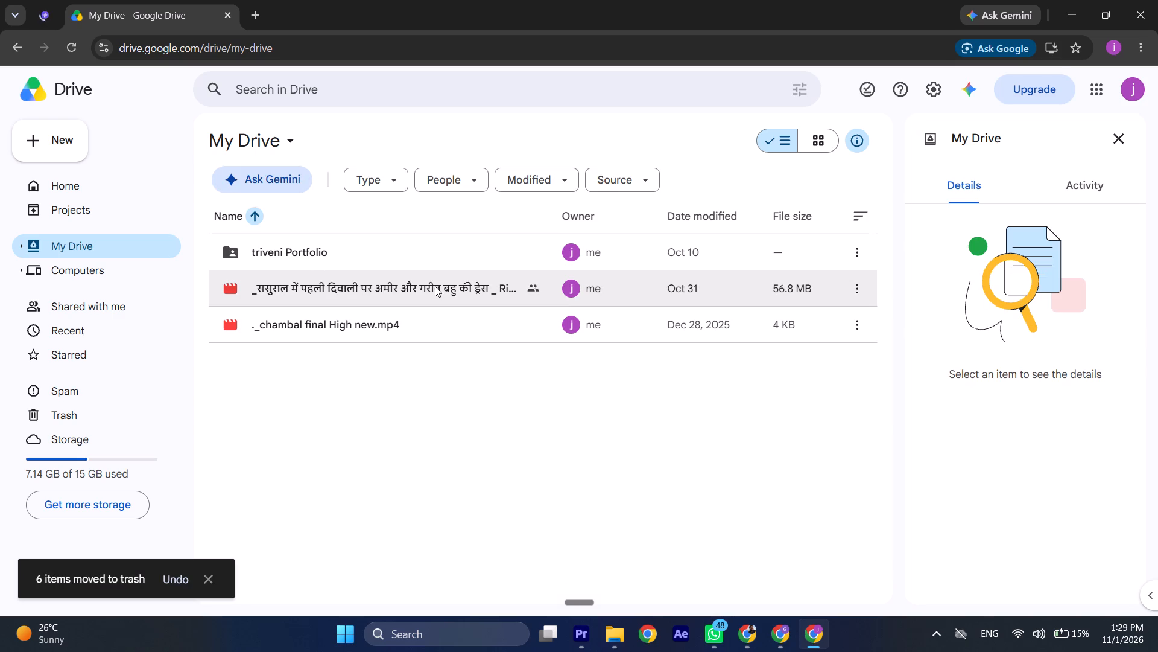
Move the shared 56.8 MB video about the first Diwali at the in-laws' house to the trash.
{"action": "left_click", "coordinate": [435, 286]}
{"action": "left_click", "coordinate": [499, 181]}
{"action": "left_click", "coordinate": [405, 373]}
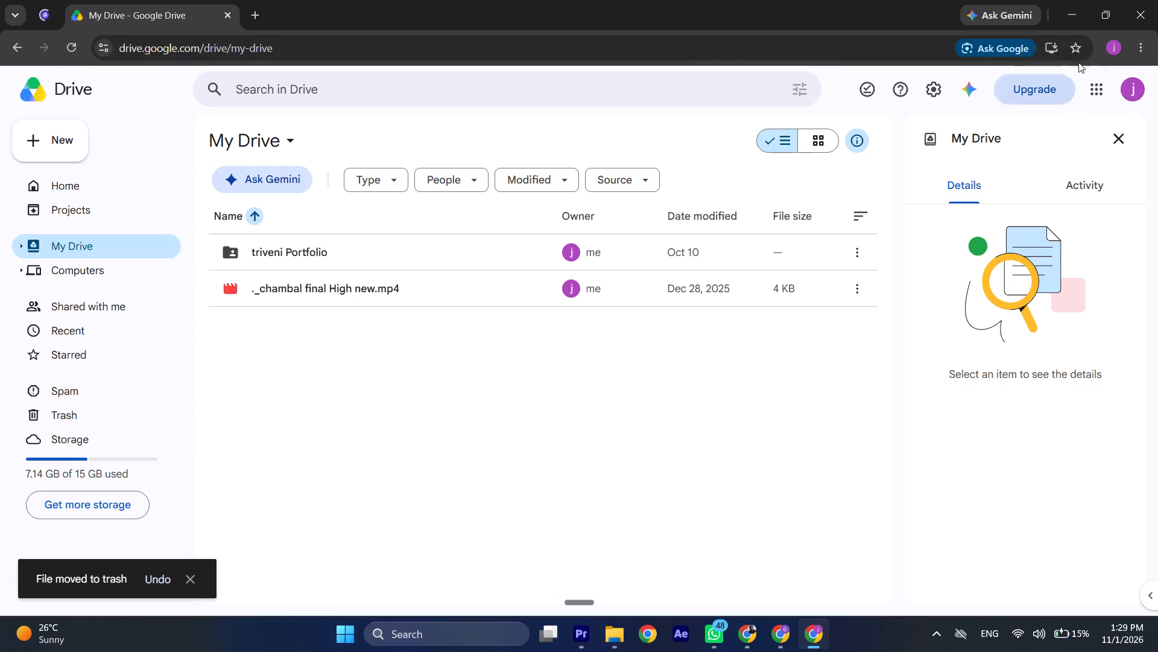
Switch to the Rahul Chrome profile, open its My Drive and move the Compressed folder to the bin.
{"action": "left_click", "coordinate": [1114, 48]}
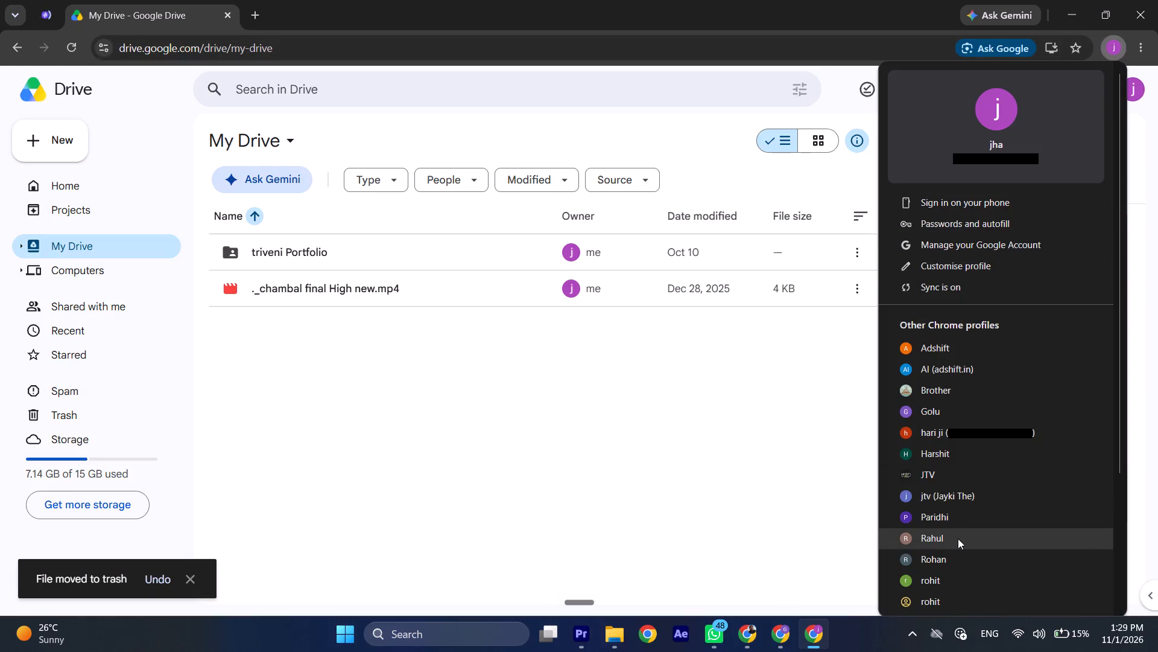
{"action": "left_click", "coordinate": [958, 539]}
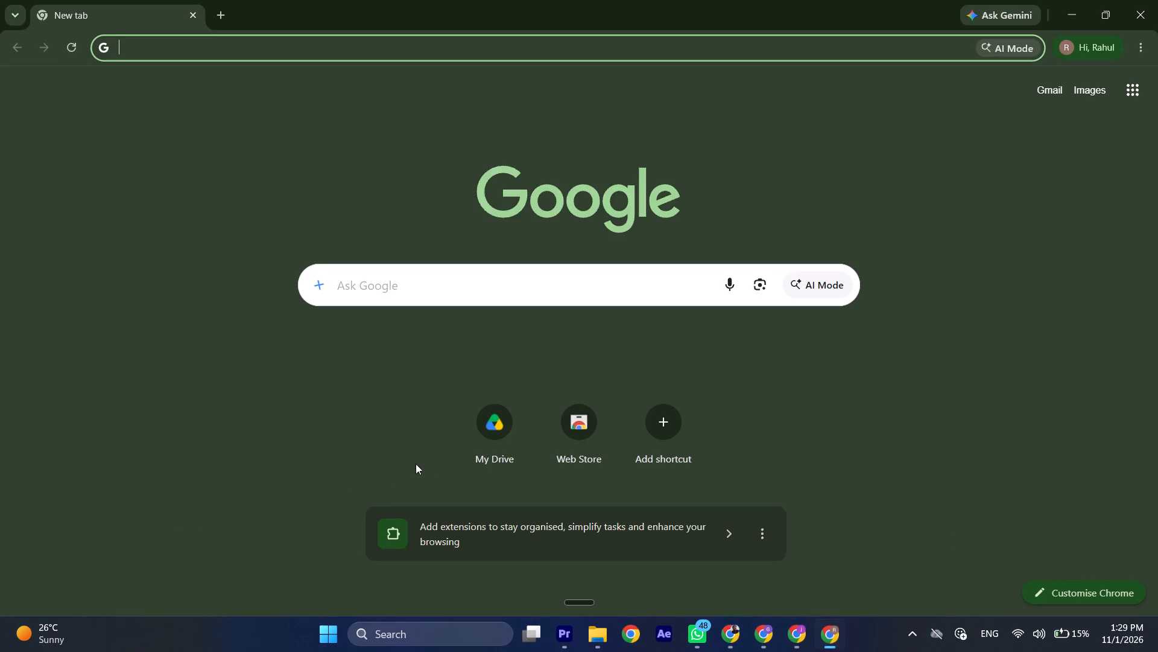
{"action": "left_click", "coordinate": [505, 421]}
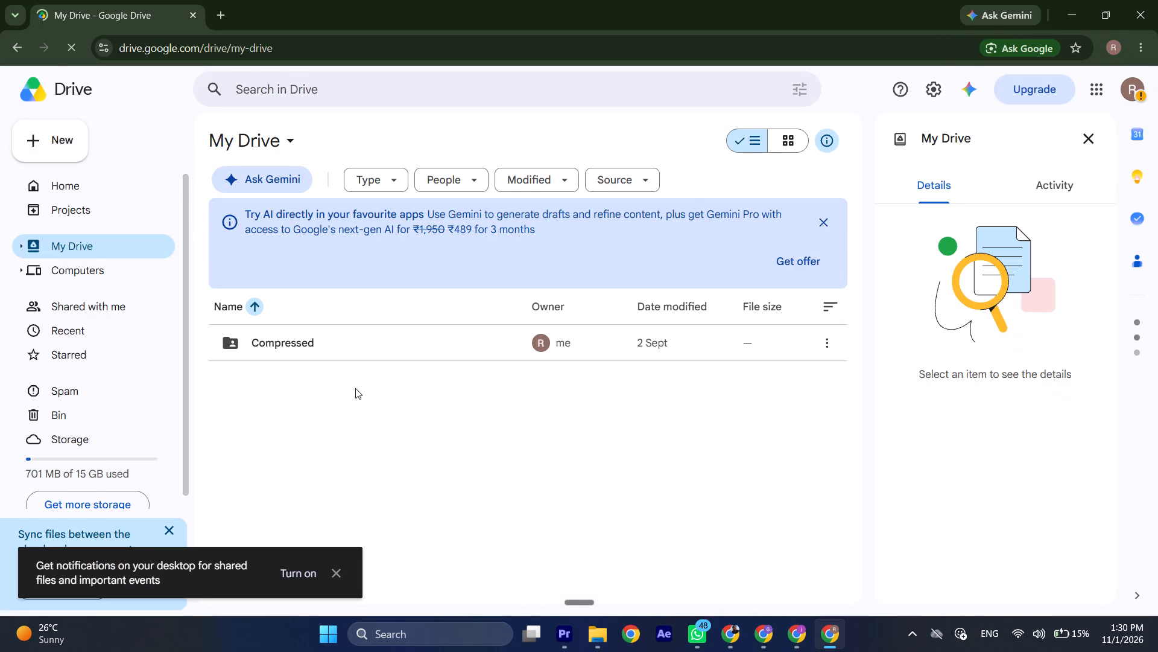
{"action": "left_click", "coordinate": [357, 342]}
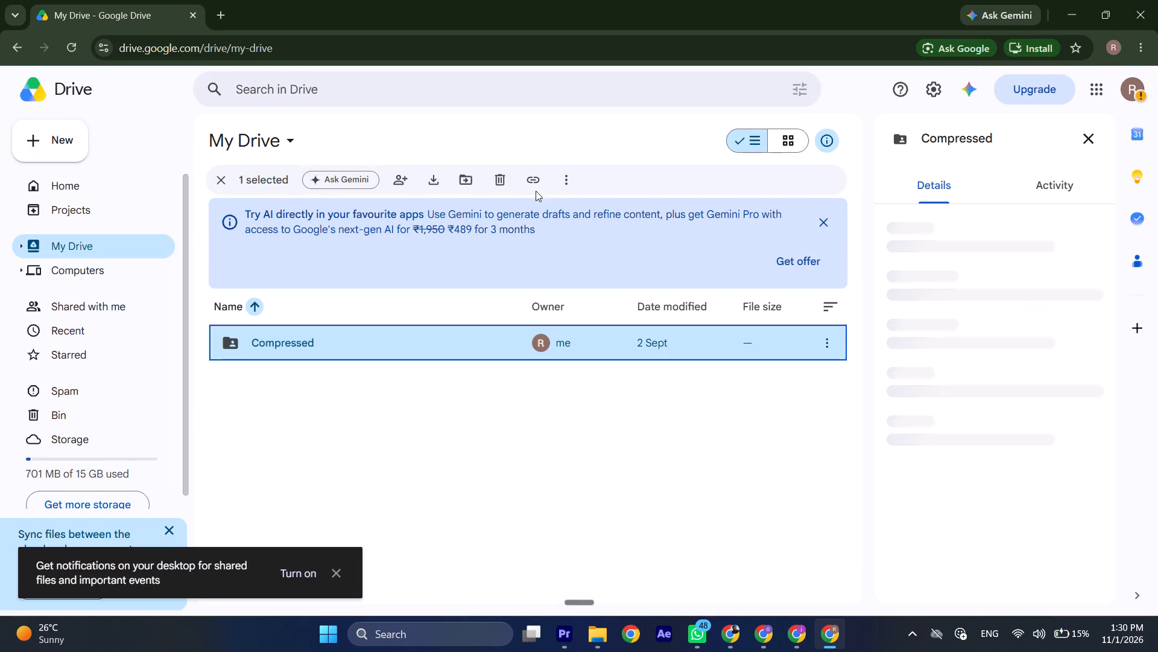
{"action": "left_click", "coordinate": [499, 178]}
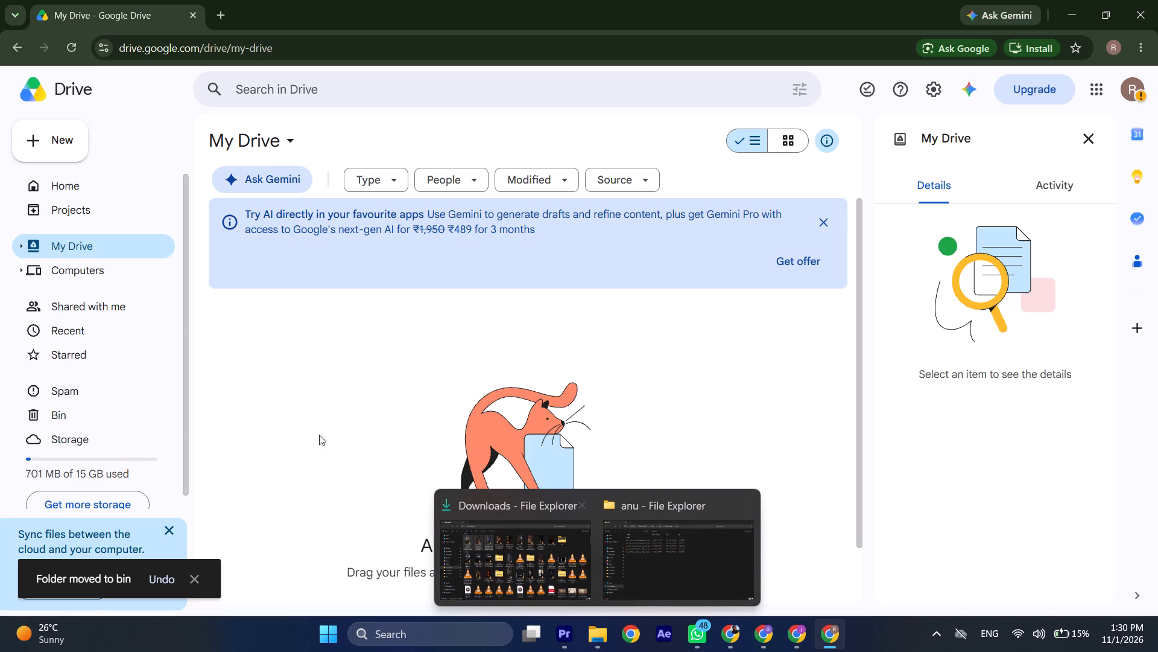
Create a new folder in My Drive named "horror script changes done".
{"action": "left_click", "coordinate": [55, 140]}
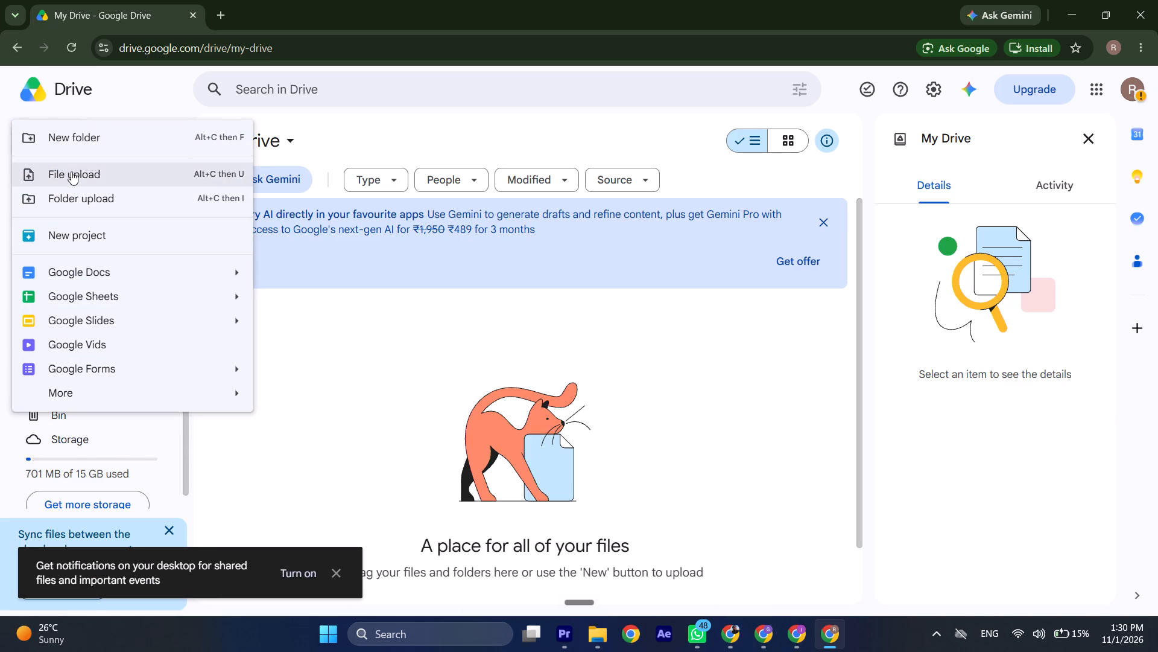
{"action": "left_click", "coordinate": [95, 143]}
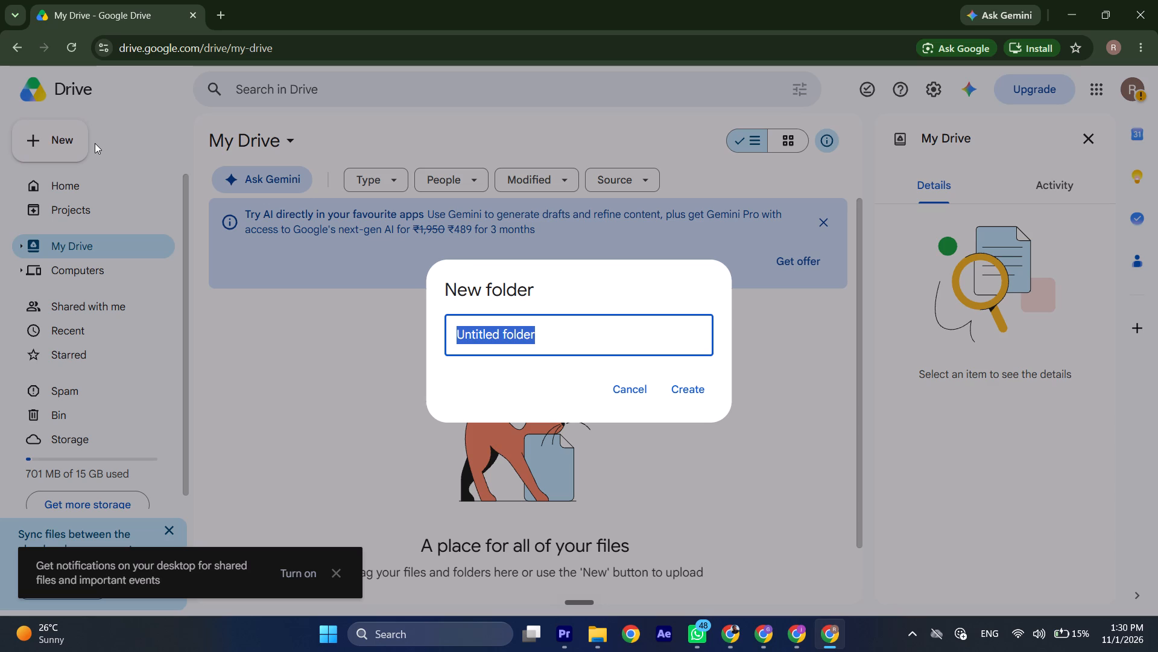
{"action": "type", "text": "horror"}
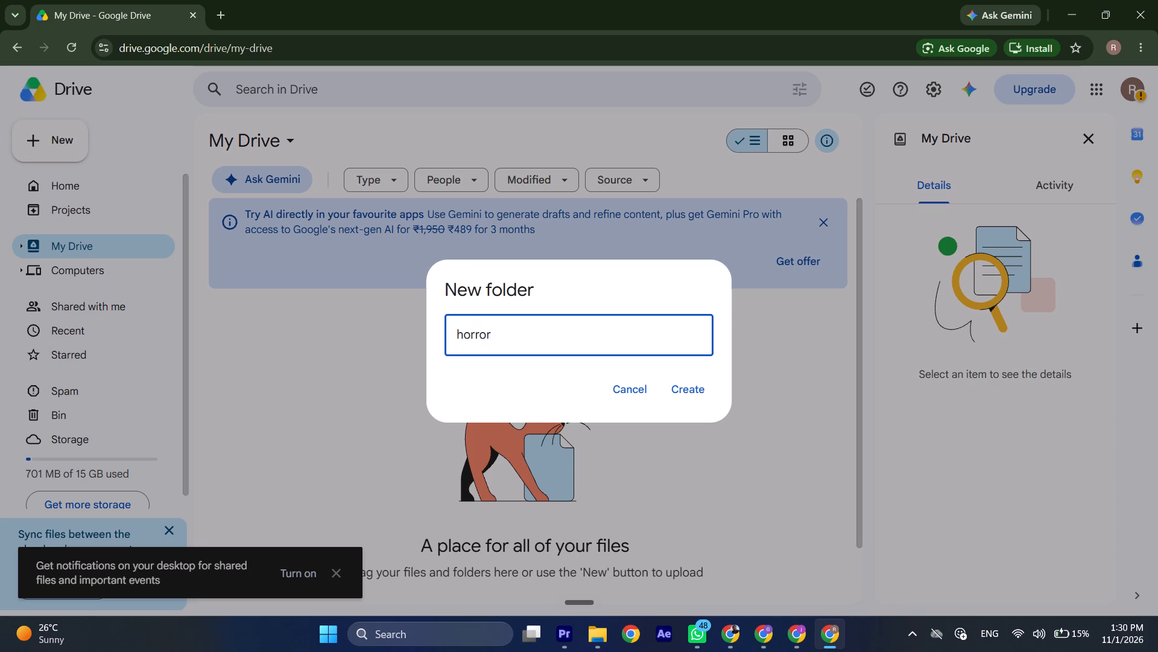
{"action": "key", "text": "space"}
{"action": "type", "text": "script"}
{"action": "key", "text": "space"}
{"action": "type", "text": "chang"}
{"action": "type", "text": "es"}
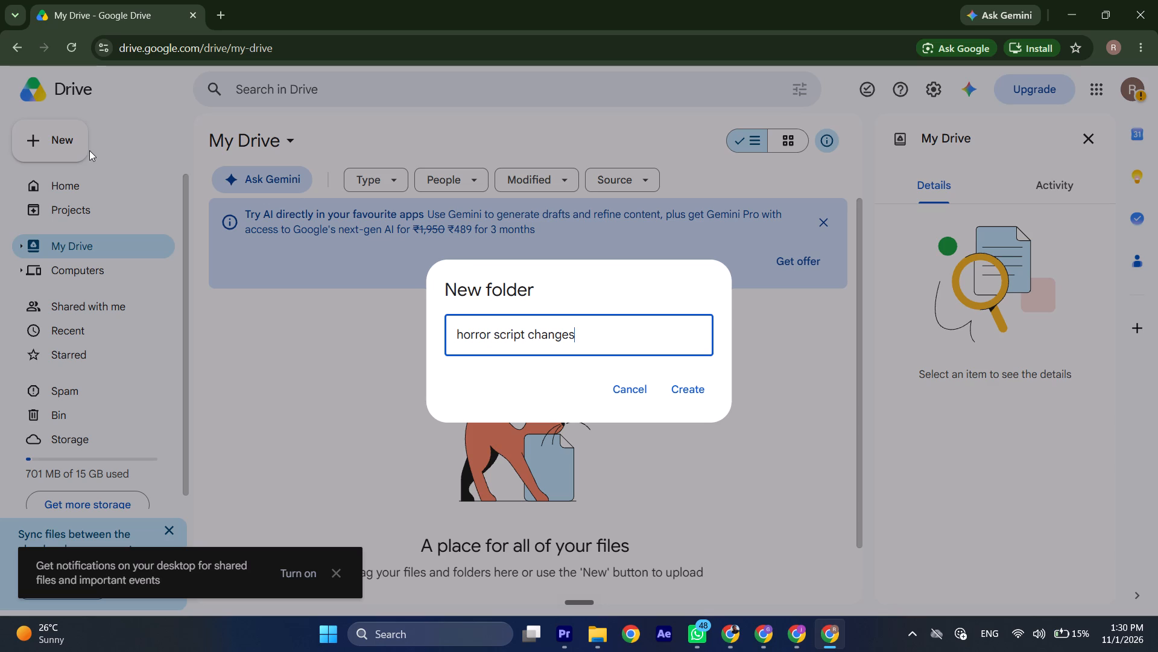
{"action": "key", "text": "space"}
{"action": "type", "text": "don"}
{"action": "key", "text": "e"}
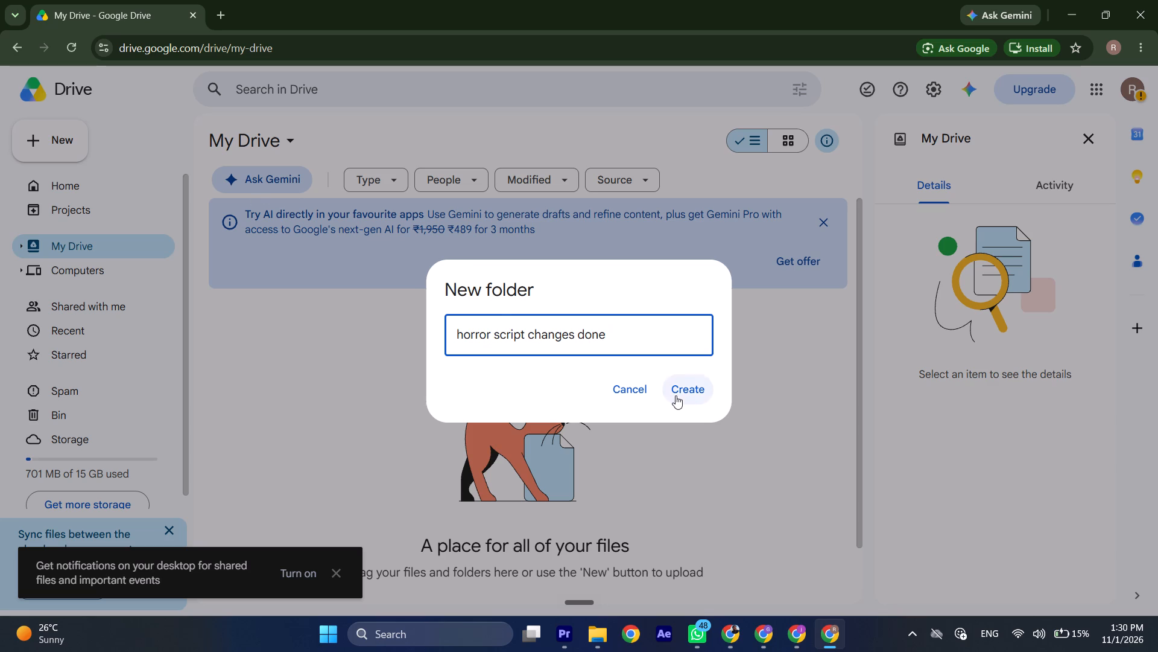
{"action": "left_click", "coordinate": [675, 394]}
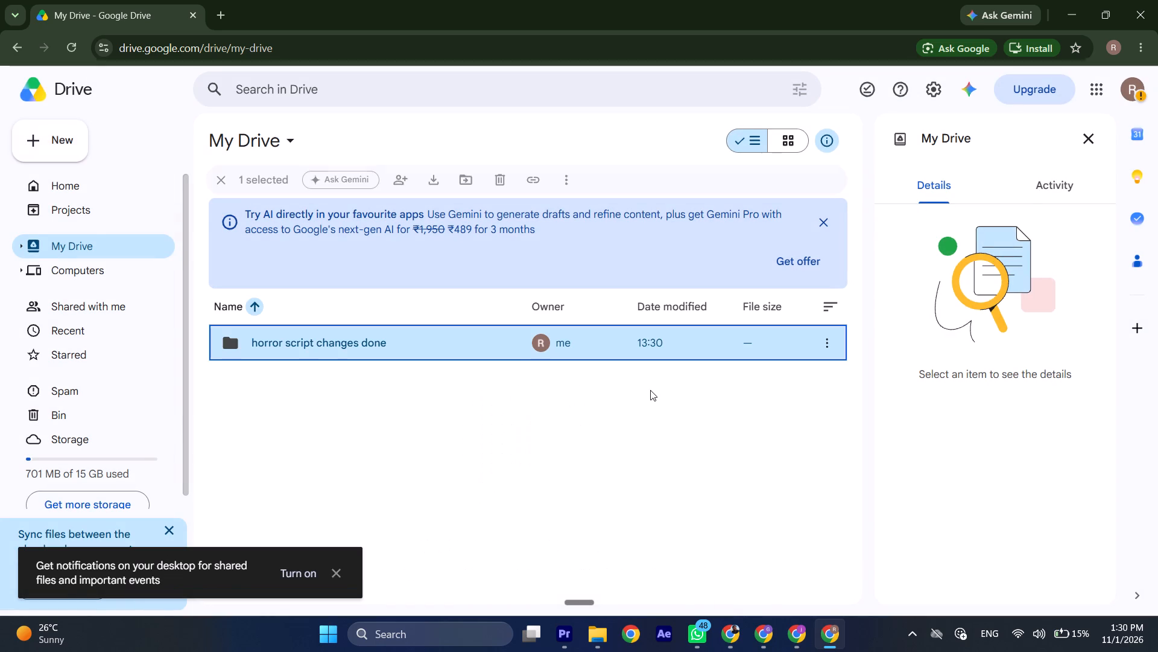
Upload all five horror videos from the Downloads\anu folder into the "horror script changes done" Drive folder.
{"action": "double_click", "coordinate": [455, 348]}
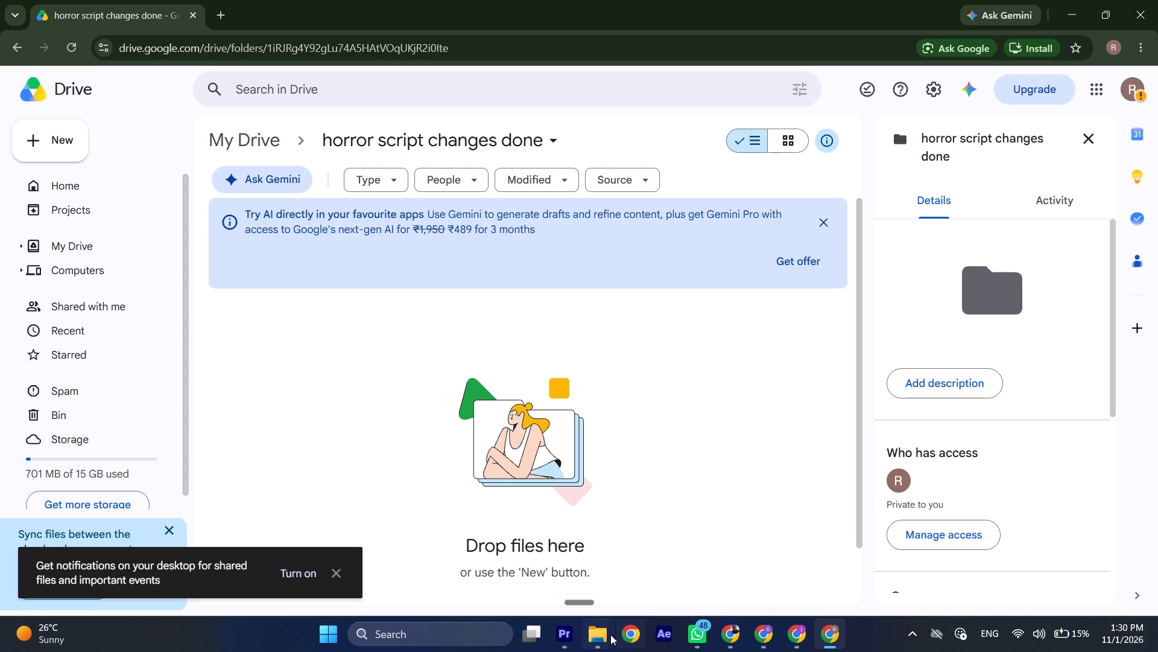
{"action": "left_click", "coordinate": [631, 564]}
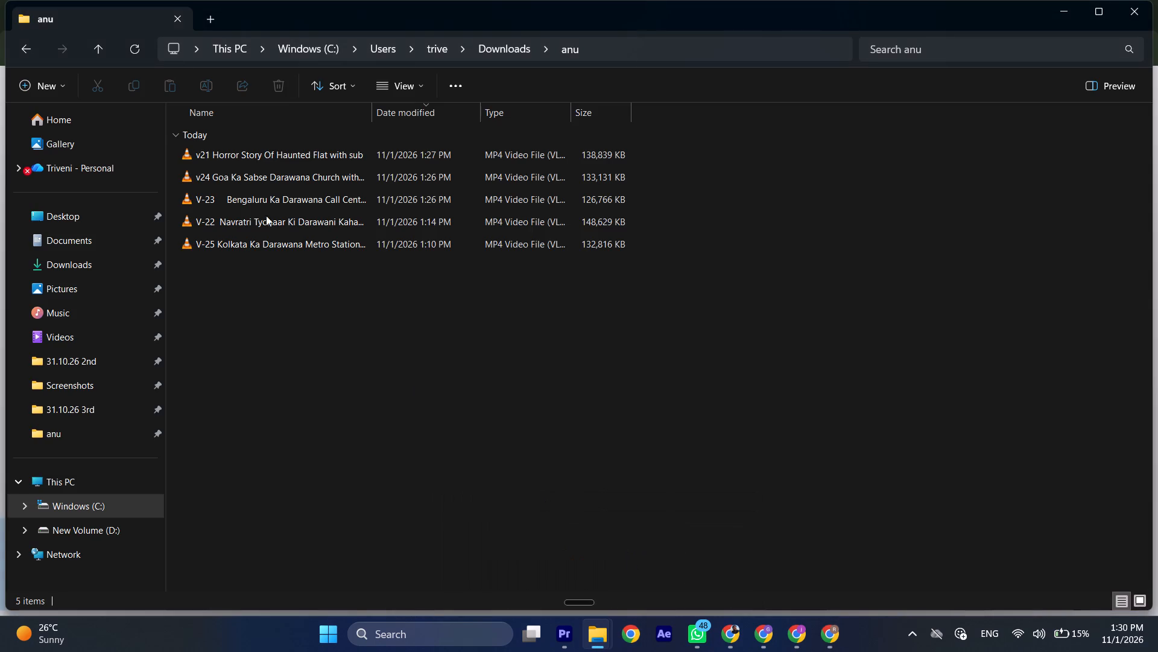
{"action": "left_click", "coordinate": [92, 52]}
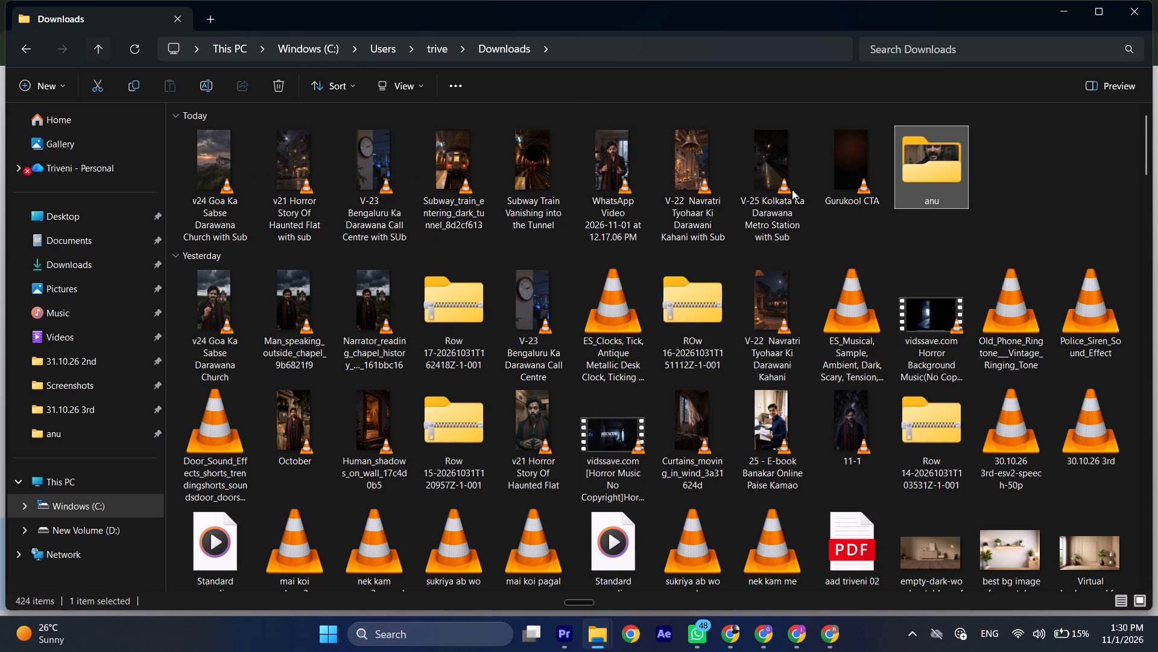
{"action": "double_click", "coordinate": [924, 171]}
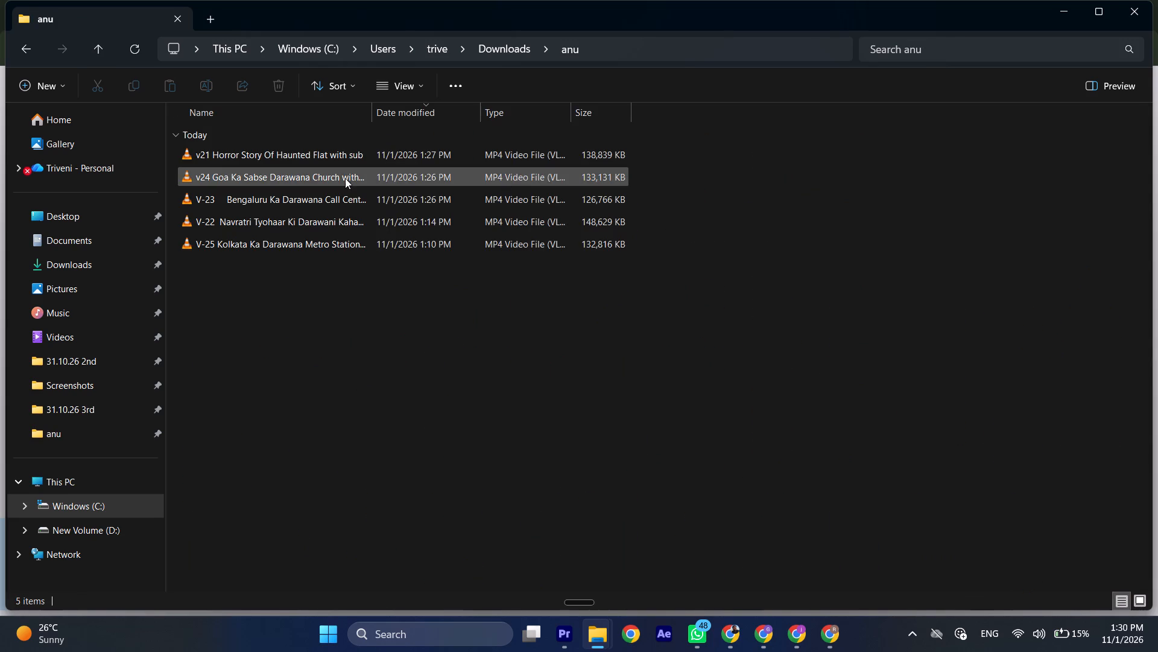
{"action": "left_click_drag", "start_coordinate": [300, 324], "coordinate": [324, 152]}
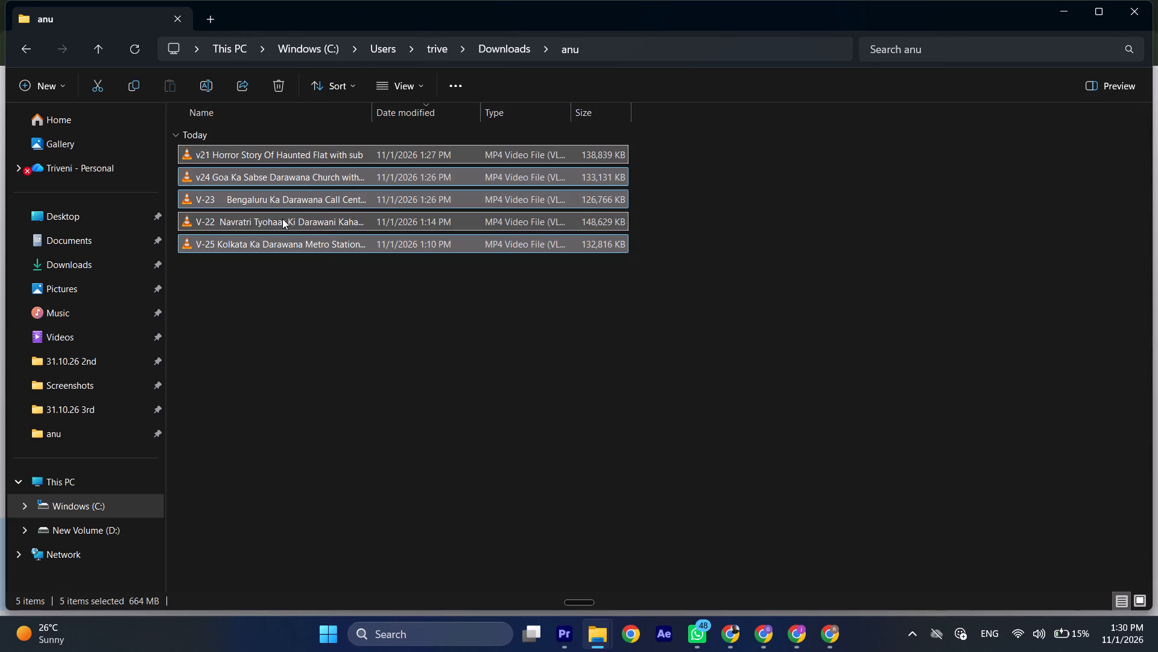
{"action": "left_click_drag", "start_coordinate": [282, 218], "coordinate": [835, 628]}
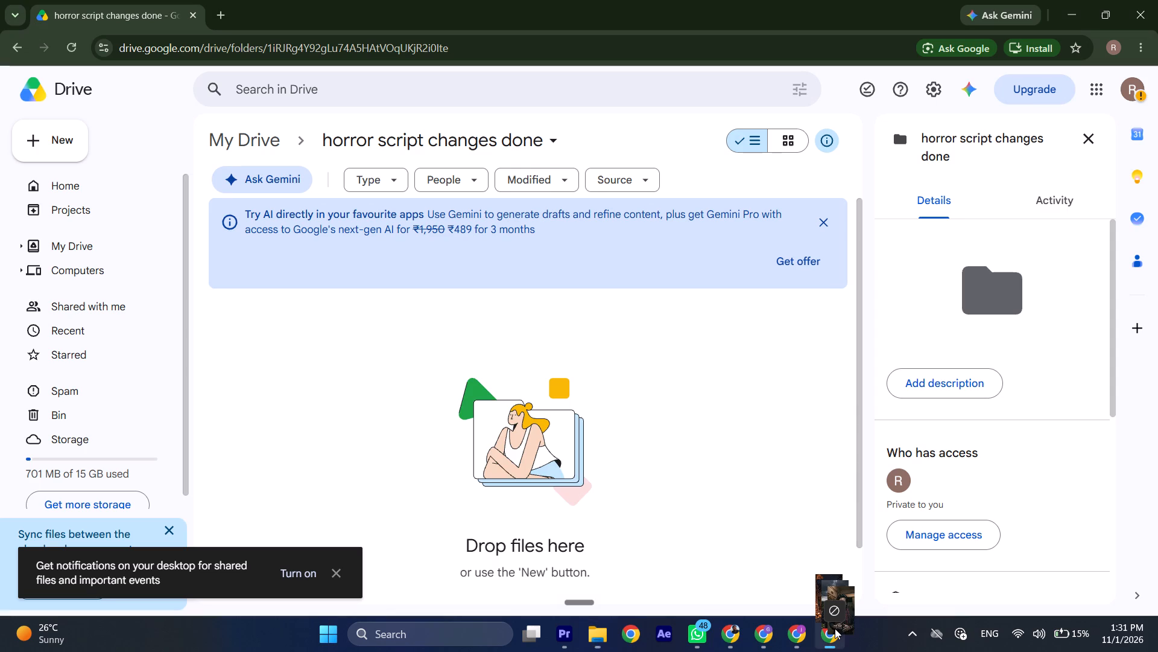
{"action": "left_click_drag", "start_coordinate": [835, 628], "coordinate": [666, 467]}
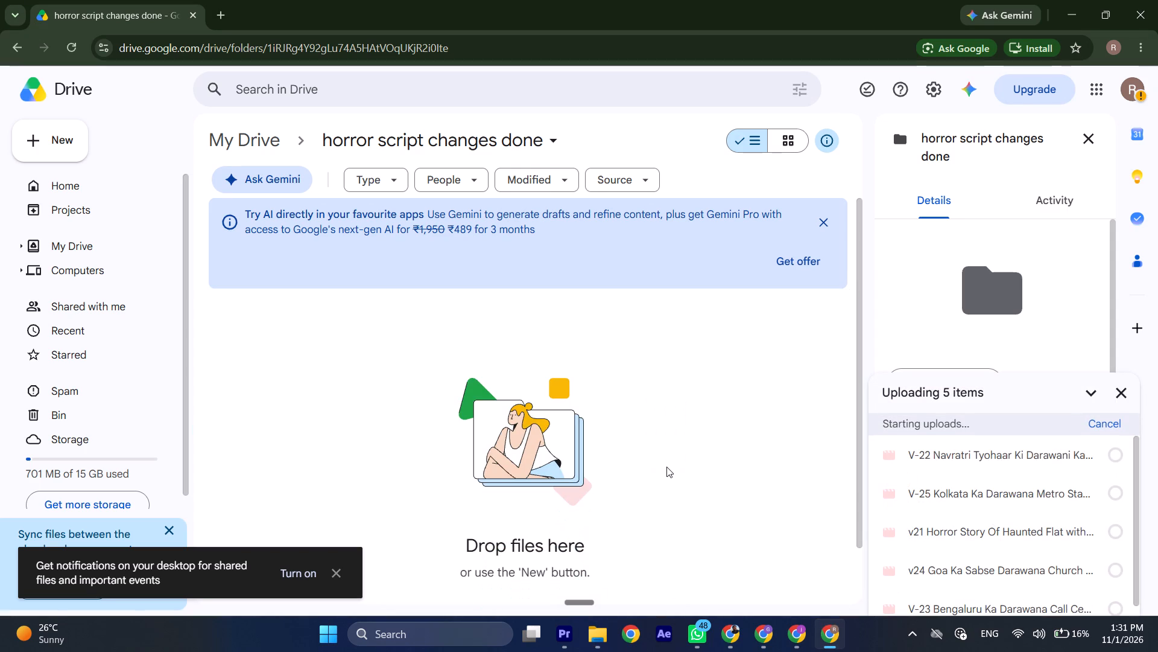
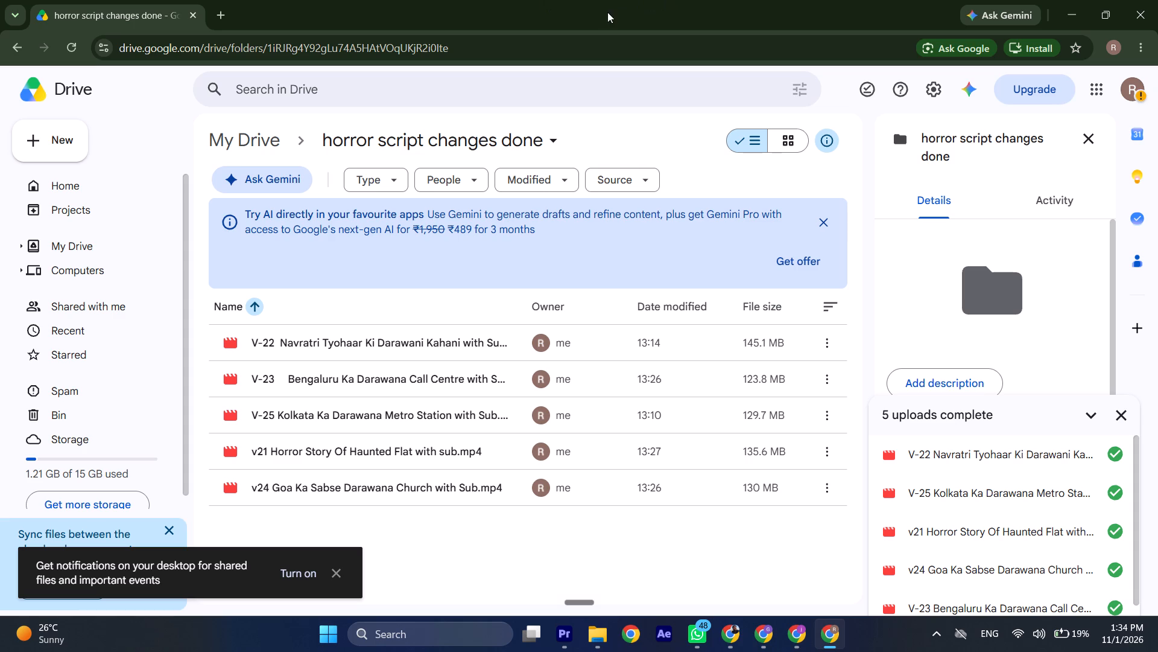
Set the general access of the "horror script changes done" folder to Anyone with the link.
{"action": "left_click", "coordinate": [555, 136]}
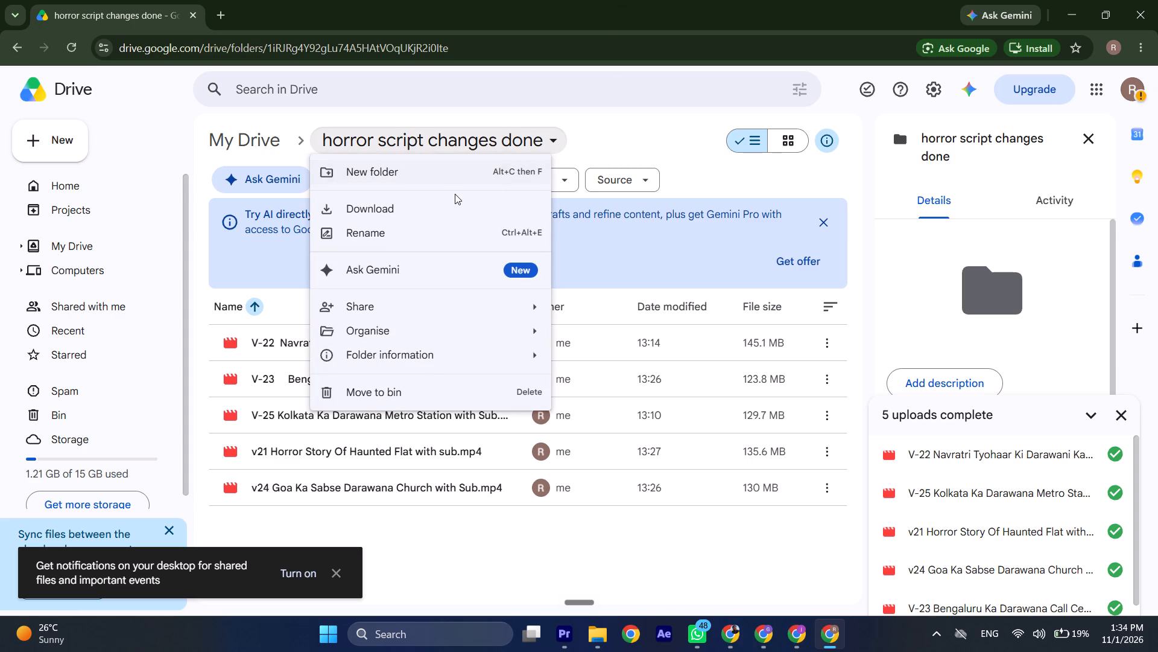
{"action": "left_click", "coordinate": [597, 136]}
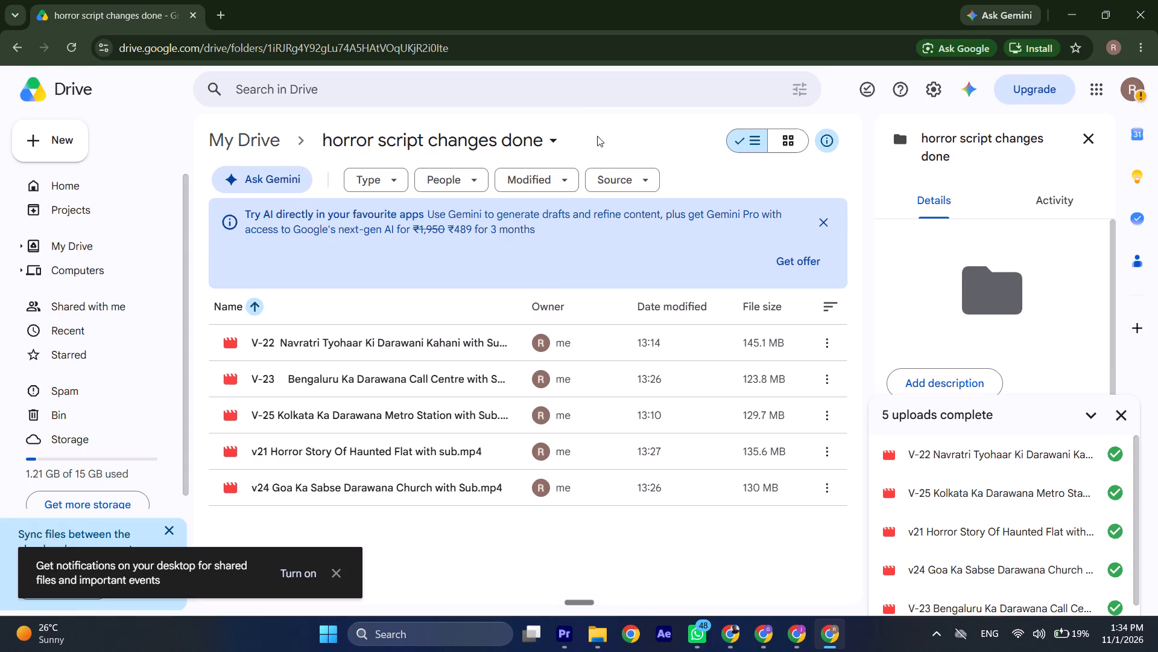
{"action": "left_click", "coordinate": [551, 140]}
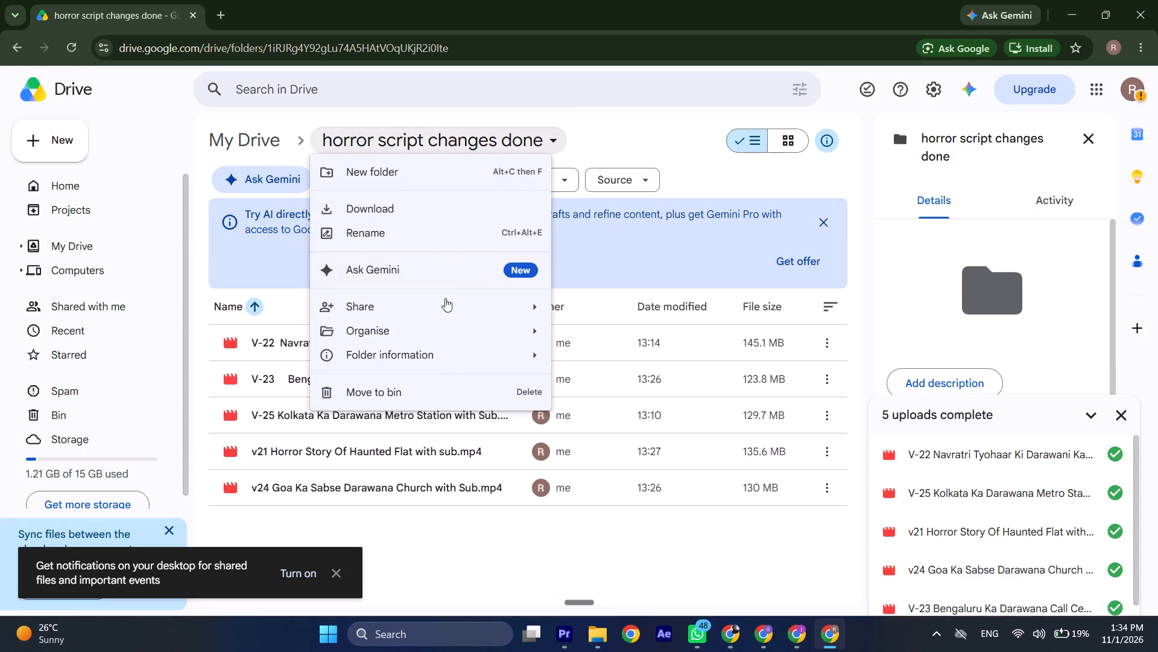
{"action": "left_click", "coordinate": [443, 302]}
{"action": "left_click", "coordinate": [587, 307]}
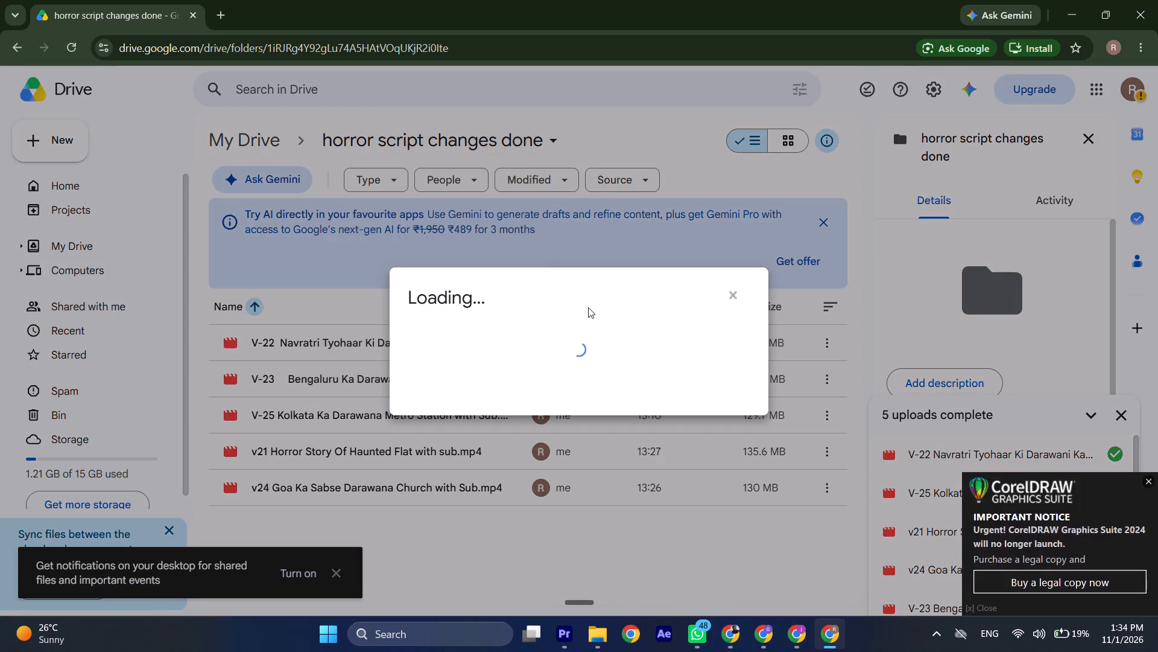
{"action": "left_click", "coordinate": [1153, 482]}
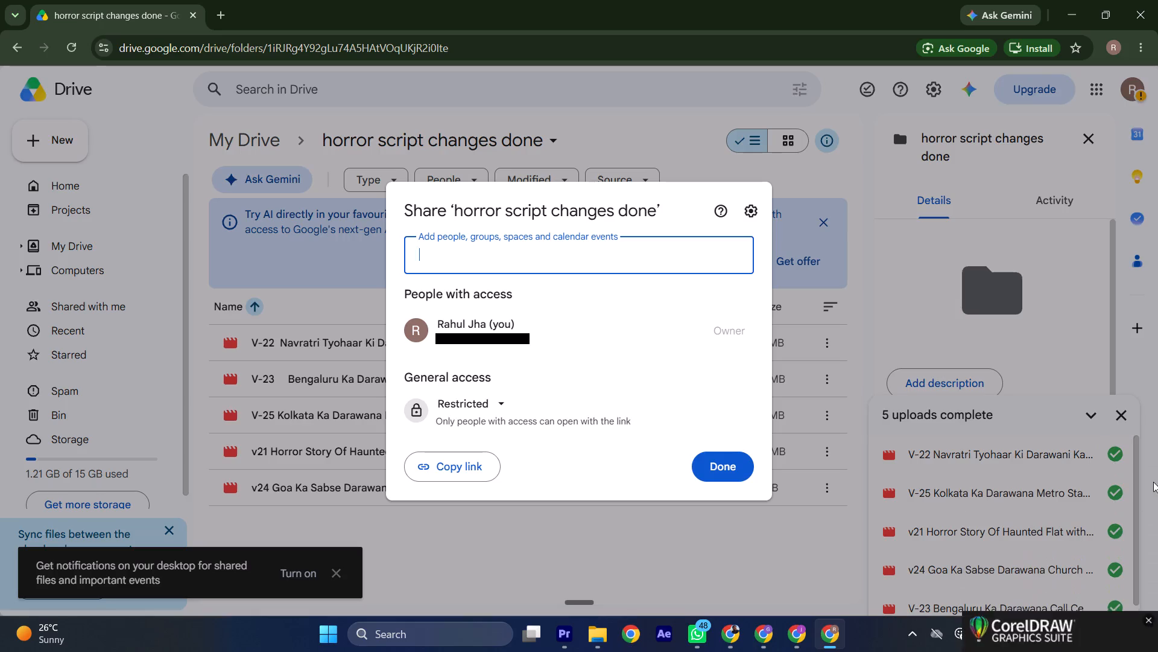
{"action": "left_click", "coordinate": [502, 405]}
{"action": "left_click", "coordinate": [552, 478]}
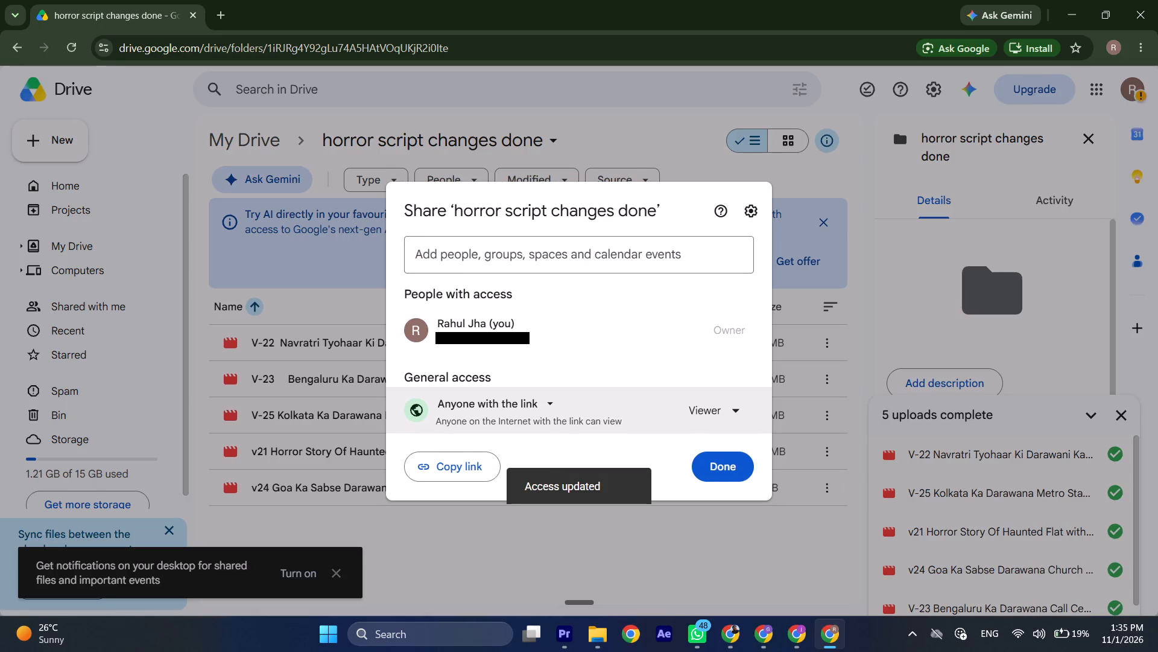
Copy the share link of the "horror script changes done" folder and finish sharing.
{"action": "triple_click", "coordinate": [487, 459]}
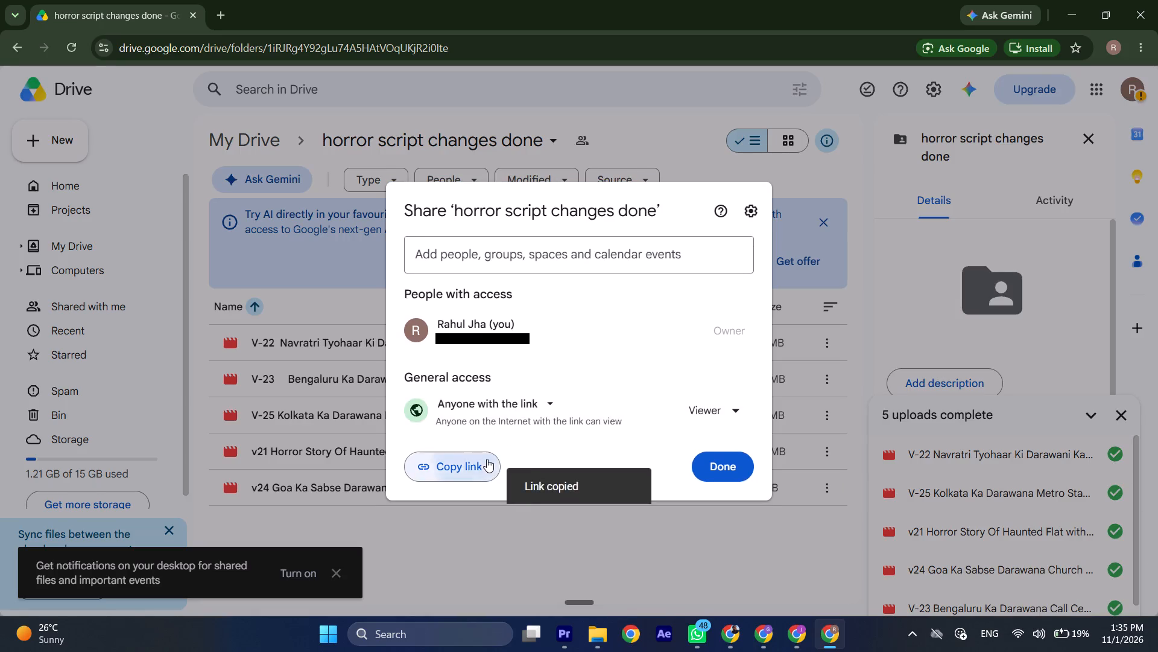
{"action": "left_click", "coordinate": [702, 465]}
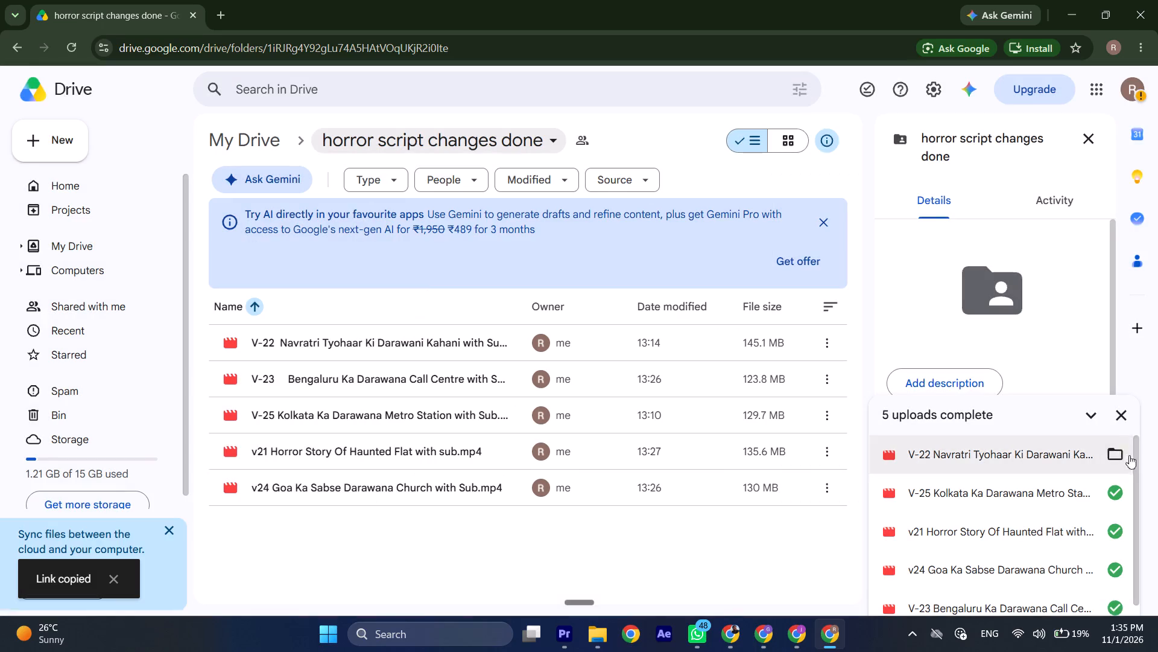
Dismiss the completed uploads summary.
{"action": "left_click", "coordinate": [1117, 421]}
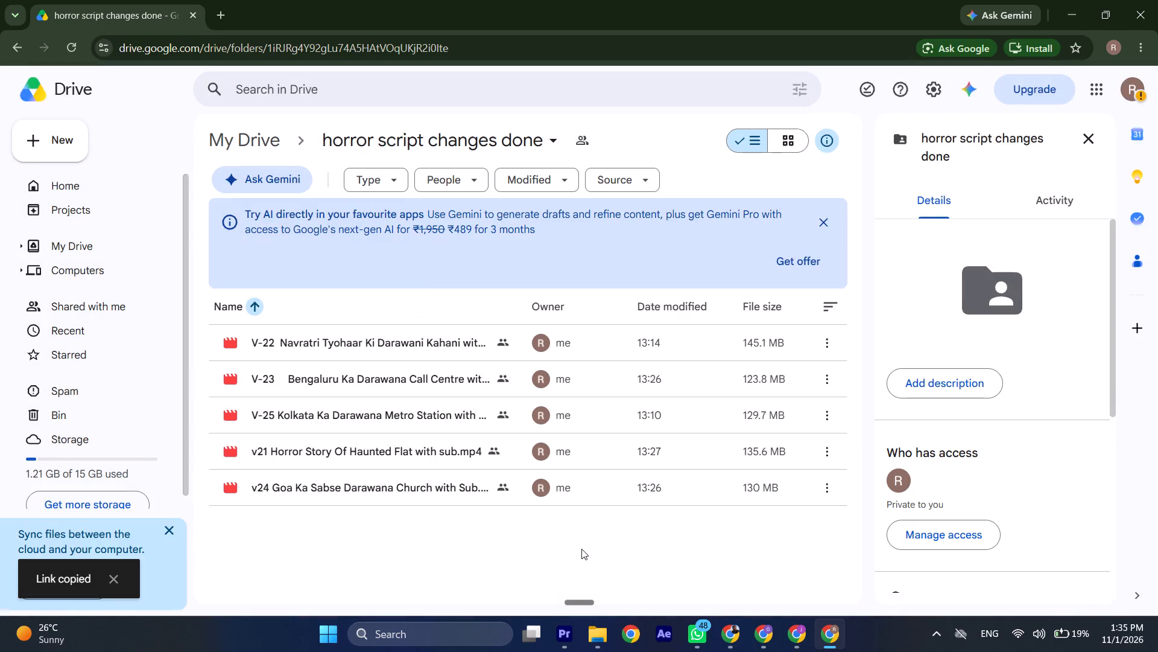
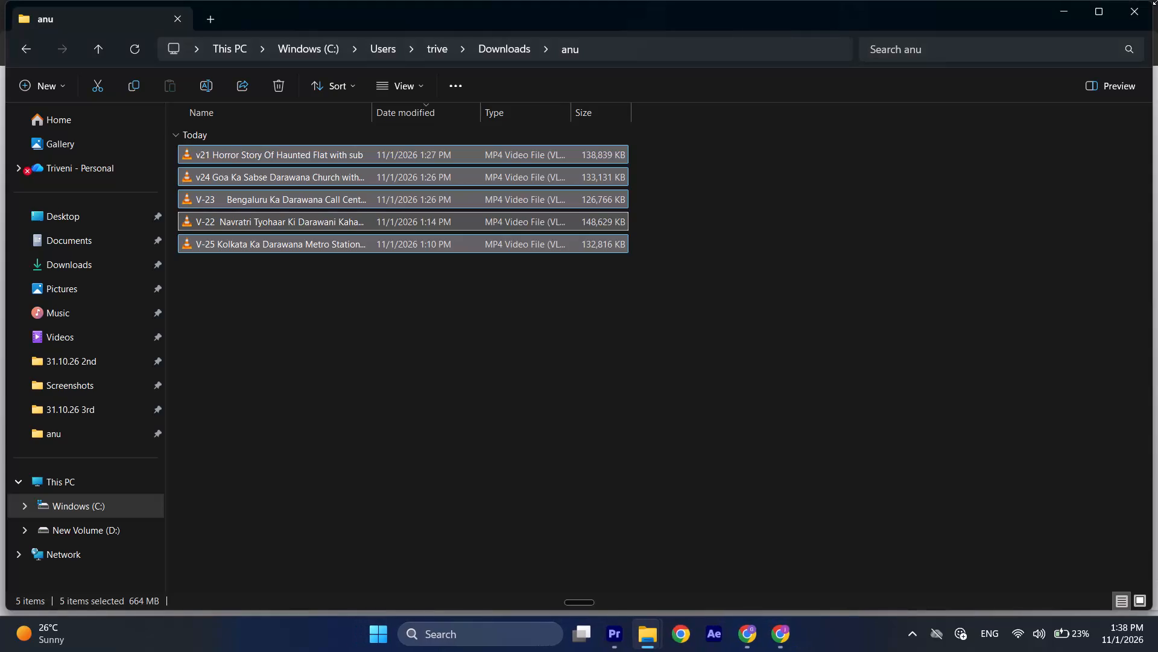
Close the anu folder window and the open Chrome windows, including Google Drive, to return to Premiere Pro.
{"action": "left_click", "coordinate": [1144, 12]}
{"action": "left_click", "coordinate": [1144, 12]}
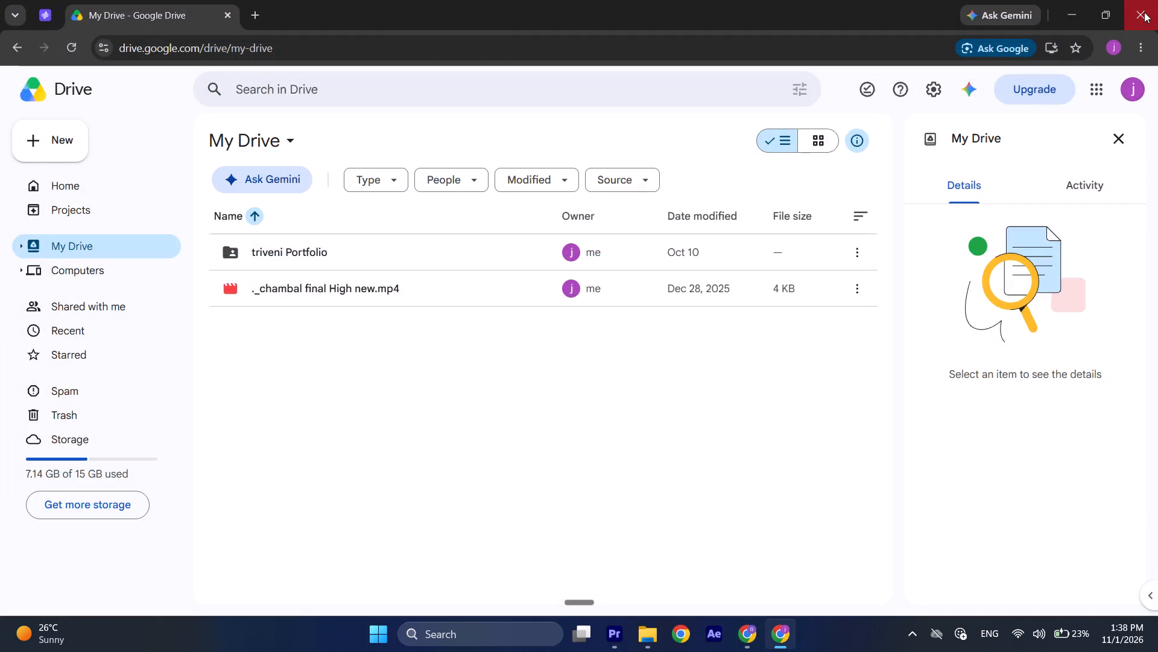
{"action": "left_click", "coordinate": [1144, 12]}
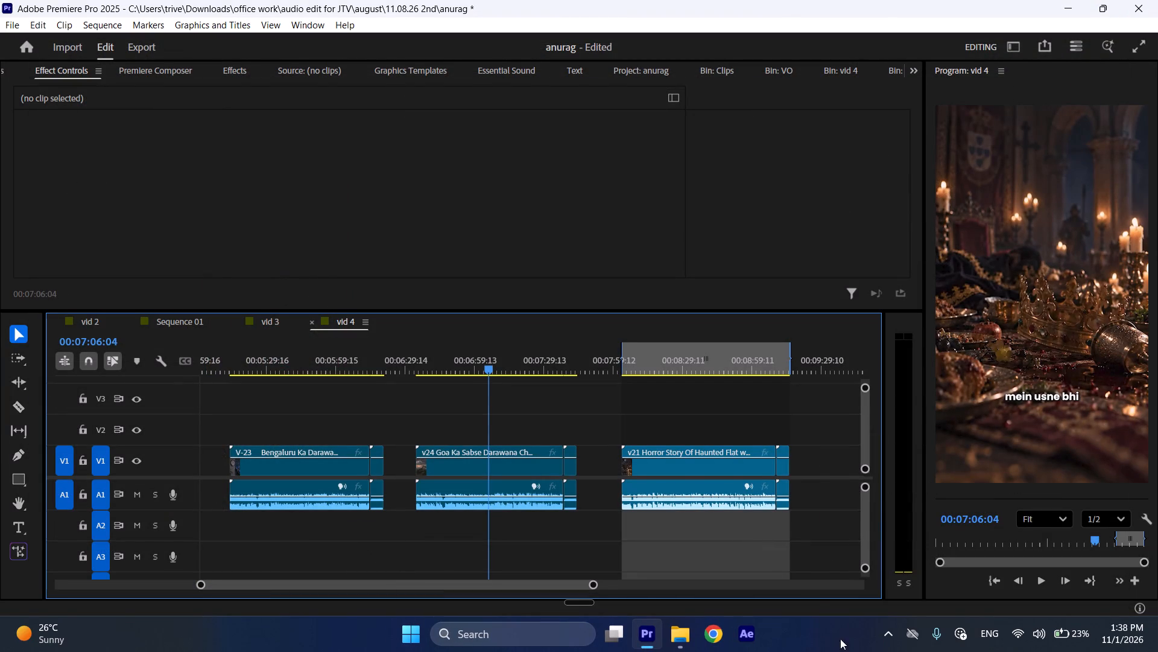
Show the hidden background apps in the system tray.
{"action": "left_click", "coordinate": [890, 630]}
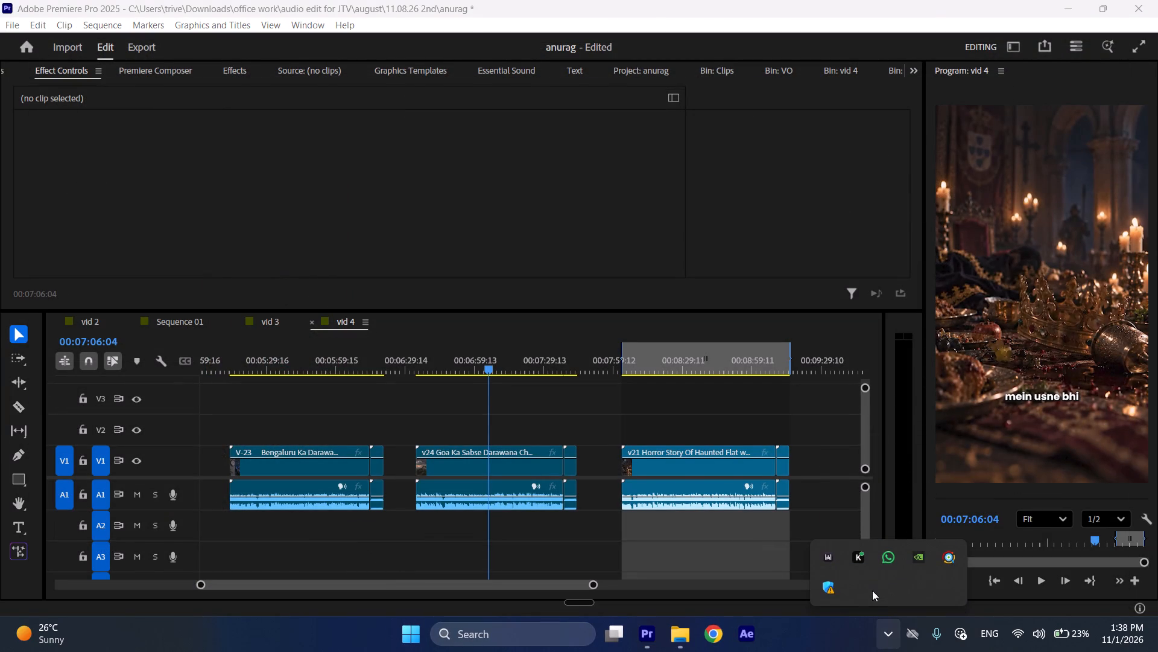
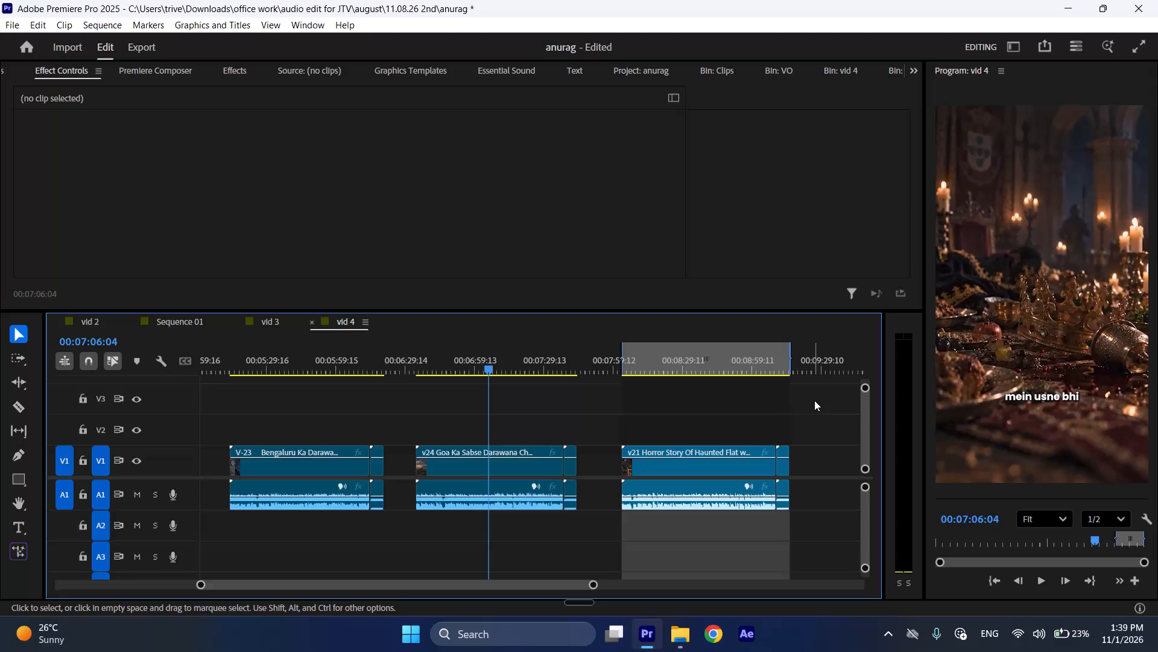
Scrub the vid 4 timeline to about 00:06:50:05 in the v24 Goa clip to view that frame.
{"action": "left_click_drag", "start_coordinate": [382, 362], "coordinate": [454, 368]}
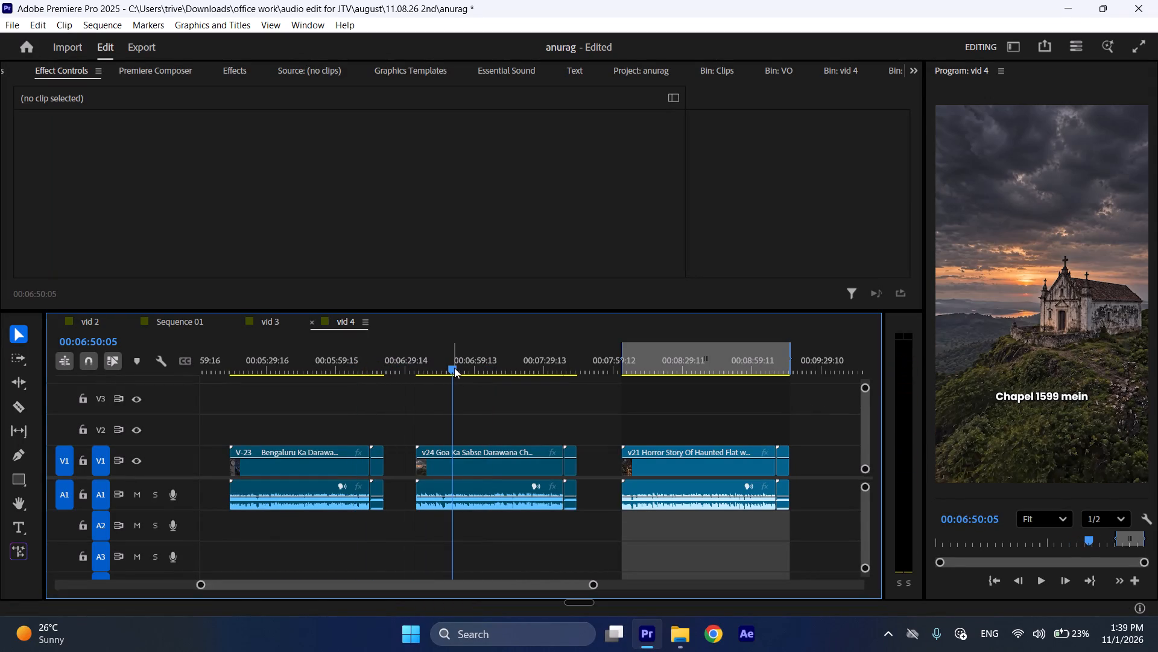
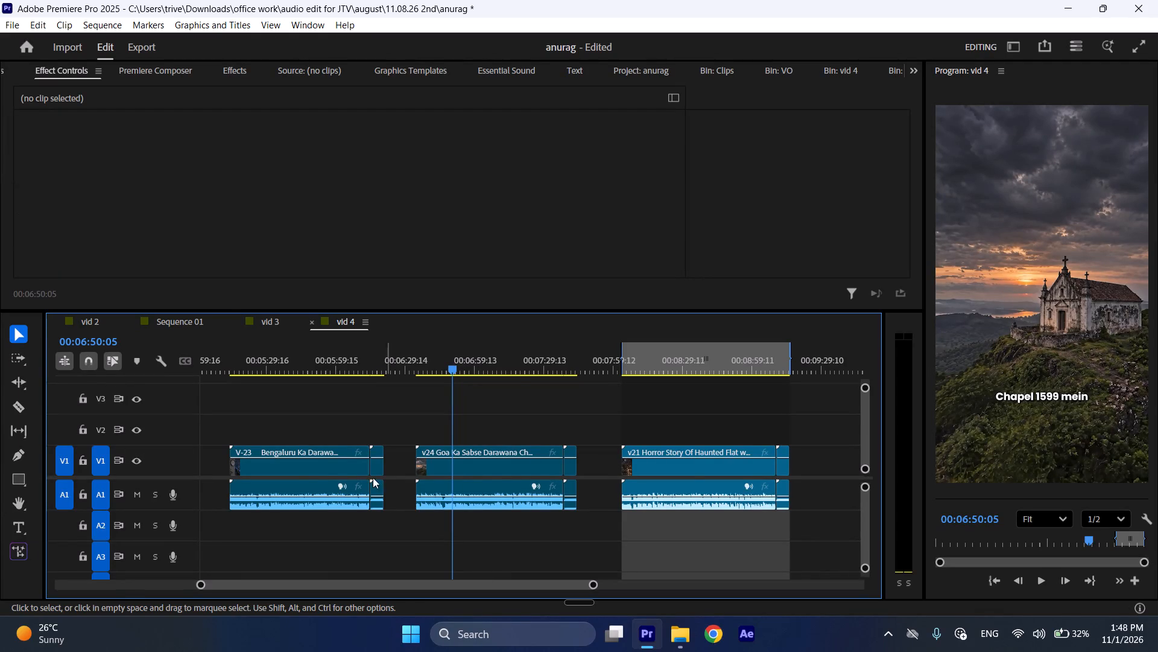
Scrub the vid 4 timeline to about 00:03:23:08 in the V-25 Kolkata clip to view that frame.
{"action": "scroll", "coordinate": [323, 469], "scroll_direction": "up", "scroll_amount": 17}
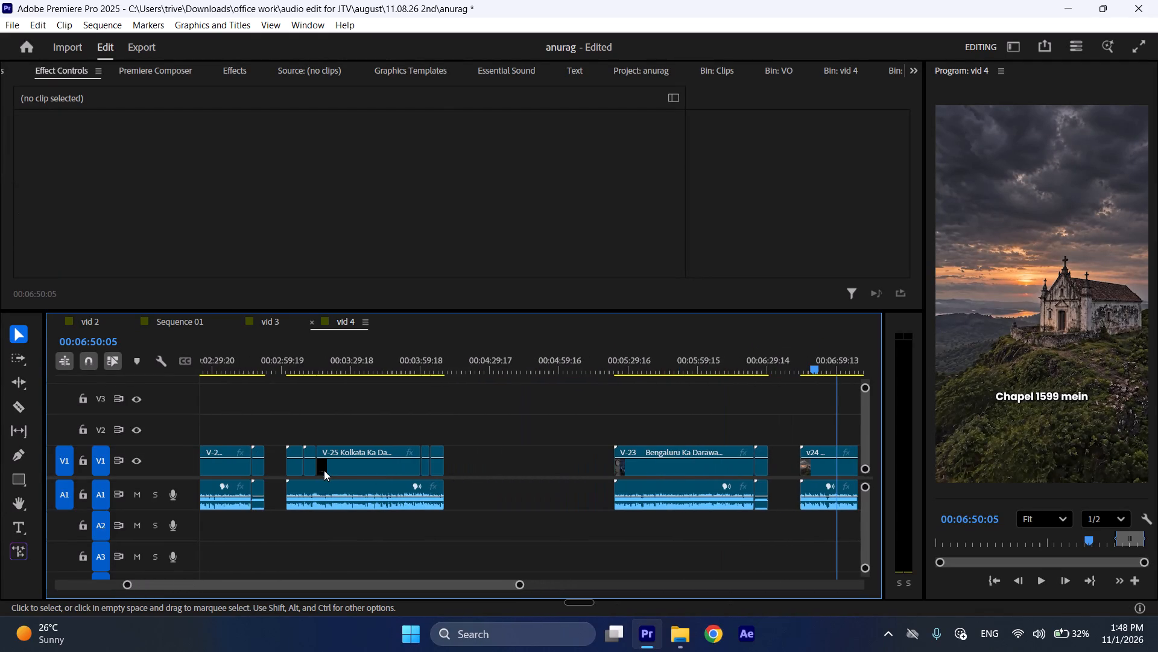
{"action": "left_click_drag", "start_coordinate": [332, 372], "coordinate": [341, 371]}
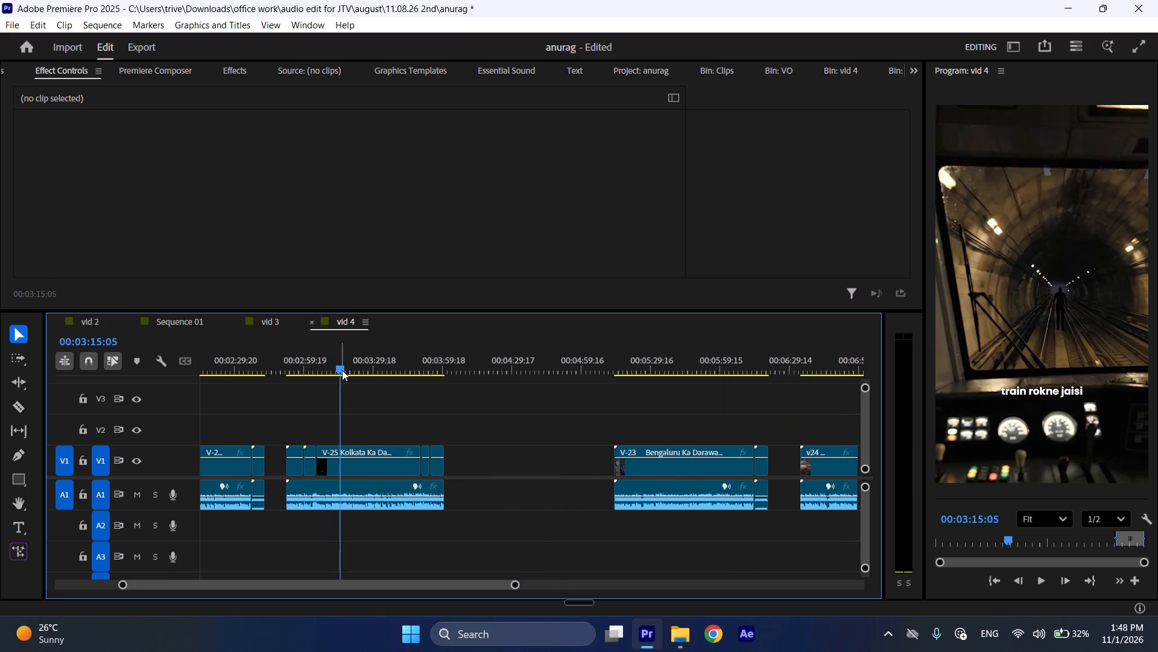
{"action": "left_click_drag", "start_coordinate": [342, 364], "coordinate": [361, 367]}
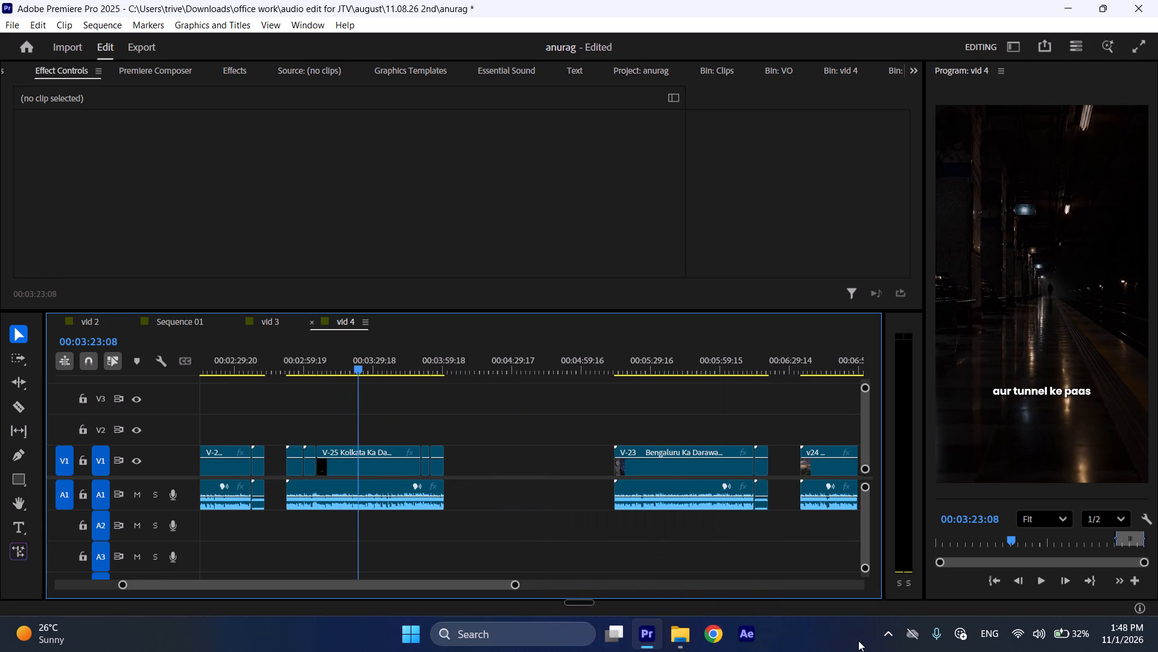
Show the hidden background app icons in the Windows system tray.
{"action": "left_click", "coordinate": [880, 641]}
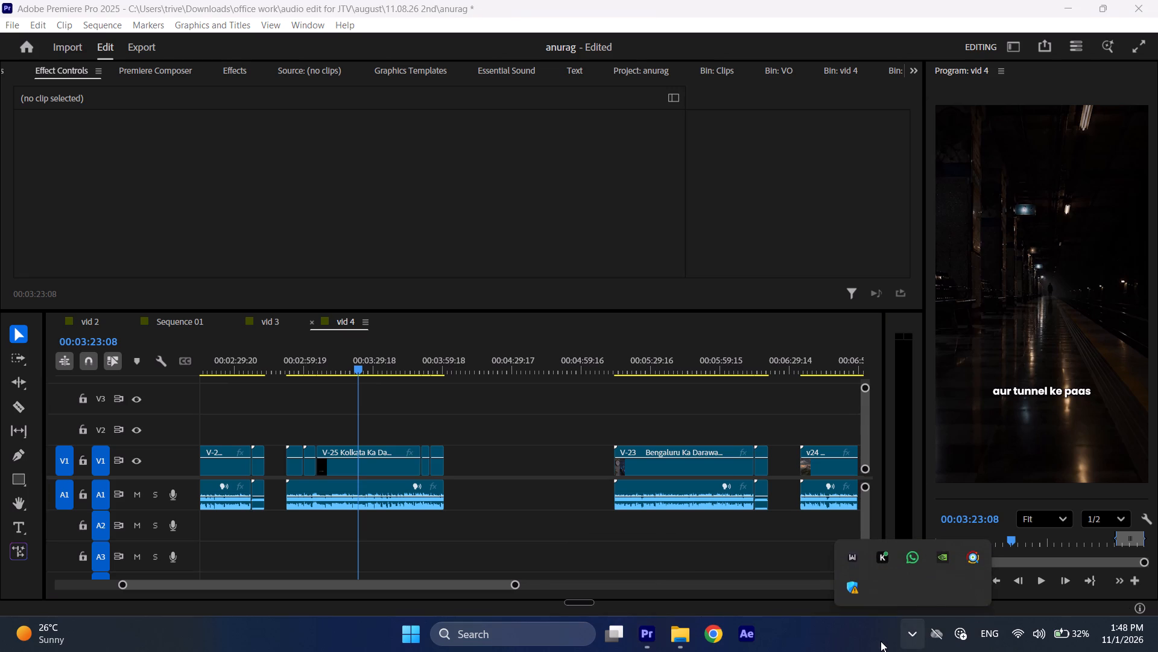
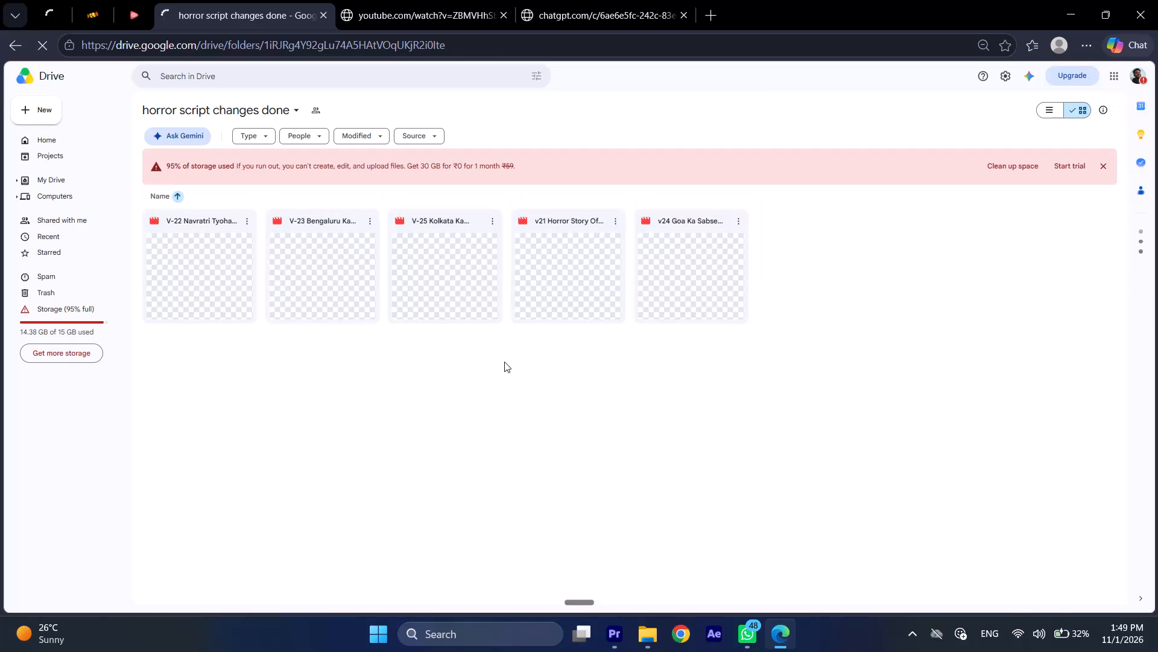
Play the V-25 Kolkata video from the Drive folder, skim forward through it from about 0:06, and close the Drive tab.
{"action": "double_click", "coordinate": [451, 265]}
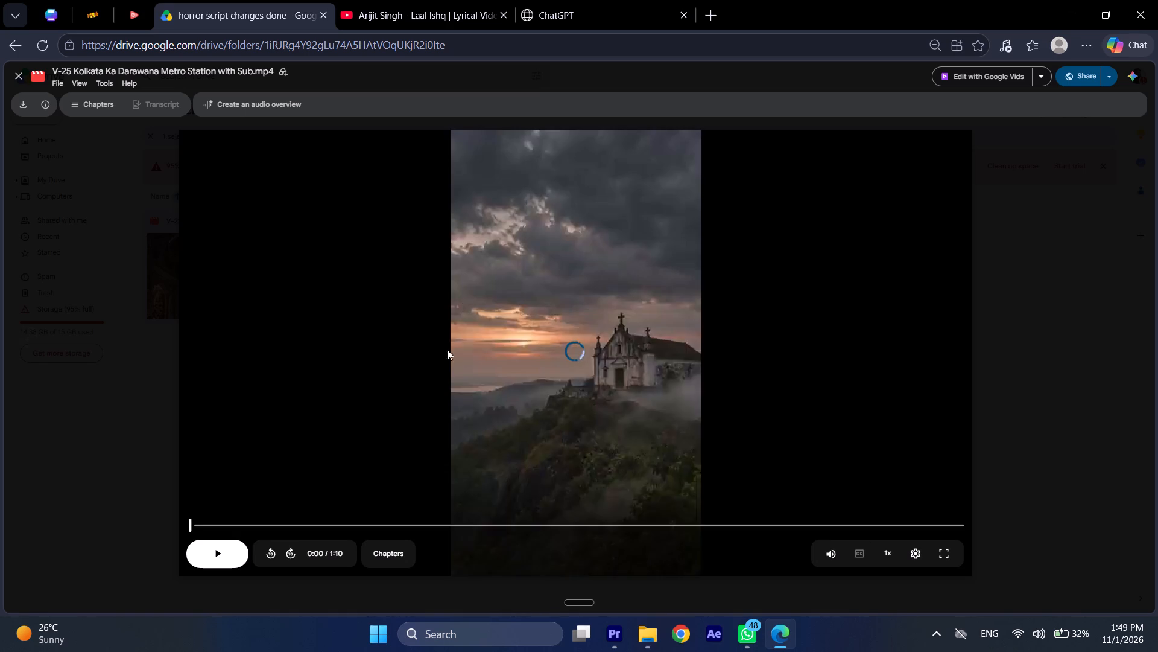
{"action": "left_click", "coordinate": [258, 519]}
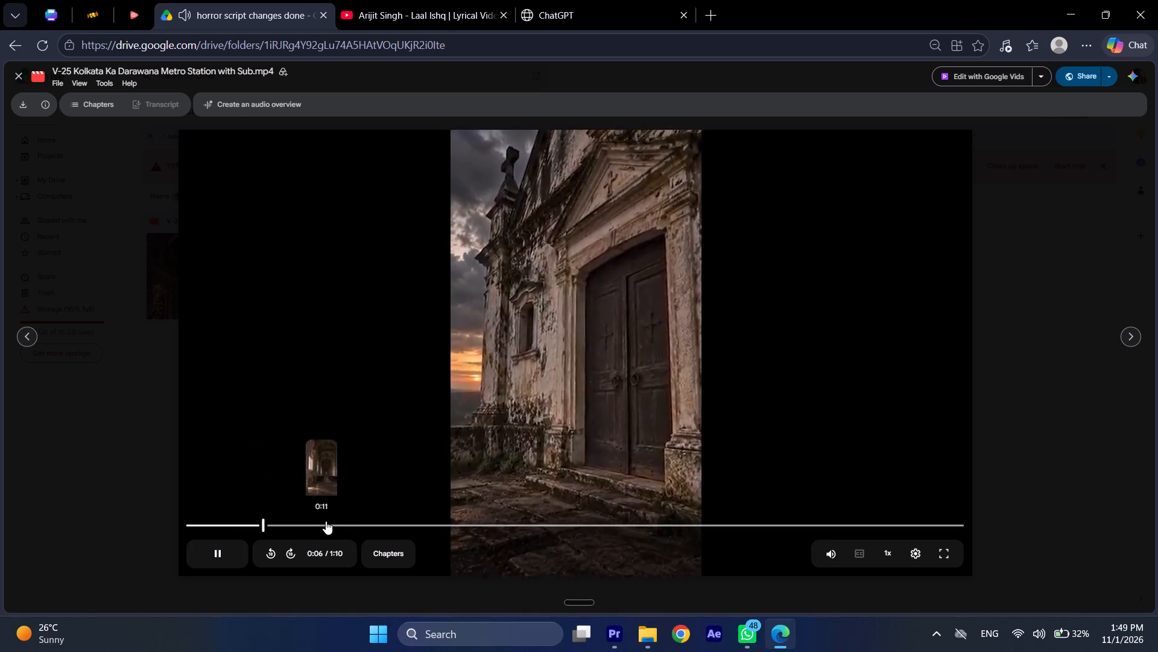
{"action": "left_click", "coordinate": [326, 521]}
{"action": "left_click", "coordinate": [426, 522]}
{"action": "left_click", "coordinate": [503, 521]}
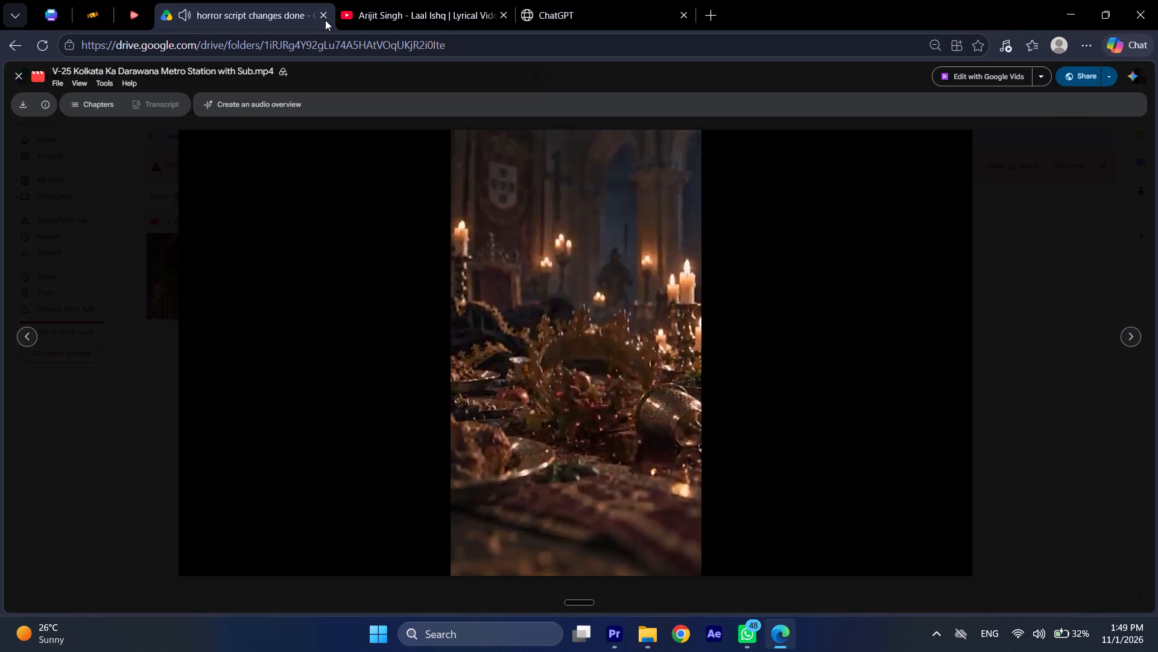
{"action": "left_click", "coordinate": [324, 15]}
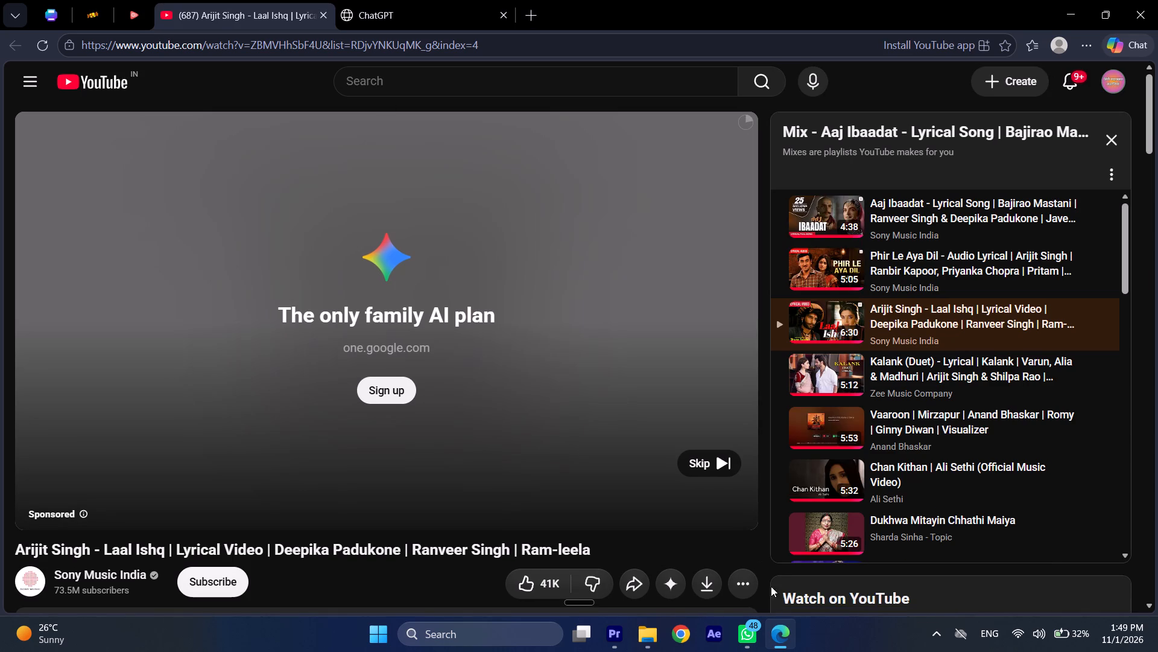
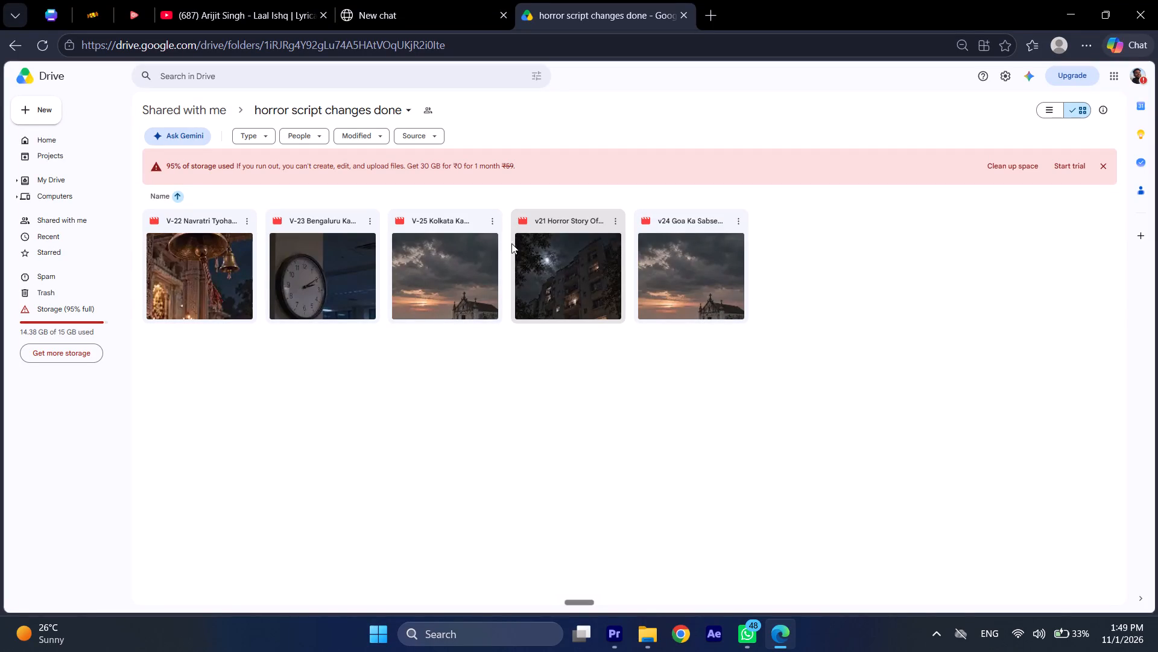
Preview the V-23, V-22, v21 and v24 videos in the Drive folder, and look through the file options for V-25 Kolkata.
{"action": "left_click", "coordinate": [495, 219]}
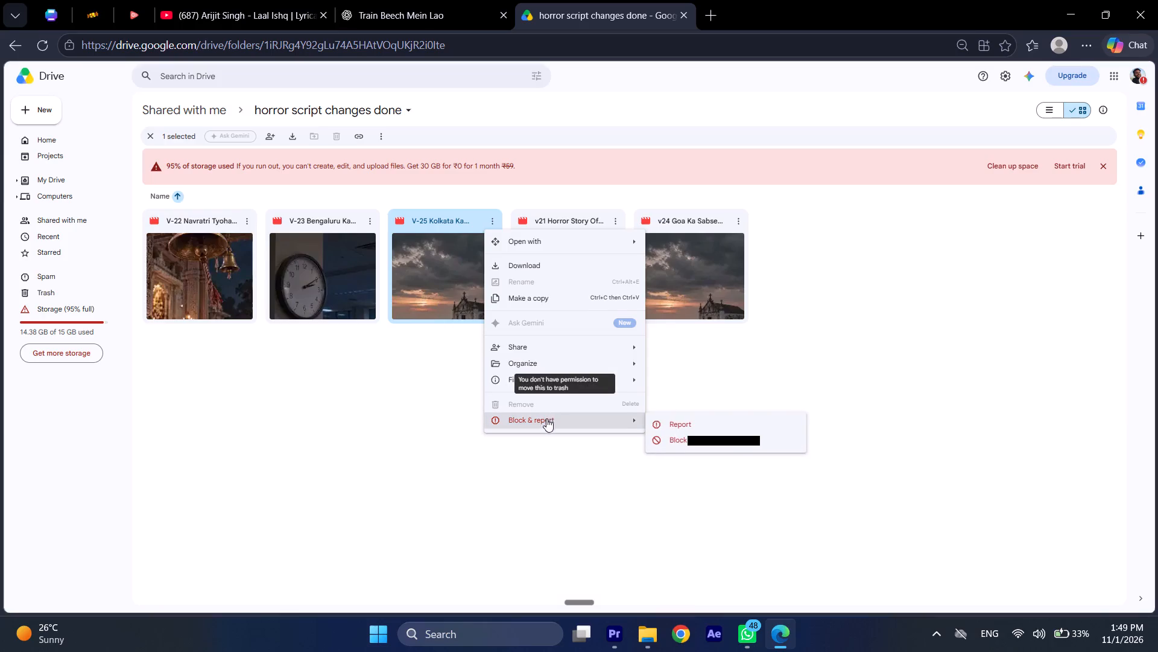
{"action": "left_click", "coordinate": [531, 447]}
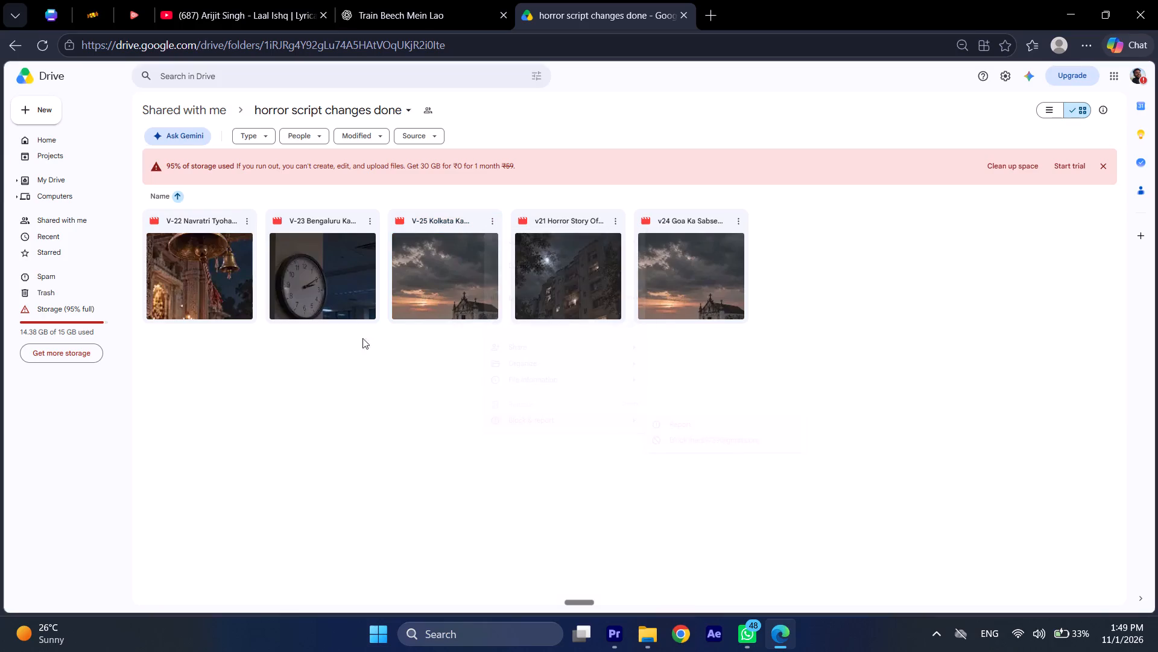
{"action": "double_click", "coordinate": [324, 276]}
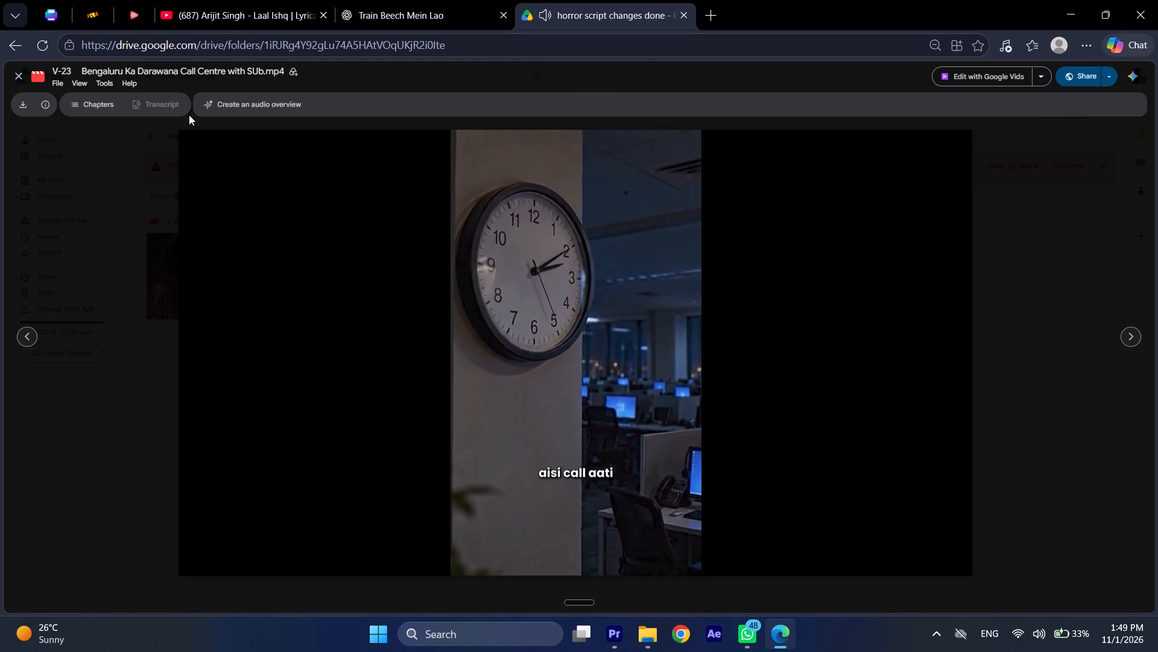
{"action": "left_click", "coordinate": [20, 73]}
{"action": "double_click", "coordinate": [179, 267]}
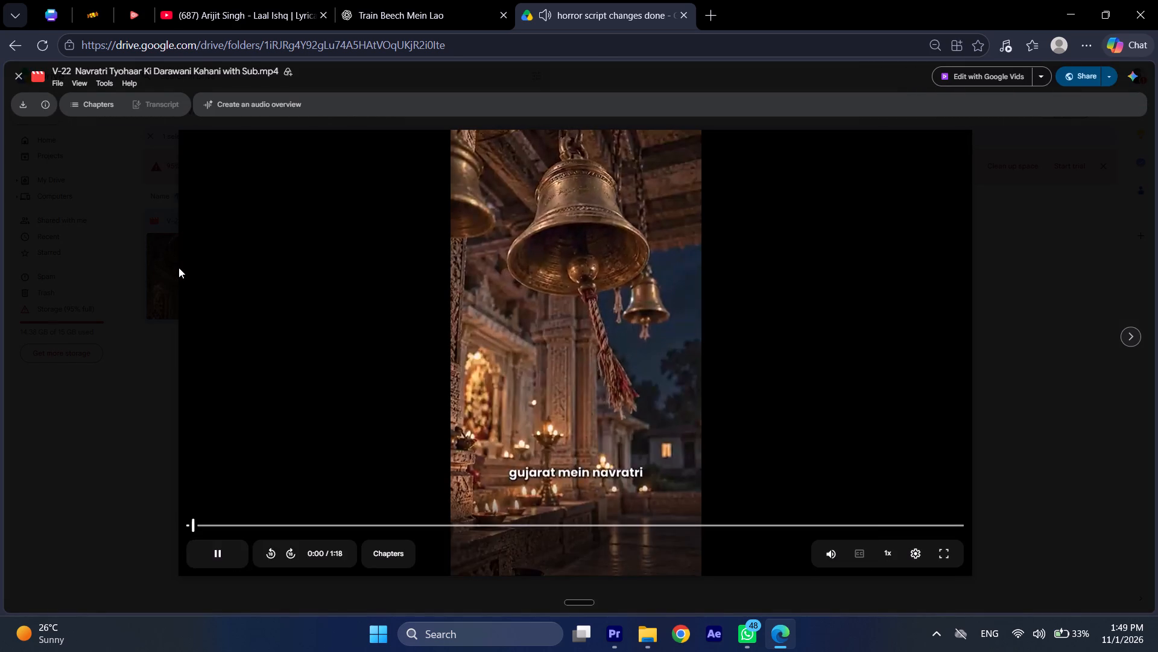
{"action": "left_click", "coordinate": [19, 71]}
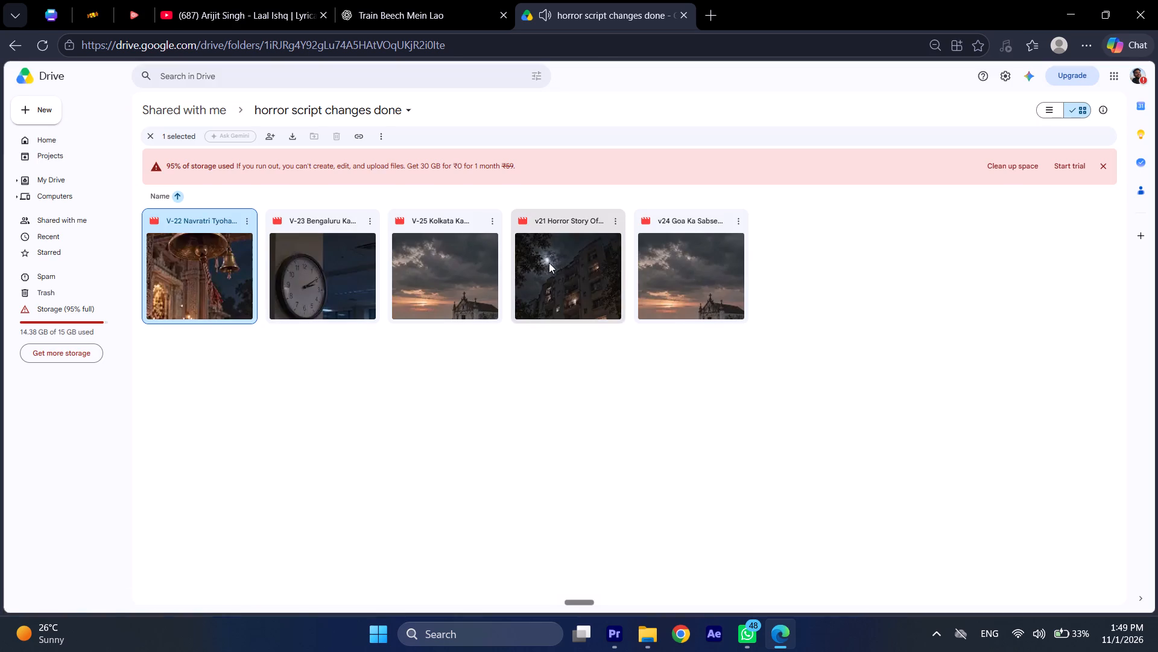
{"action": "double_click", "coordinate": [549, 263]}
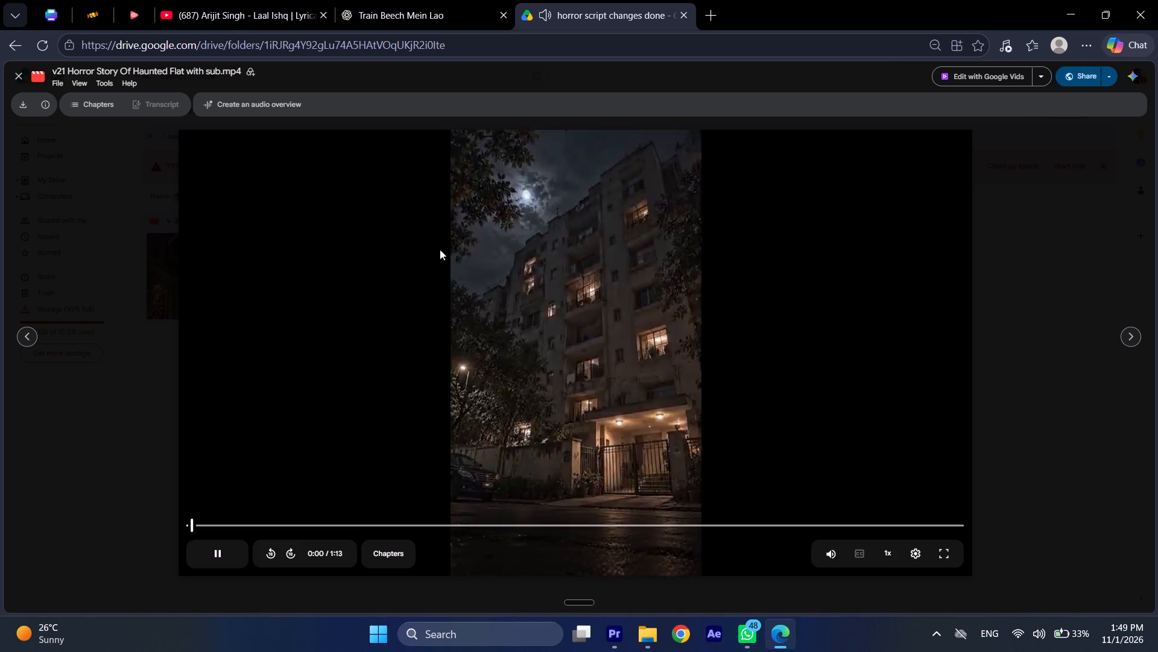
{"action": "left_click", "coordinate": [16, 75]}
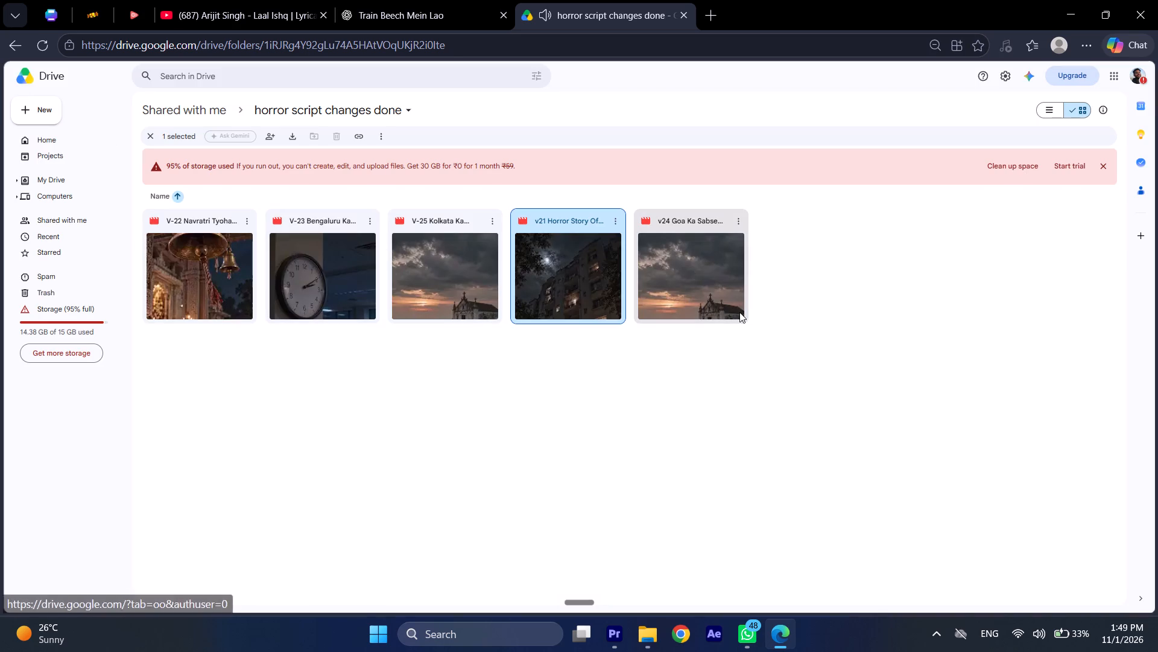
{"action": "double_click", "coordinate": [695, 271]}
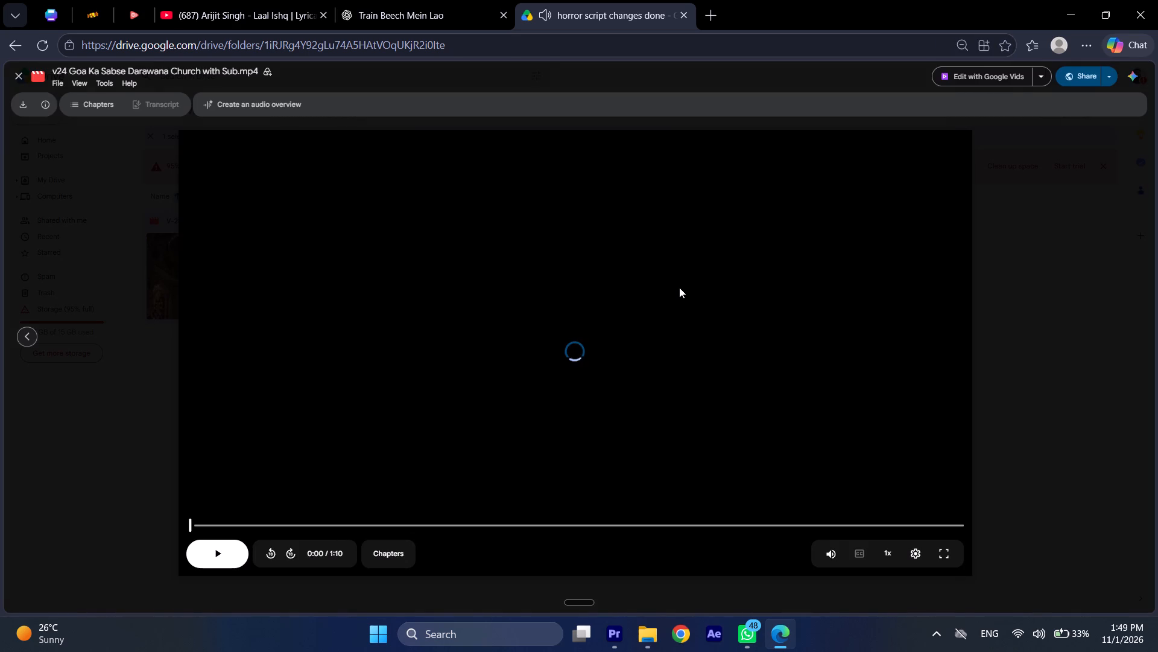
{"action": "left_click", "coordinate": [12, 72]}
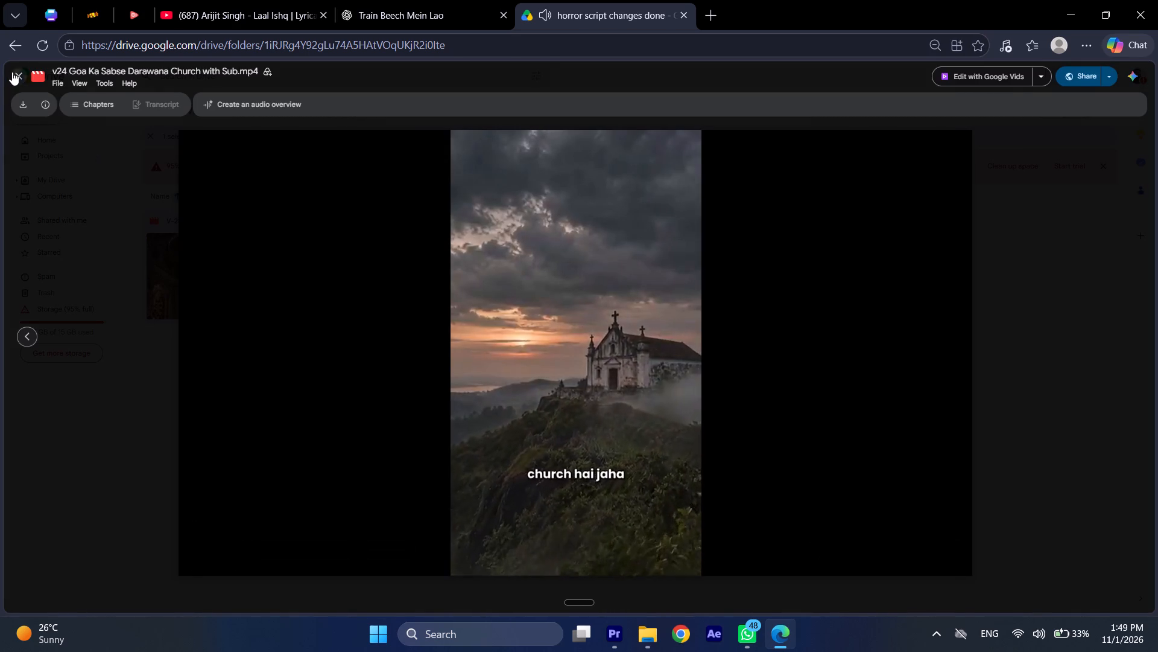
{"action": "left_click", "coordinate": [492, 217]}
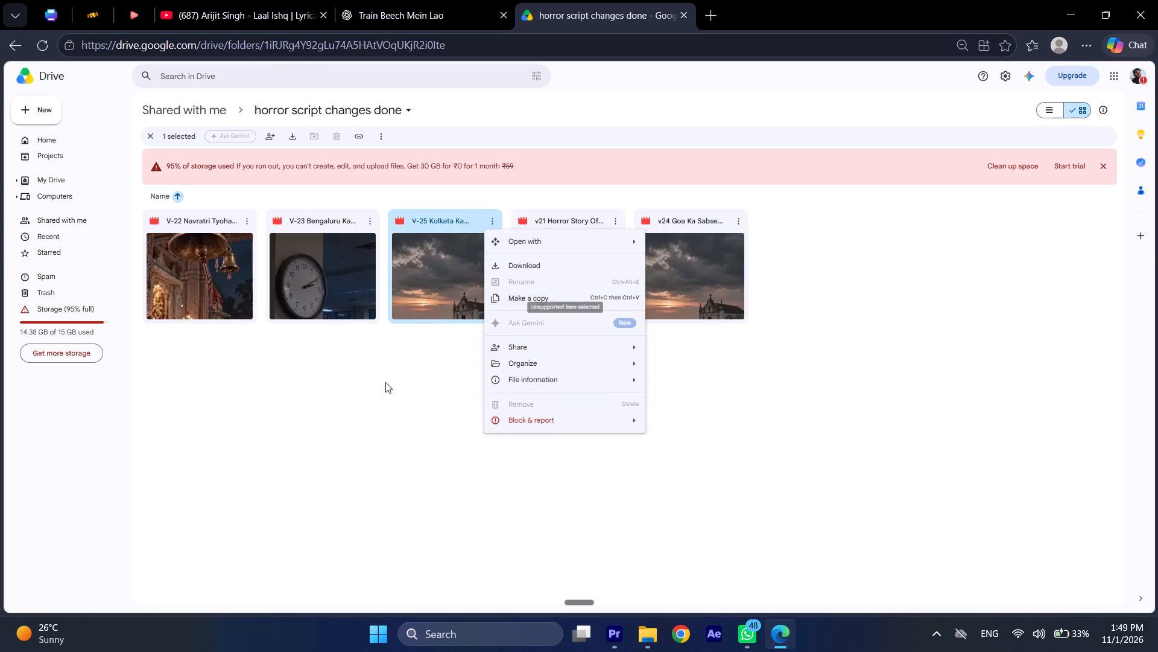
{"action": "left_click", "coordinate": [356, 400]}
Switch to File Explorer, play the V-25 Kolkata video from the anu folder in Downloads, and skip ahead to about 0:22.
{"action": "left_click", "coordinate": [659, 565]}
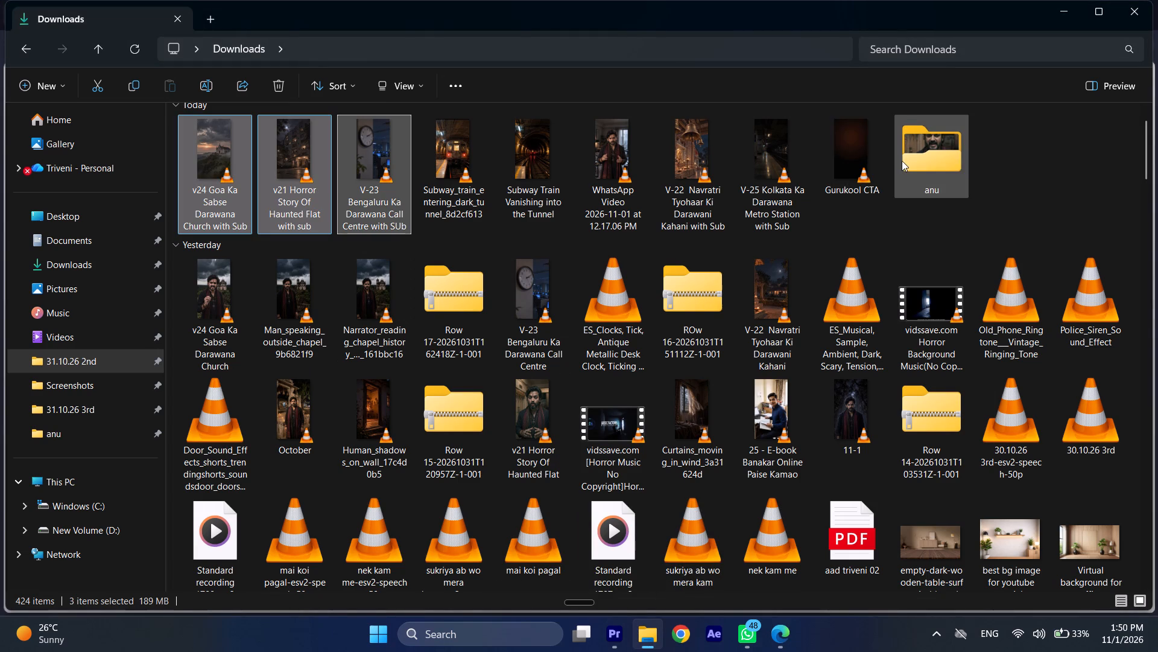
{"action": "double_click", "coordinate": [902, 161]}
{"action": "double_click", "coordinate": [265, 249]}
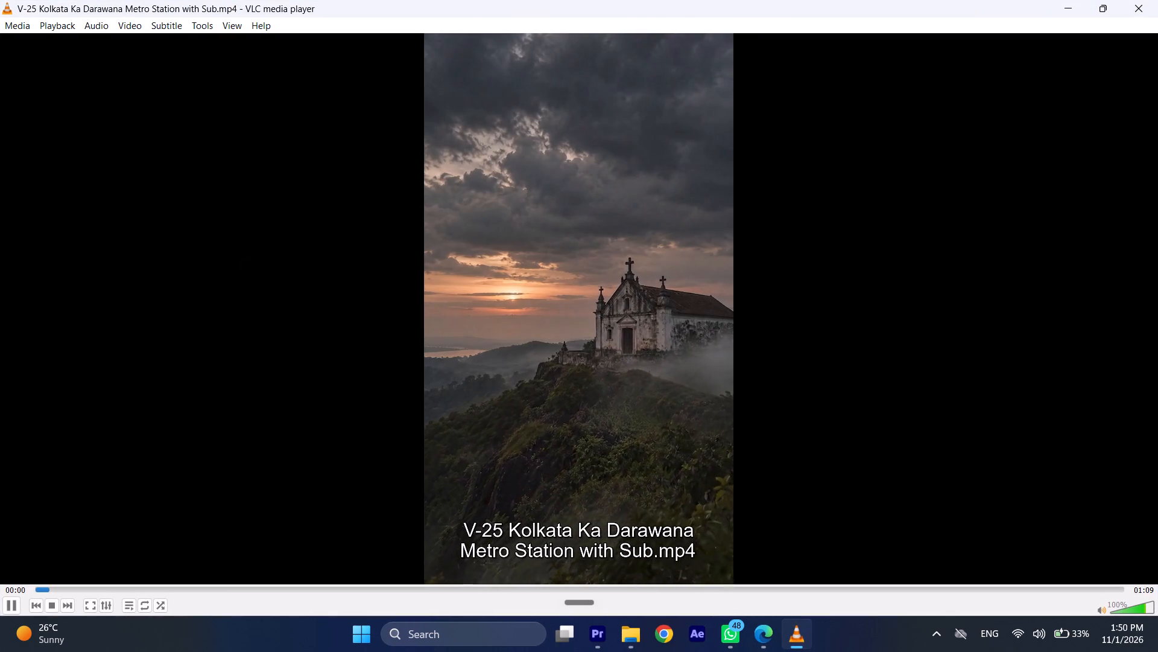
{"action": "left_click_drag", "start_coordinate": [115, 587], "coordinate": [382, 608]}
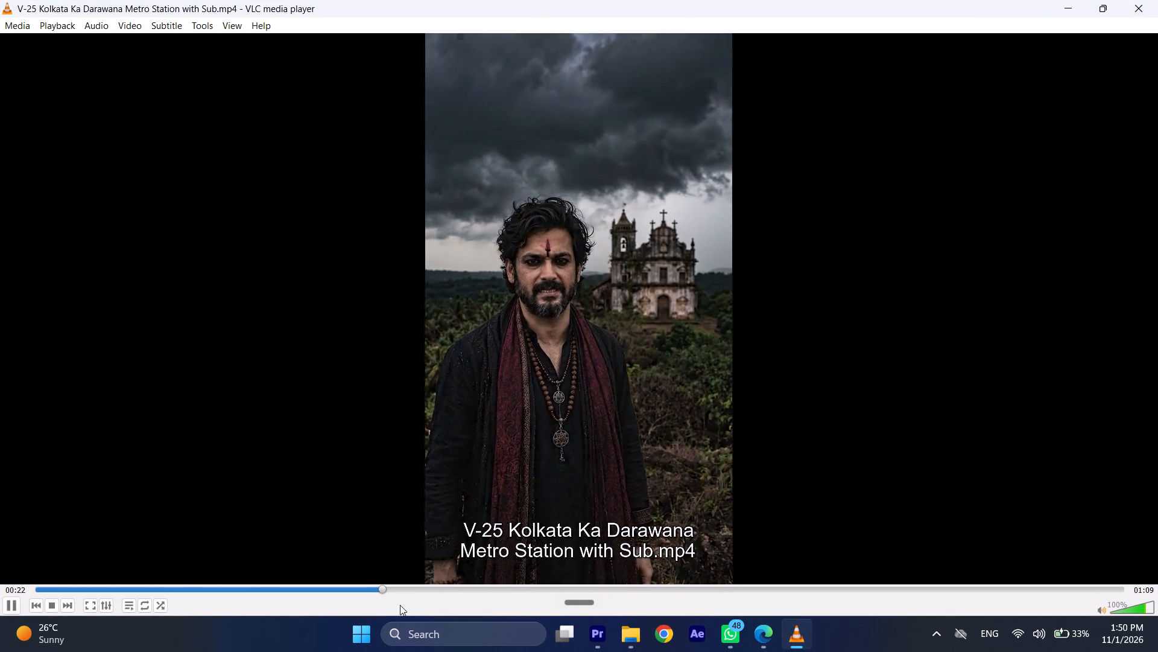
{"action": "left_click", "coordinate": [1157, 0]}
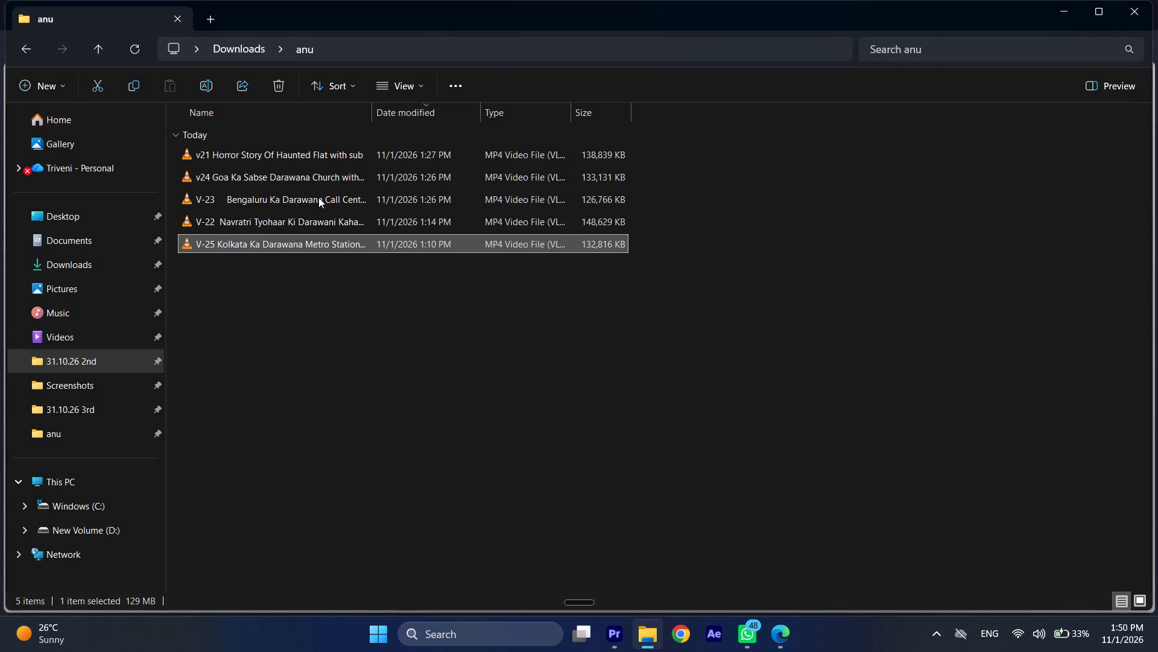
Switch to Premiere Pro and play the opening of the V-25 Kolkata section in the vid 4 sequence, around 00:02:53.
{"action": "left_click", "coordinate": [617, 648]}
{"action": "scroll", "coordinate": [419, 500], "scroll_direction": "up", "scroll_amount": 1}
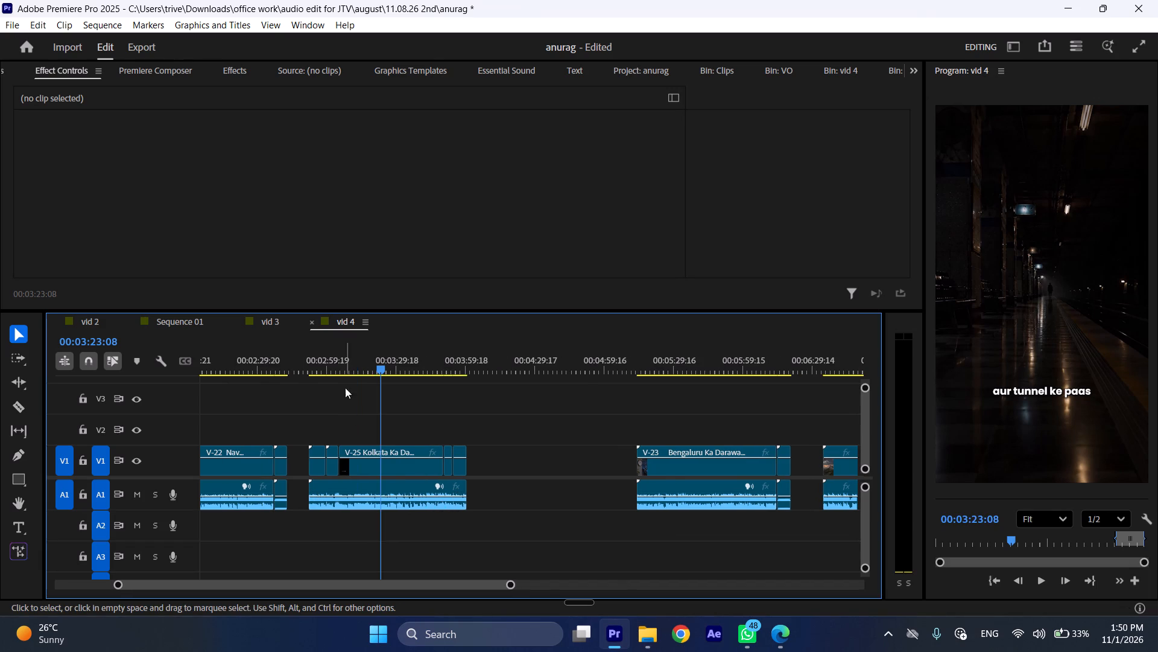
{"action": "left_click_drag", "start_coordinate": [334, 358], "coordinate": [318, 356]}
{"action": "left_click_drag", "start_coordinate": [318, 356], "coordinate": [315, 356]}
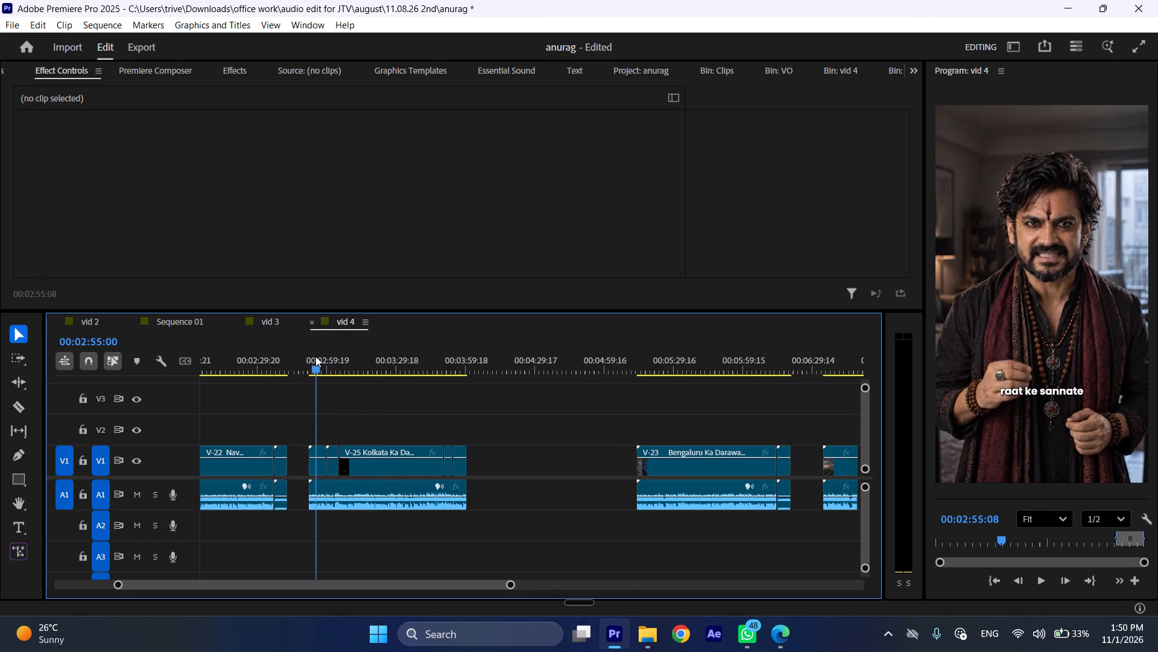
{"action": "left_click_drag", "start_coordinate": [315, 356], "coordinate": [312, 356]}
{"action": "key", "text": "space"}
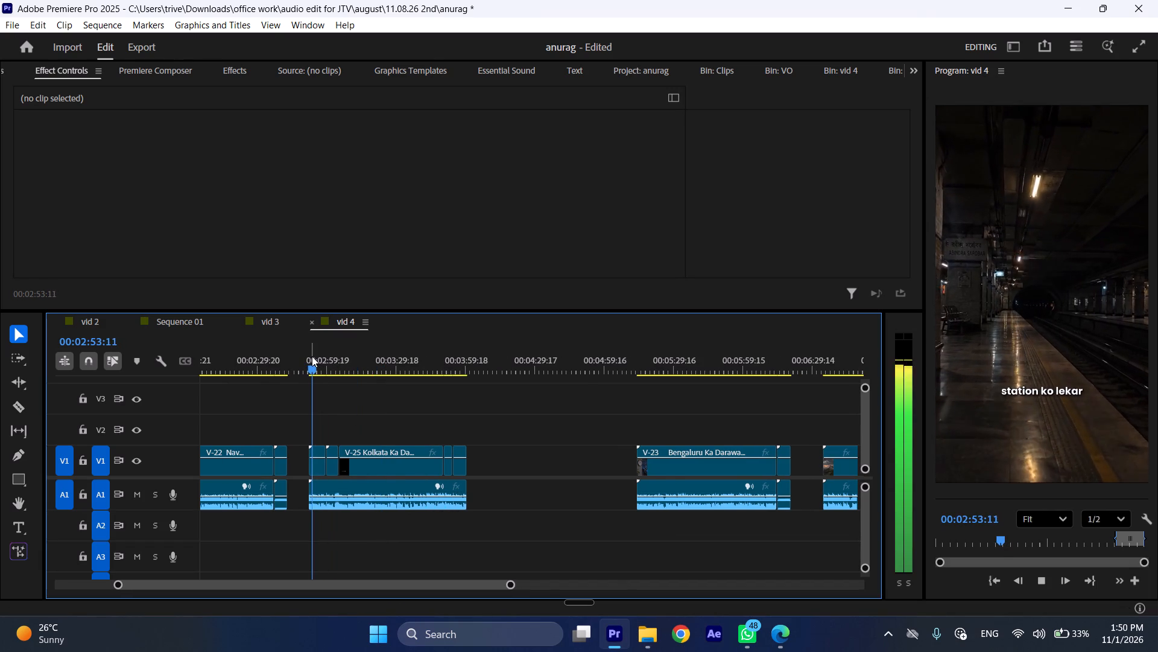
{"action": "left_click", "coordinate": [312, 356]}
{"action": "key", "text": "space"}
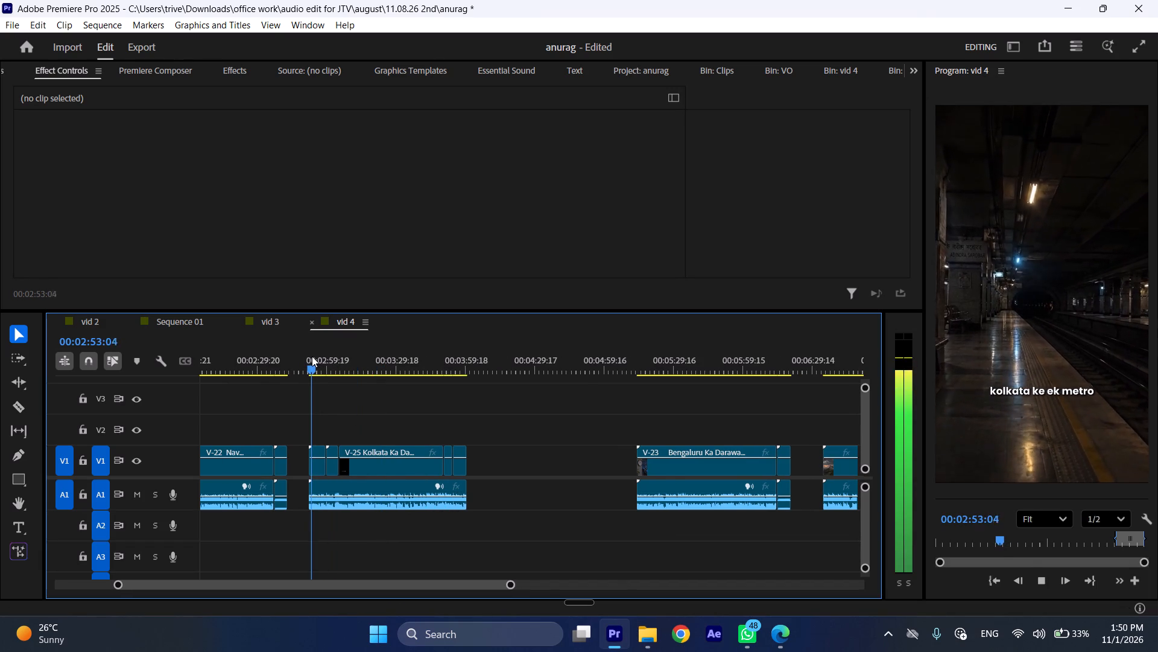
{"action": "key", "text": "space"}
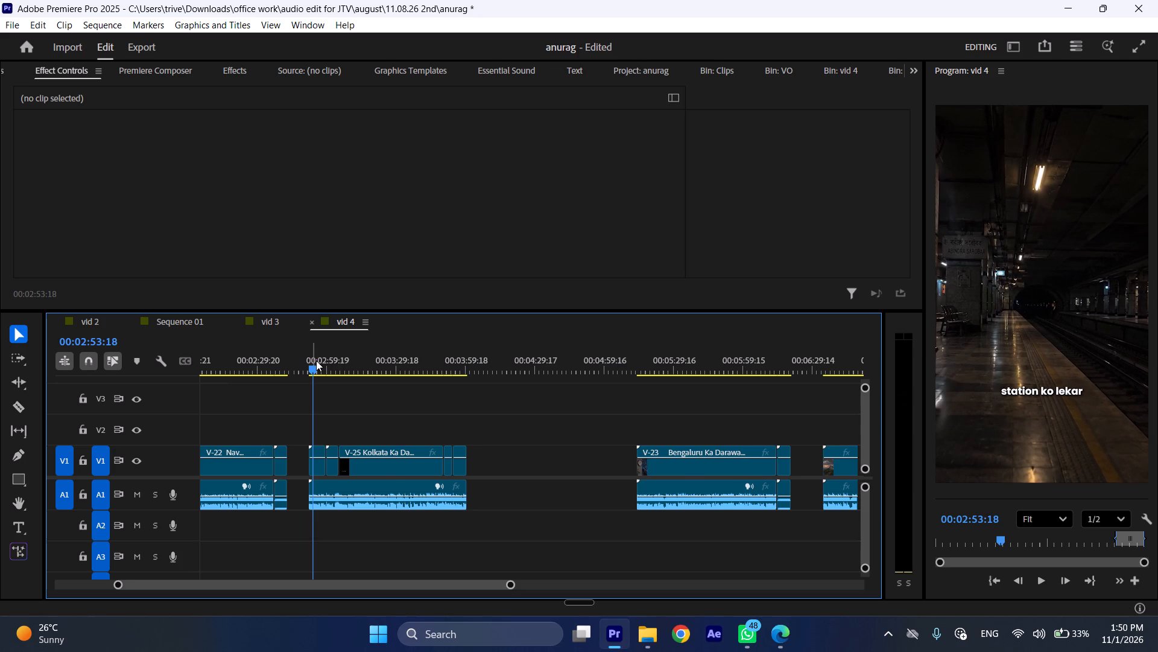
{"action": "scroll", "coordinate": [316, 360], "scroll_direction": "up", "scroll_amount": 15}
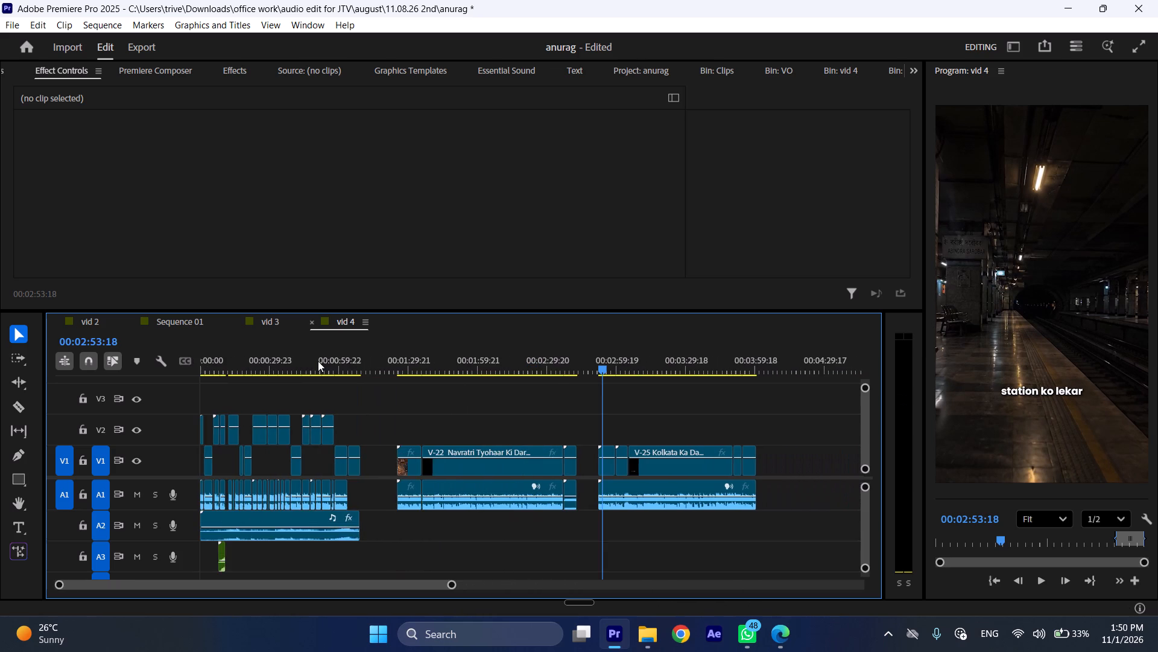
{"action": "scroll", "coordinate": [318, 361], "scroll_direction": "up", "scroll_amount": 2}
{"action": "scroll", "coordinate": [318, 362], "scroll_direction": "down", "scroll_amount": 12}
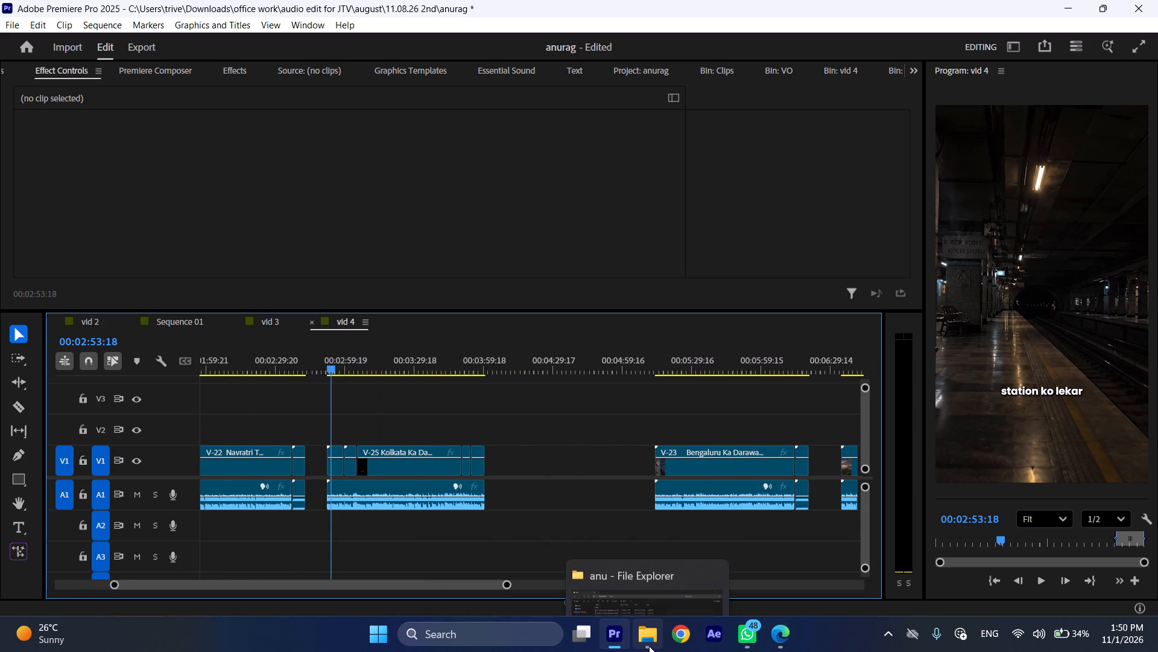
Switch to File Explorer and check the openings of the exported V-25, V-22, V-23 and v24 videos in the anu folder.
{"action": "left_click", "coordinate": [648, 582]}
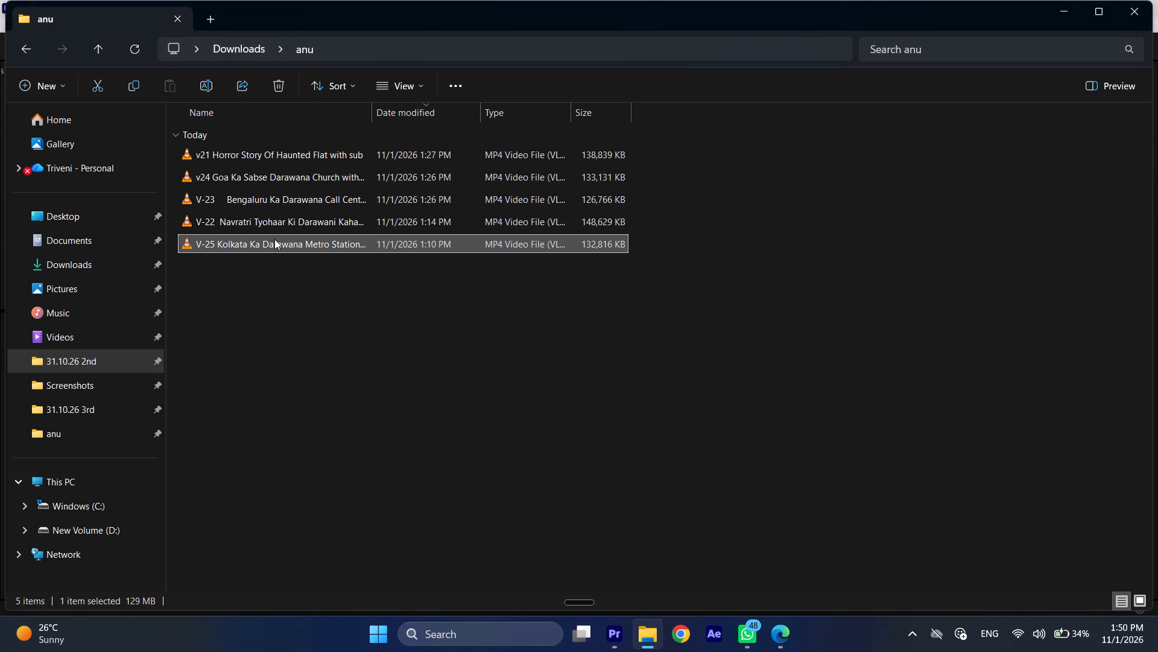
{"action": "double_click", "coordinate": [272, 243]}
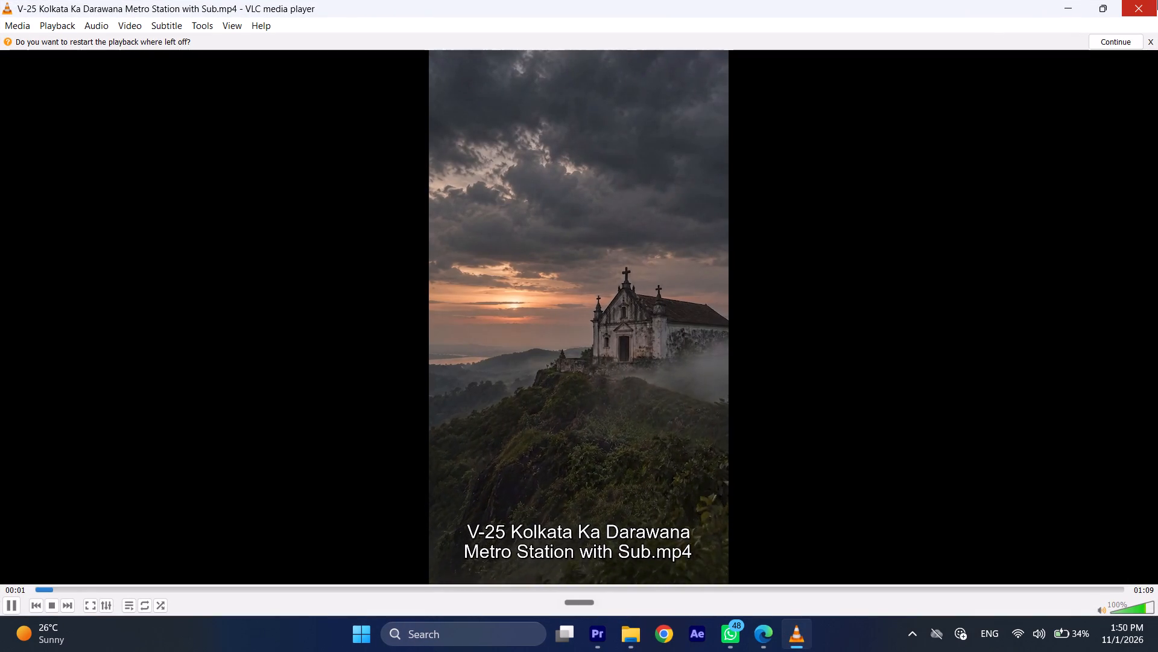
{"action": "left_click", "coordinate": [1157, 0]}
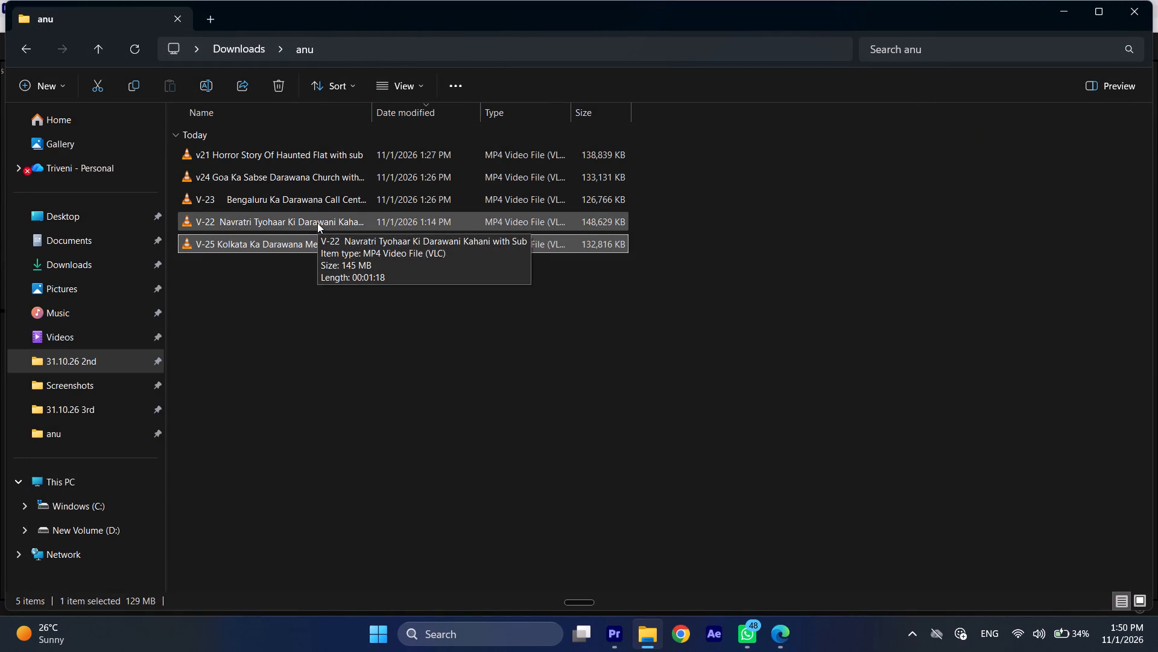
{"action": "double_click", "coordinate": [317, 223]}
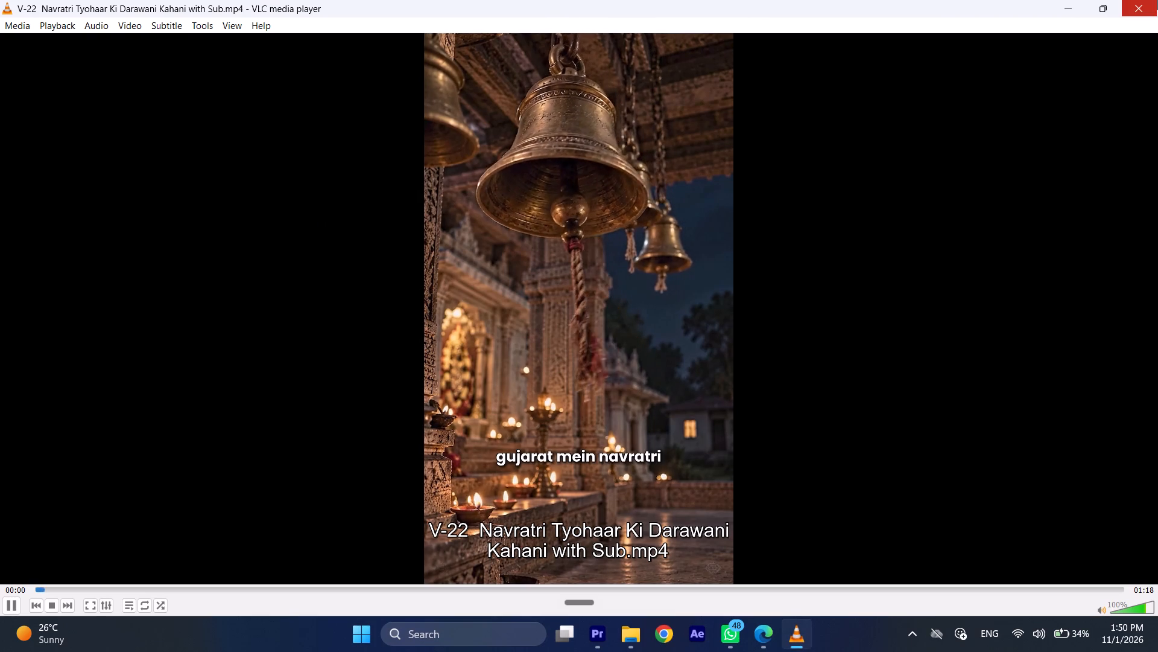
{"action": "left_click", "coordinate": [1157, 0]}
{"action": "double_click", "coordinate": [293, 202]}
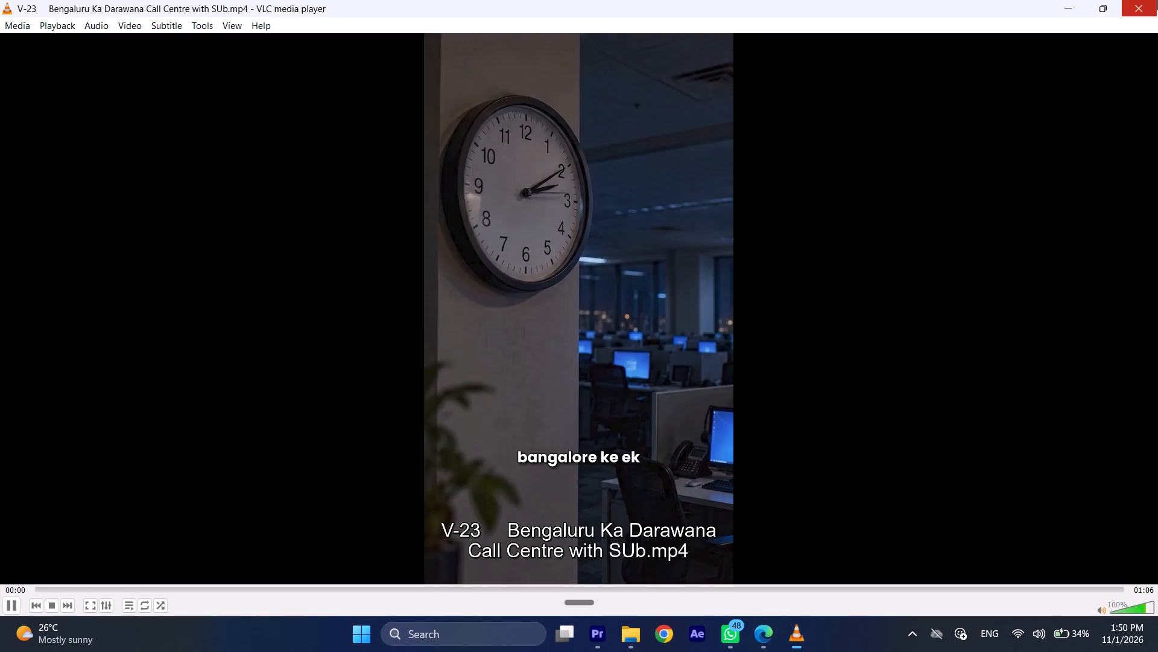
{"action": "left_click", "coordinate": [1157, 0]}
{"action": "double_click", "coordinate": [294, 176]}
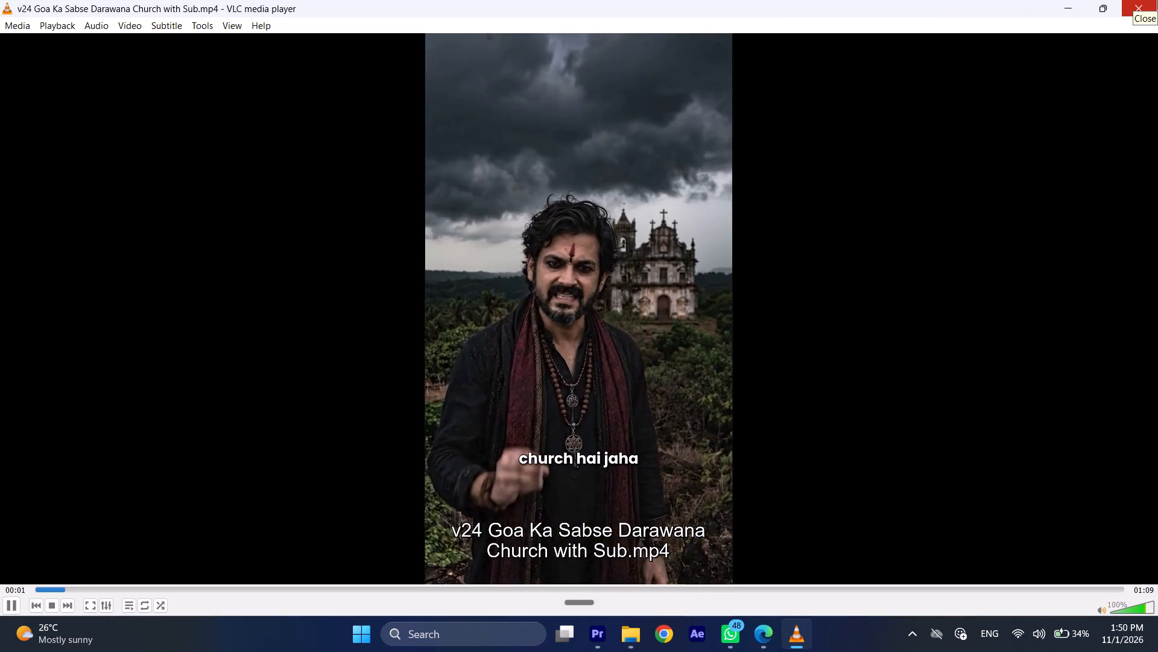
{"action": "left_click", "coordinate": [1157, 0]}
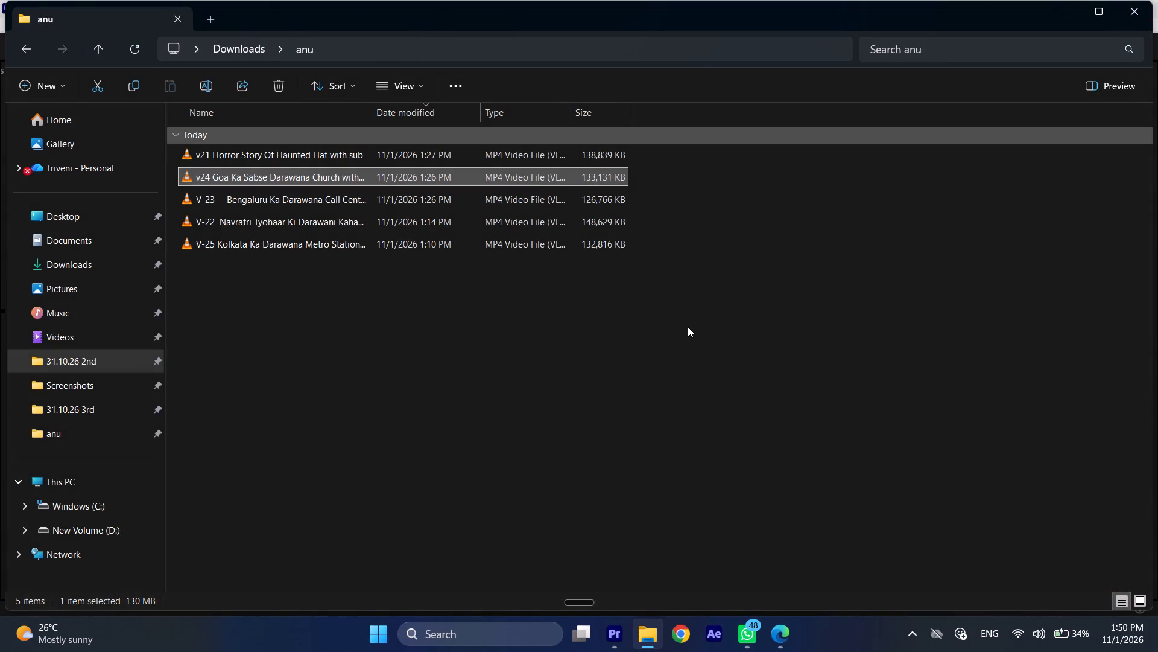
{"action": "double_click", "coordinate": [318, 249]}
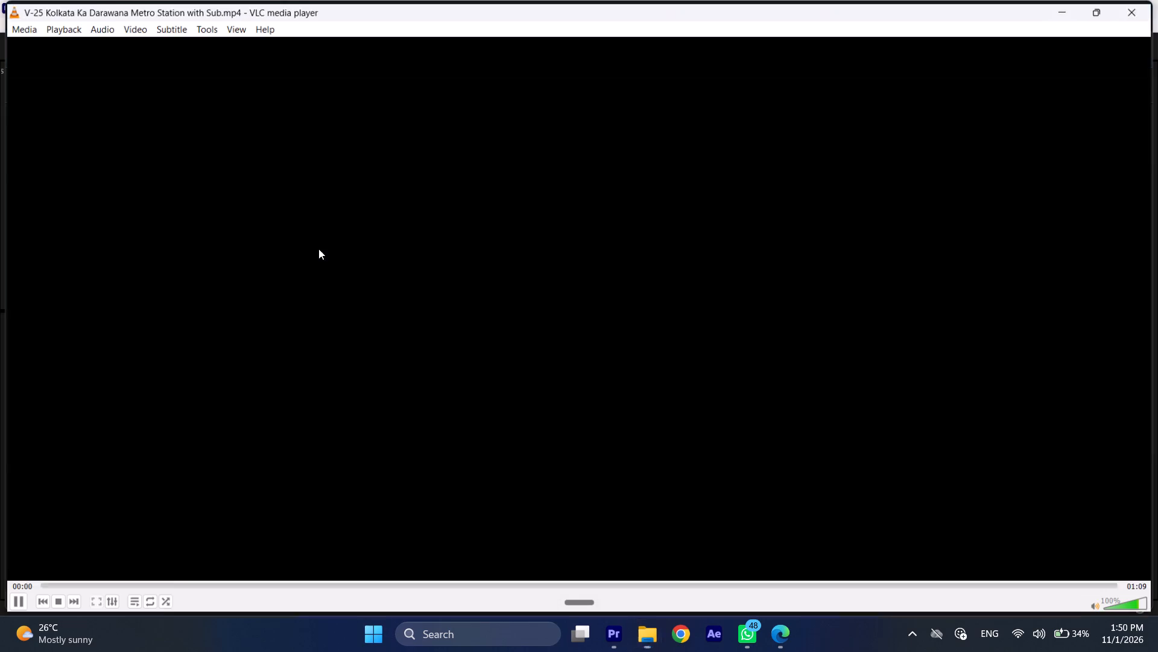
{"action": "left_click", "coordinate": [1157, 0]}
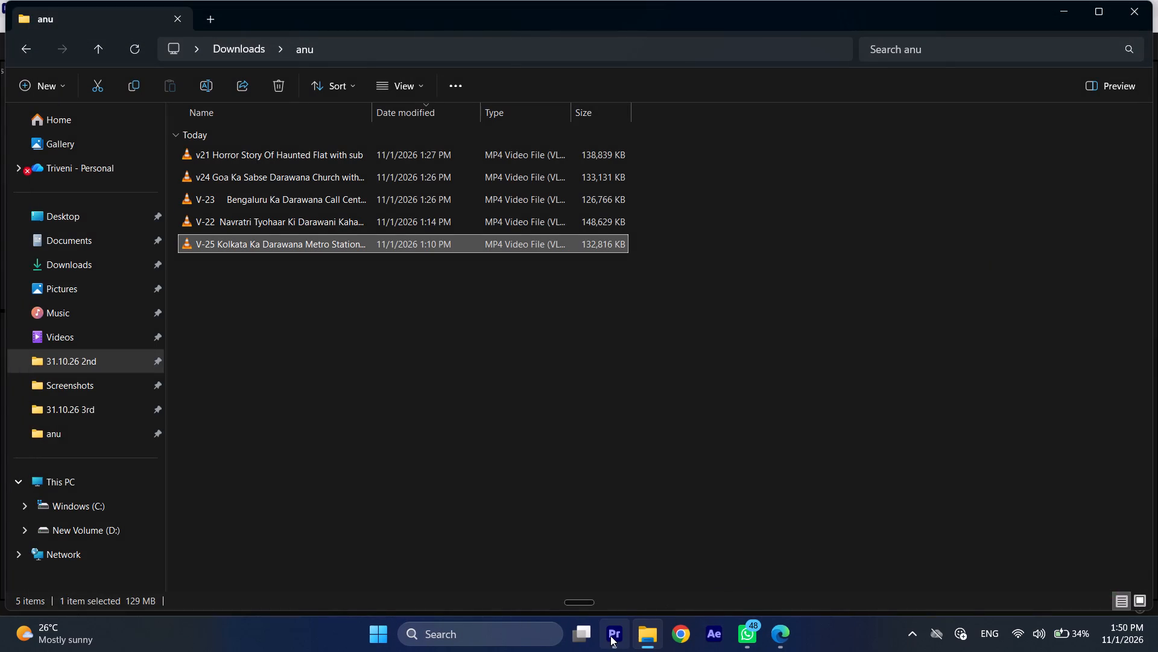
Switch to Premiere Pro and briefly play the opening of the V-25 Kolkata section in the vid 4 sequence, around 00:02:54.
{"action": "left_click", "coordinate": [610, 636]}
{"action": "key", "text": "space"}
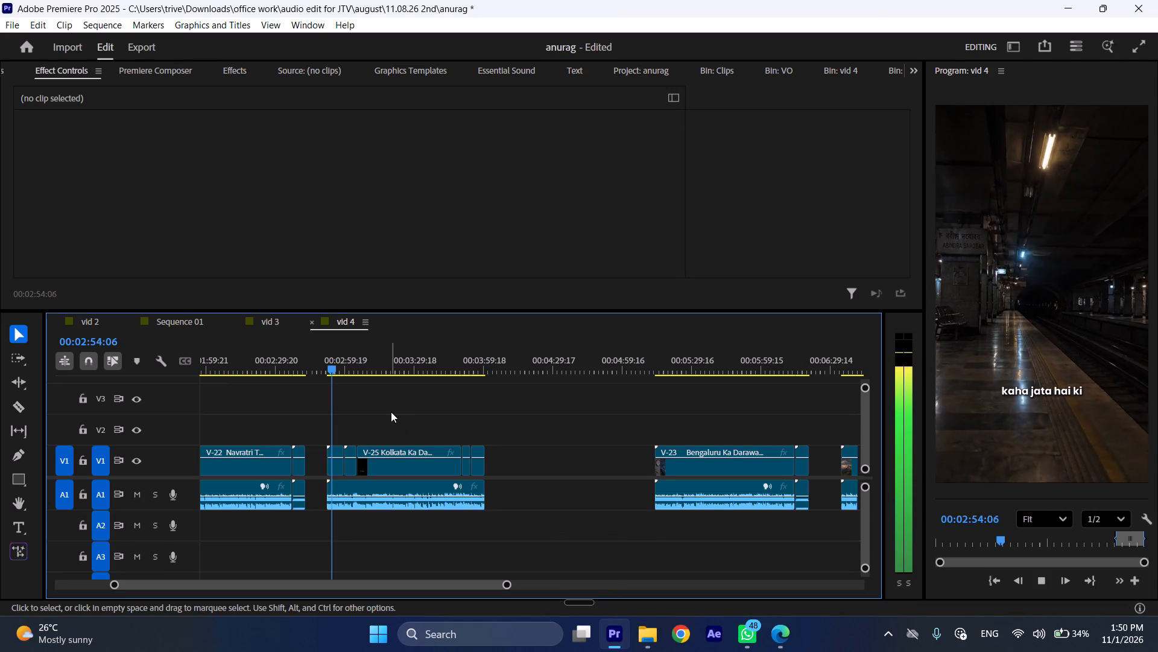
{"action": "key", "text": "space"}
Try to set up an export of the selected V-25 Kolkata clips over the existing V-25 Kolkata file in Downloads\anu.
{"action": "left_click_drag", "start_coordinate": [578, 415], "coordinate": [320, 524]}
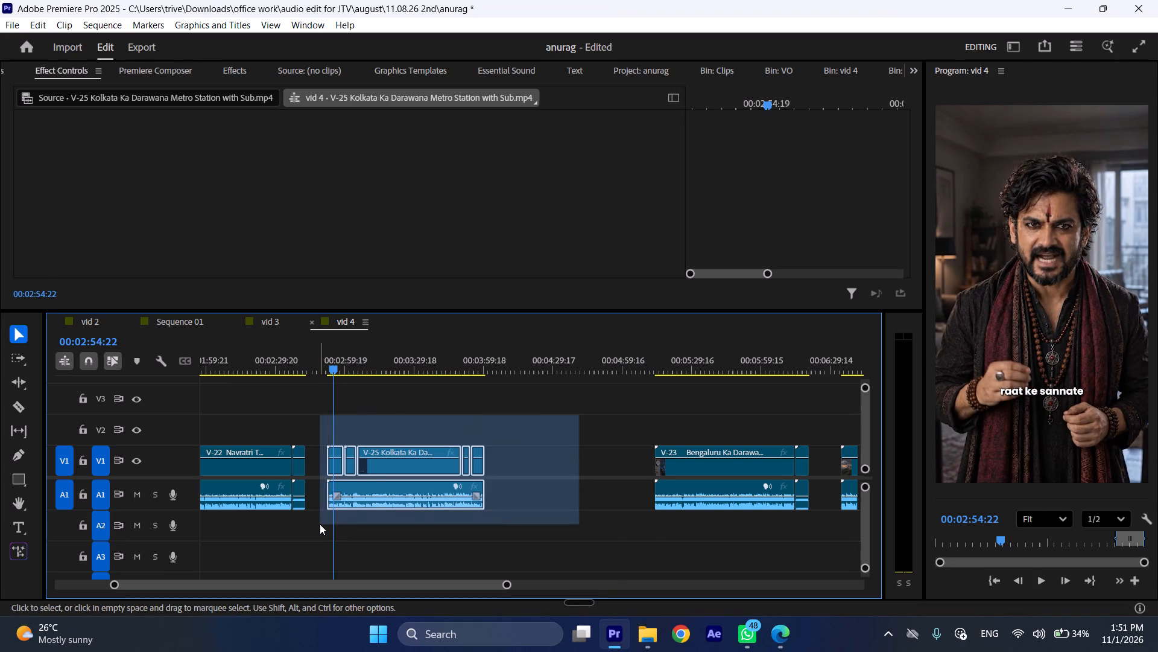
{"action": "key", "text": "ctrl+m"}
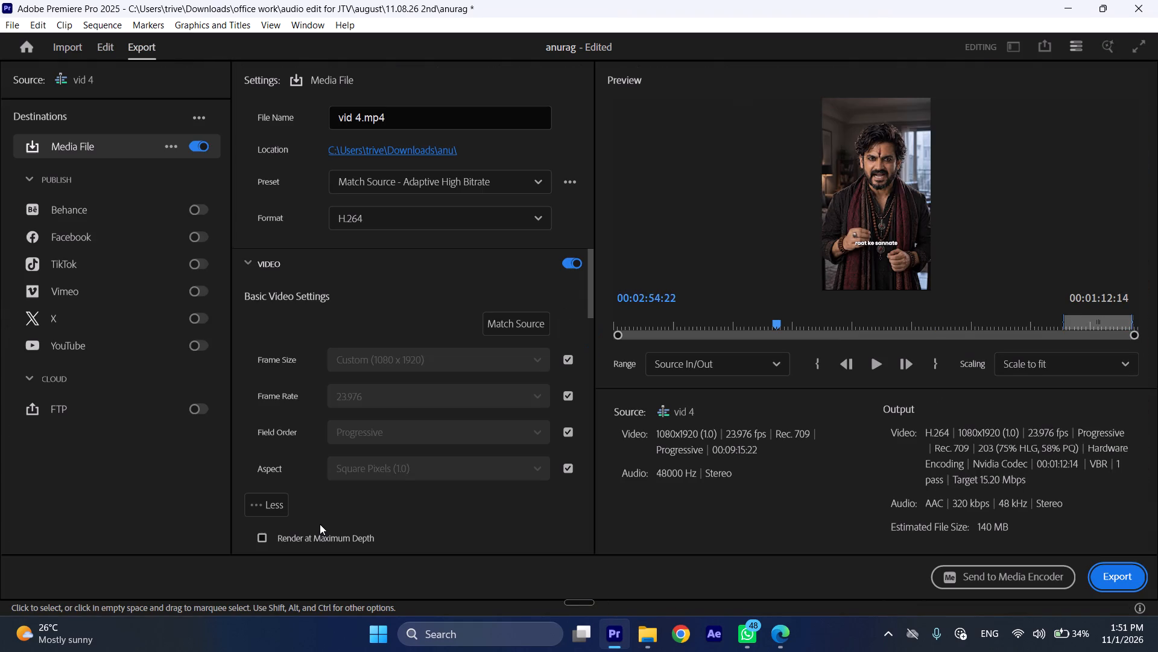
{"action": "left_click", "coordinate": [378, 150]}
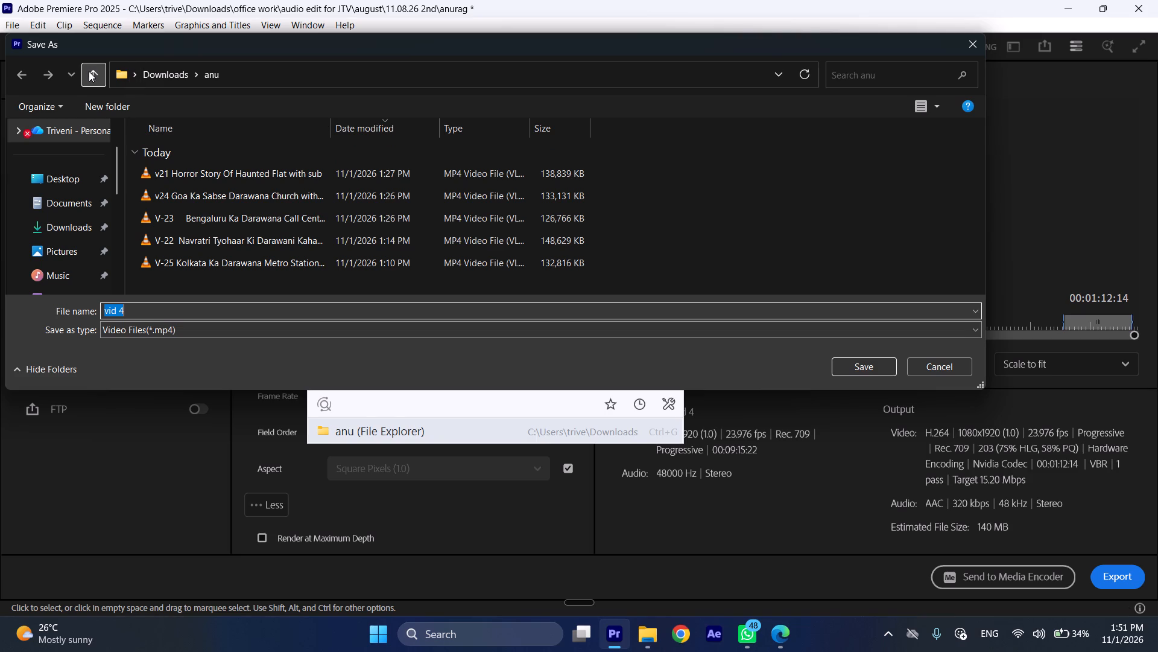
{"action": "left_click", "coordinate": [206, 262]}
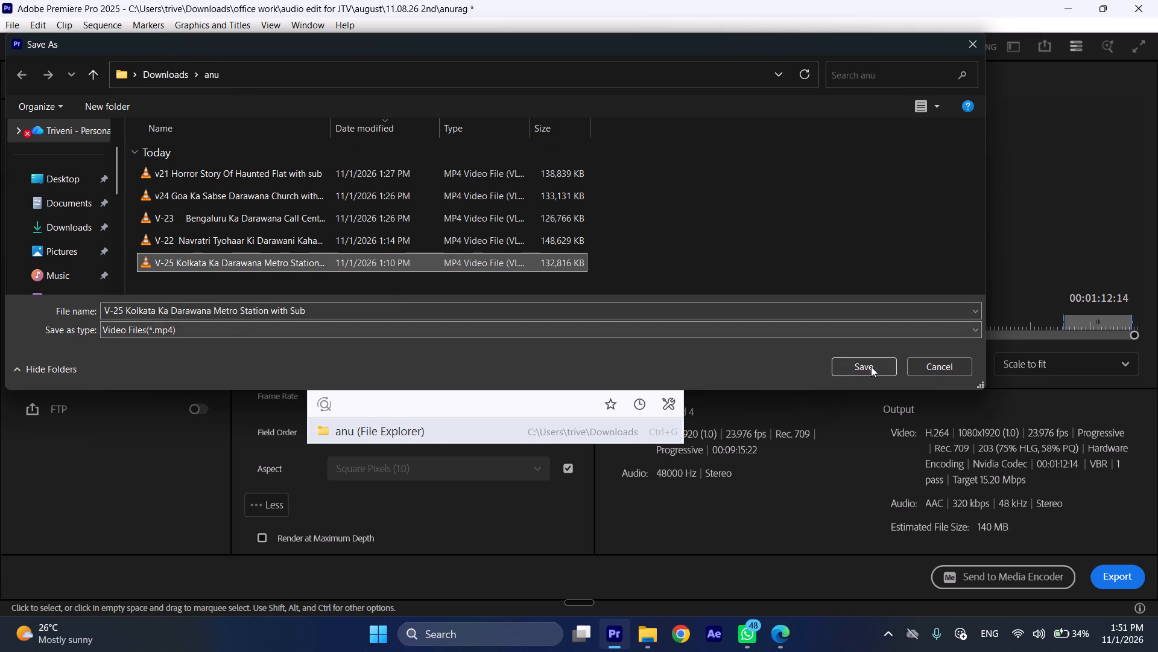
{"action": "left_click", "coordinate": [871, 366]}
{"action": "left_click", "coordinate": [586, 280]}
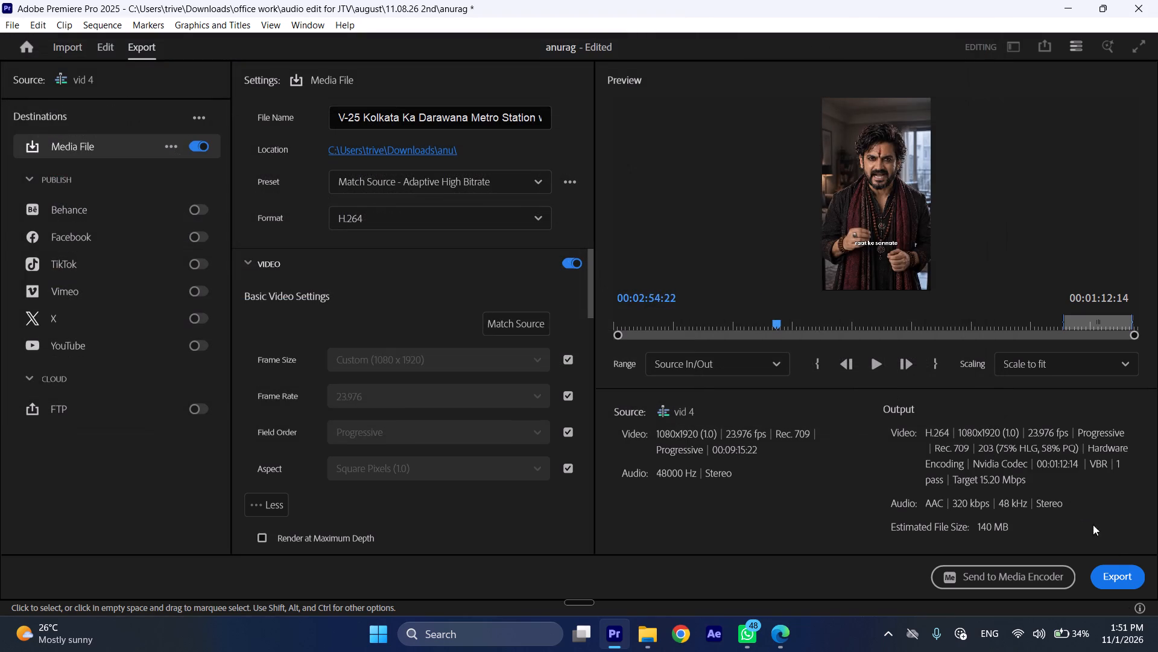
Export the vid 4 source in/out range to Downloads\anu under the V-25 Kolkata file name, using H.264 and Match Source - Adaptive High Bitrate.
{"action": "left_click", "coordinate": [1122, 575]}
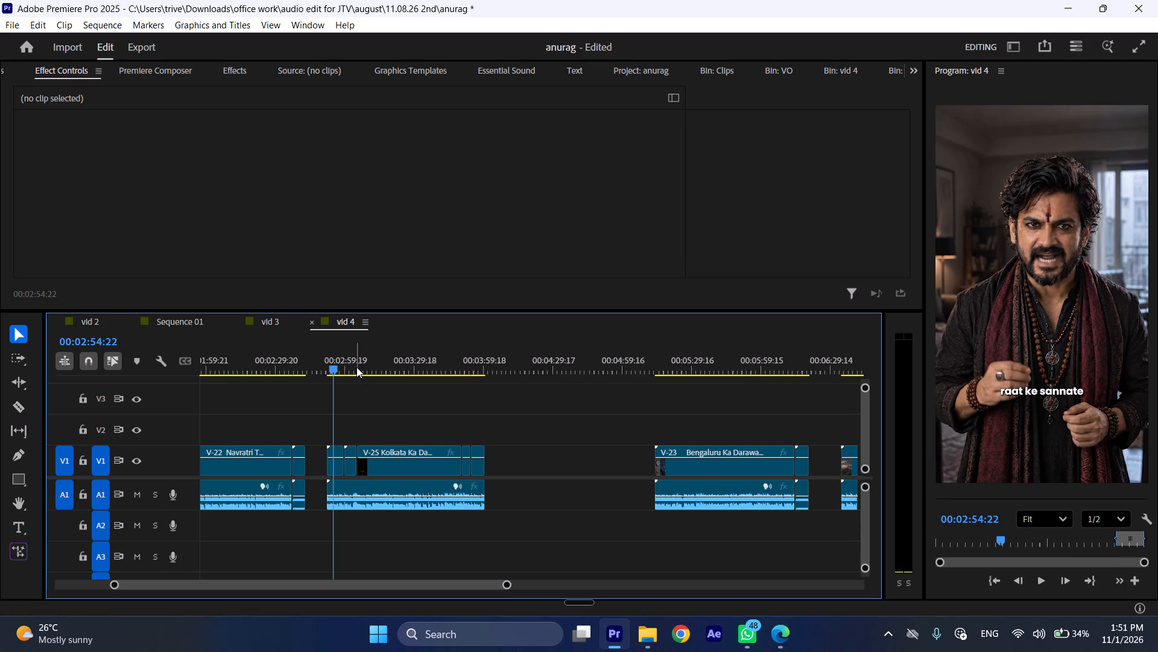
Play the V-25 Kolkata opening in the vid 4 sequence around 00:03:00, and replay it from slightly earlier to check the metro shot.
{"action": "left_click_drag", "start_coordinate": [356, 367], "coordinate": [345, 363]}
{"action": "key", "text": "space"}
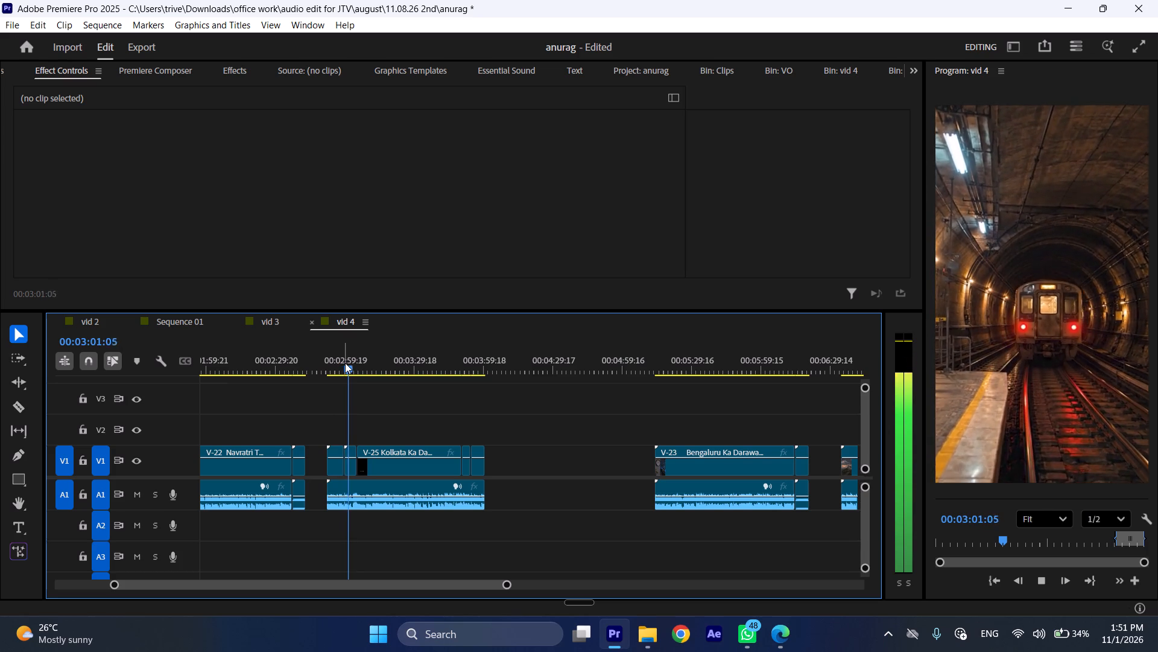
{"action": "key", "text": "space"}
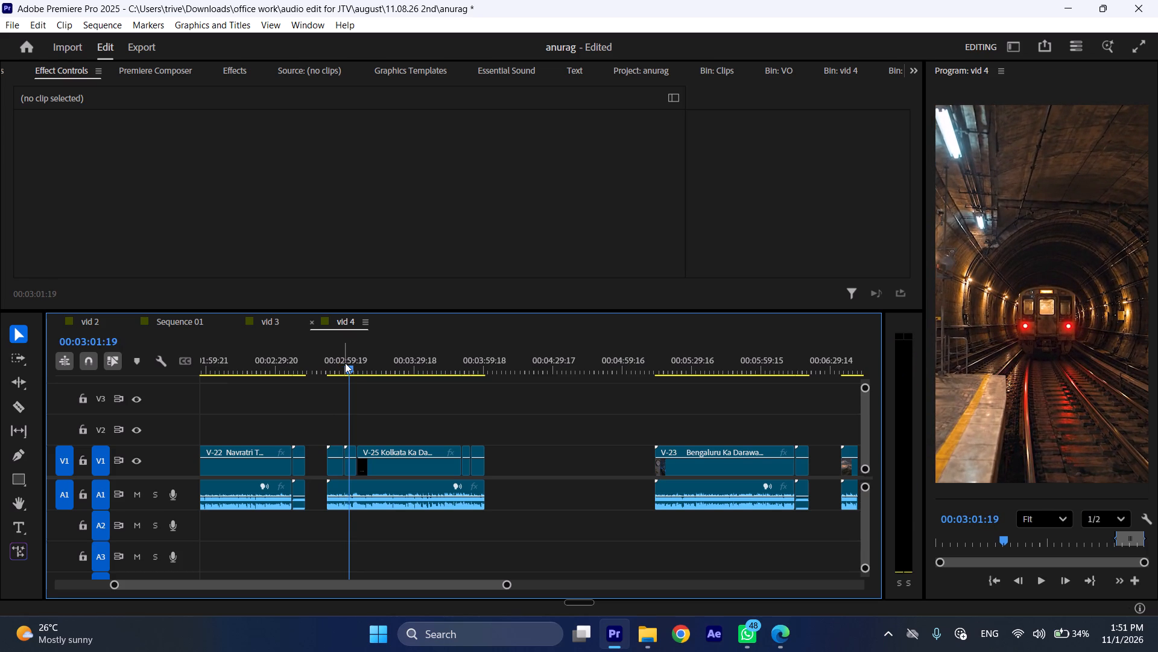
{"action": "left_click_drag", "start_coordinate": [345, 363], "coordinate": [337, 363]}
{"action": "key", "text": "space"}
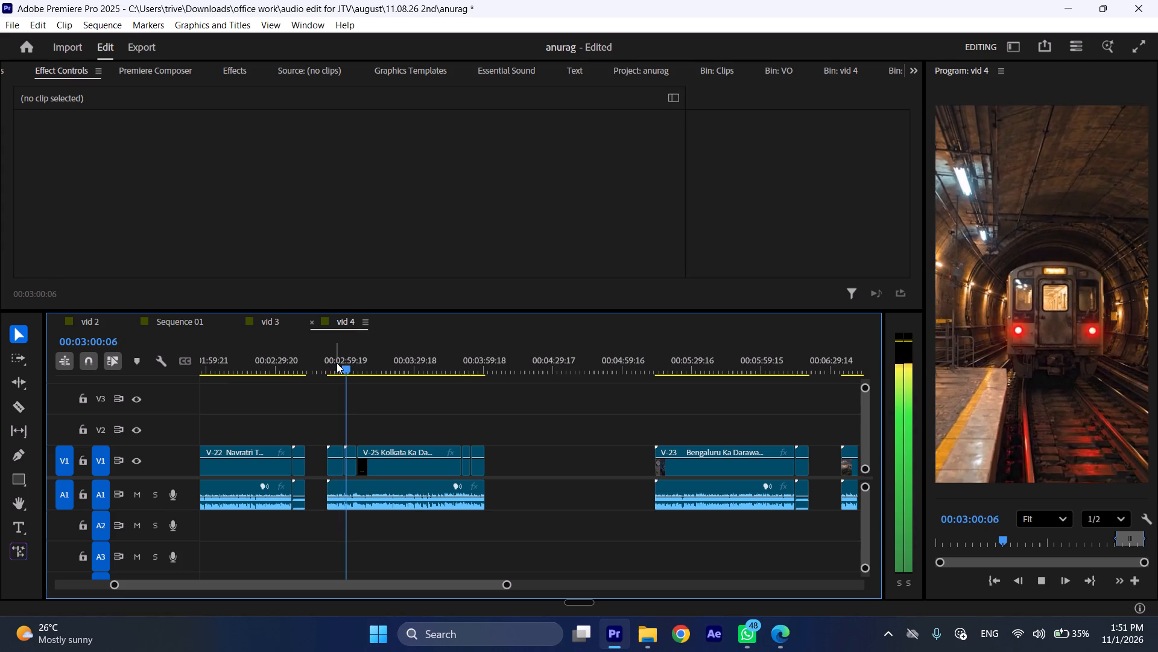
Check the V-25 Kolkata audio clip in the vid 4 sequence and replay the section from about 00:02:56 to 00:02:58.
{"action": "key", "text": "space"}
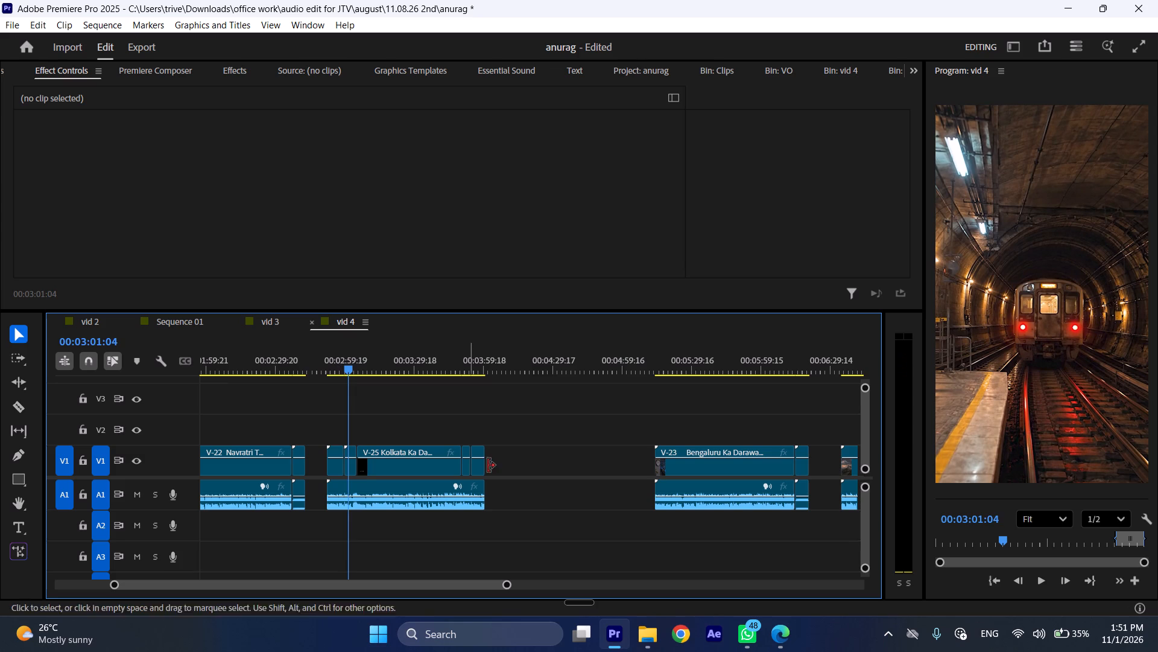
{"action": "left_click", "coordinate": [407, 485]}
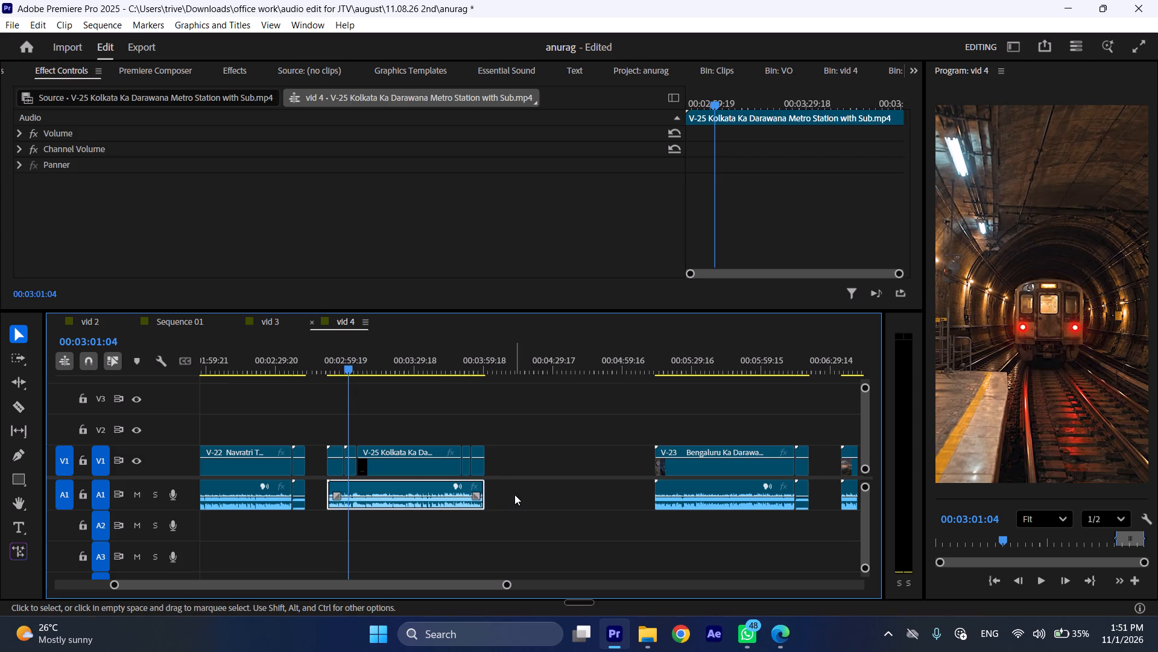
{"action": "left_click", "coordinate": [514, 494]}
{"action": "left_click", "coordinate": [511, 424]}
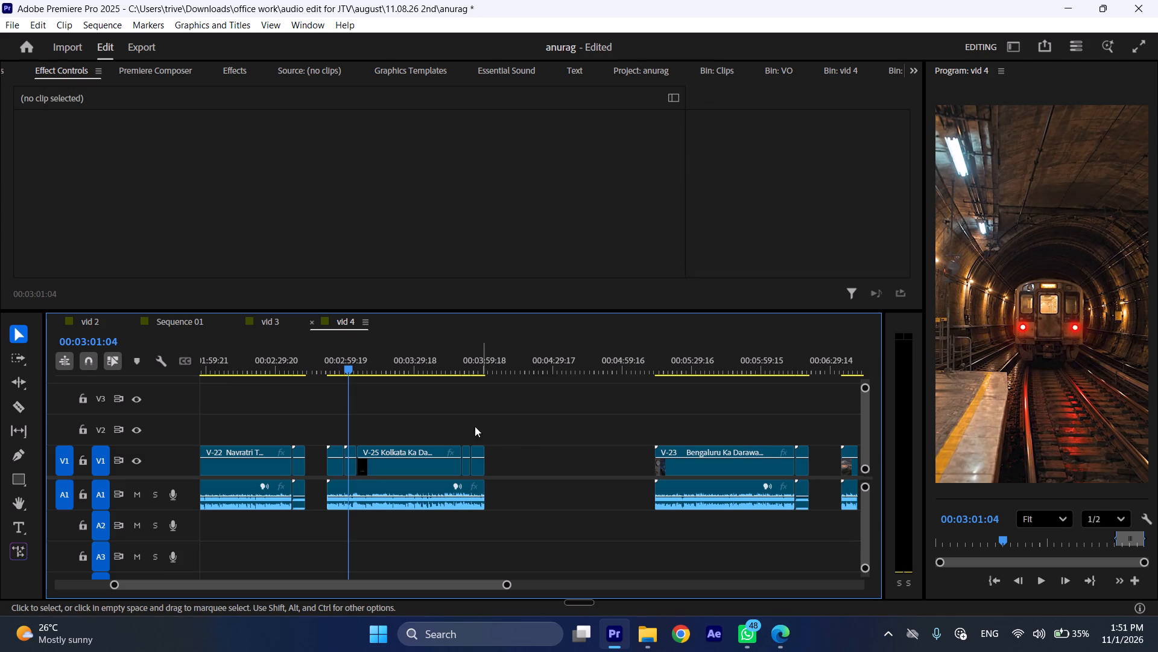
{"action": "left_click_drag", "start_coordinate": [346, 362], "coordinate": [338, 365]}
{"action": "key", "text": "space"}
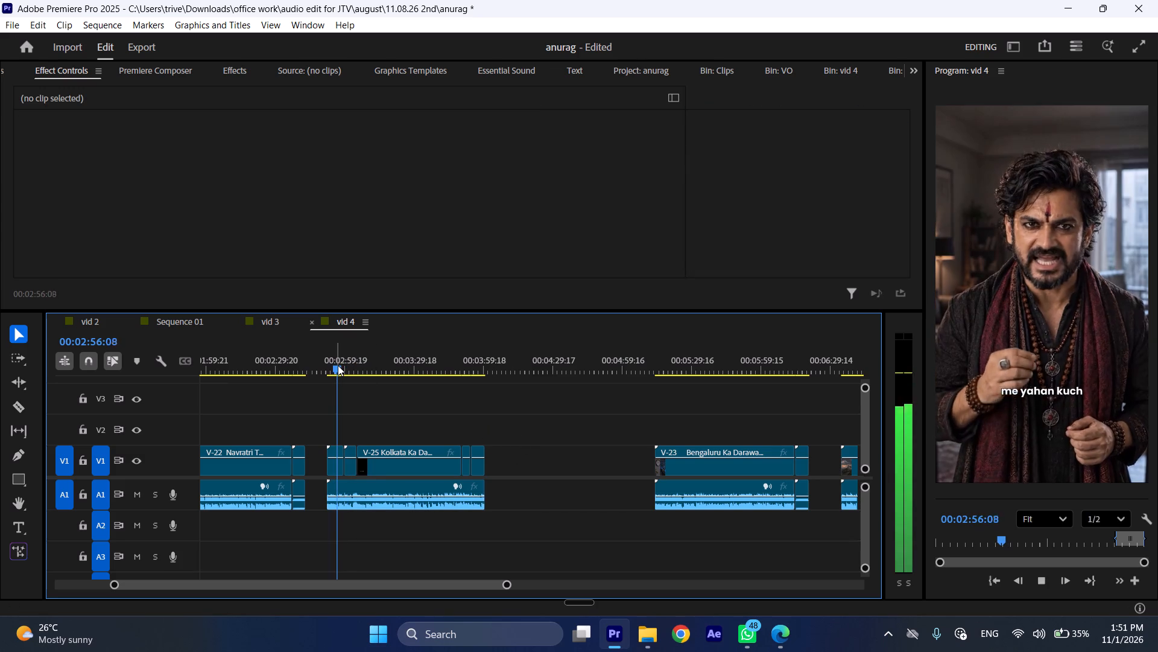
{"action": "key", "text": "space"}
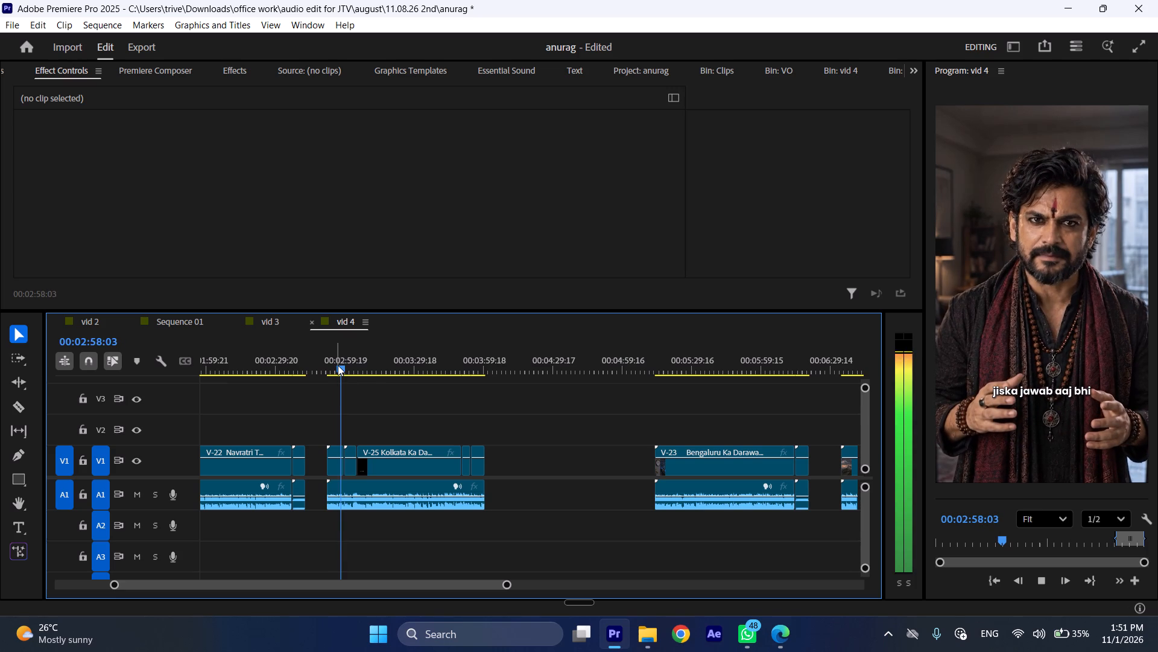
With the V-25 Kolkata clips selected, export the vid 4 sequence's Source In/Out range as an MP3 named vid 4 in Downloads.
{"action": "left_click_drag", "start_coordinate": [538, 406], "coordinate": [331, 528]}
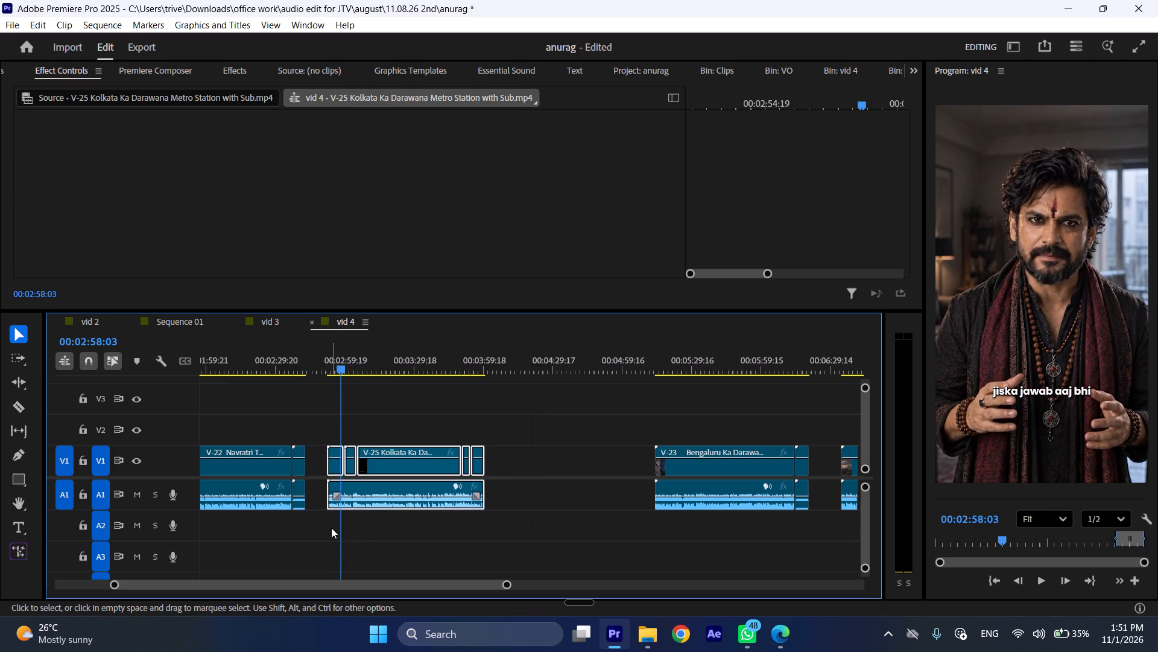
{"action": "key", "text": "ctrl+m"}
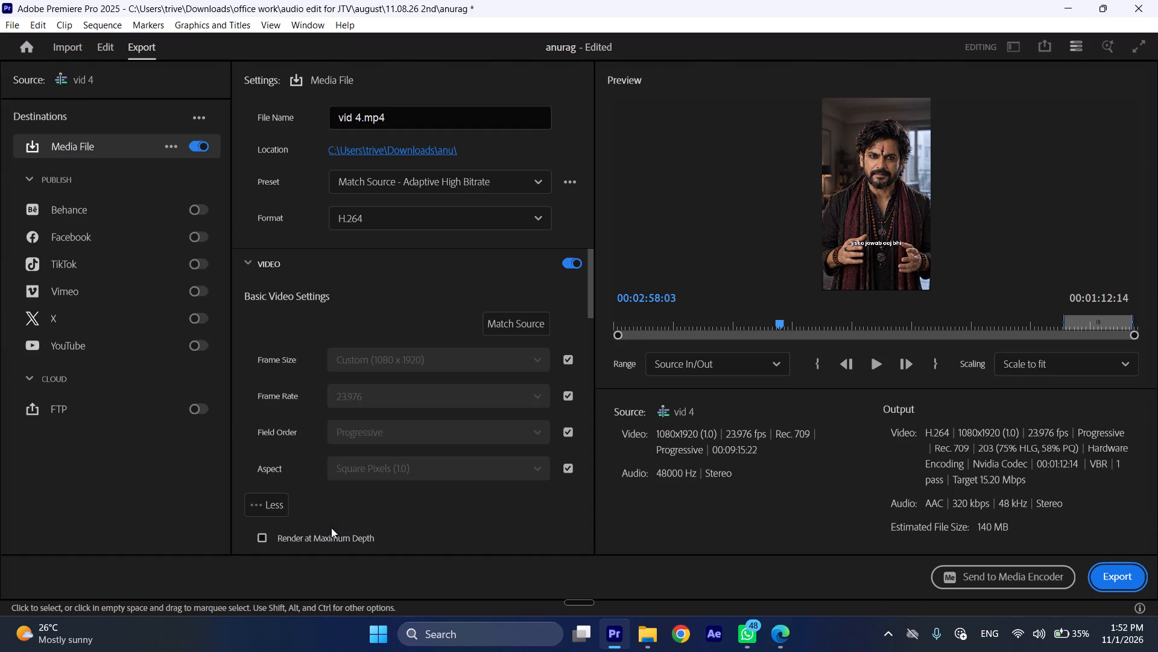
{"action": "left_click", "coordinate": [388, 217]}
{"action": "scroll", "coordinate": [410, 476], "scroll_direction": "down", "scroll_amount": 9}
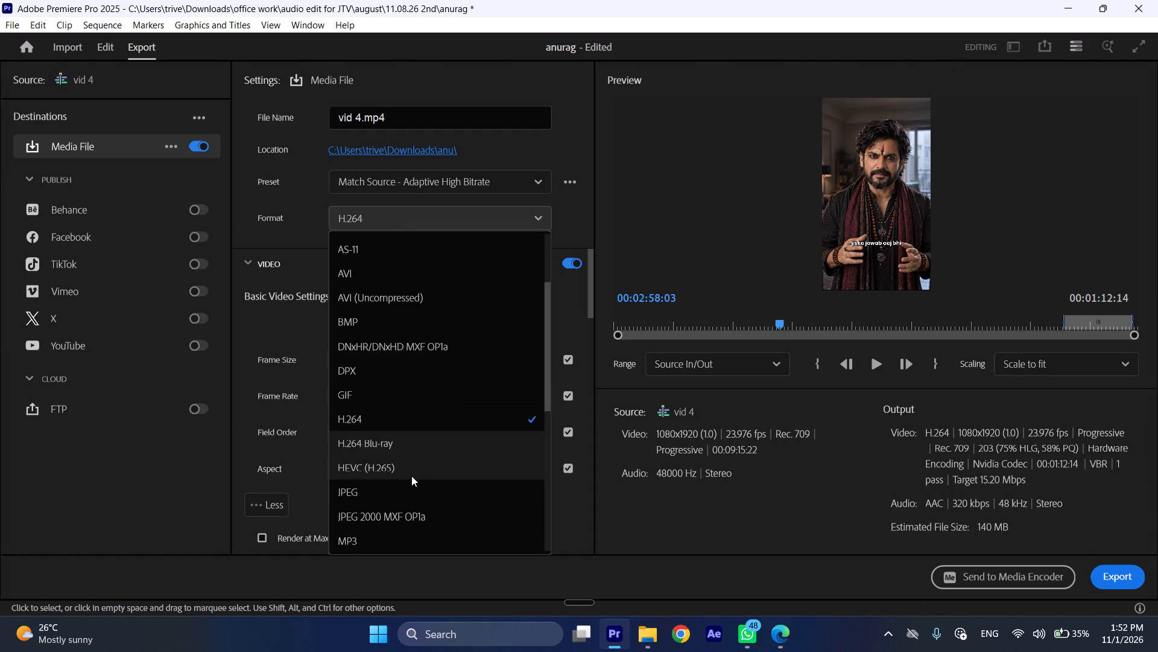
{"action": "scroll", "coordinate": [411, 476], "scroll_direction": "down", "scroll_amount": 5}
{"action": "left_click", "coordinate": [412, 492]}
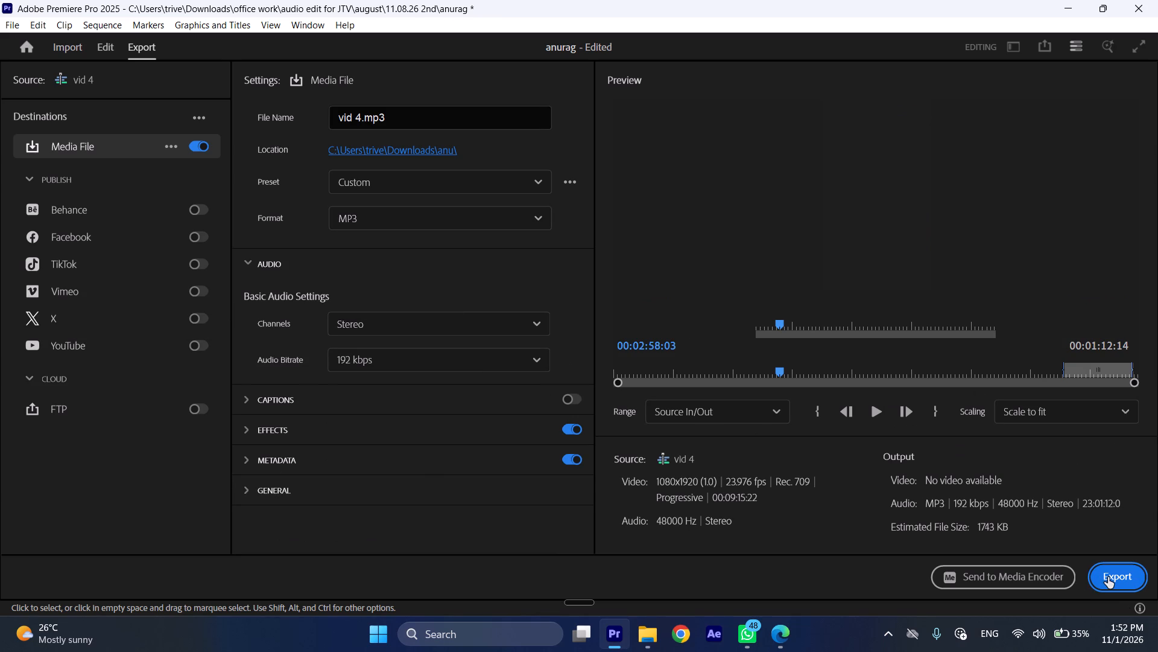
{"action": "left_click", "coordinate": [398, 147]}
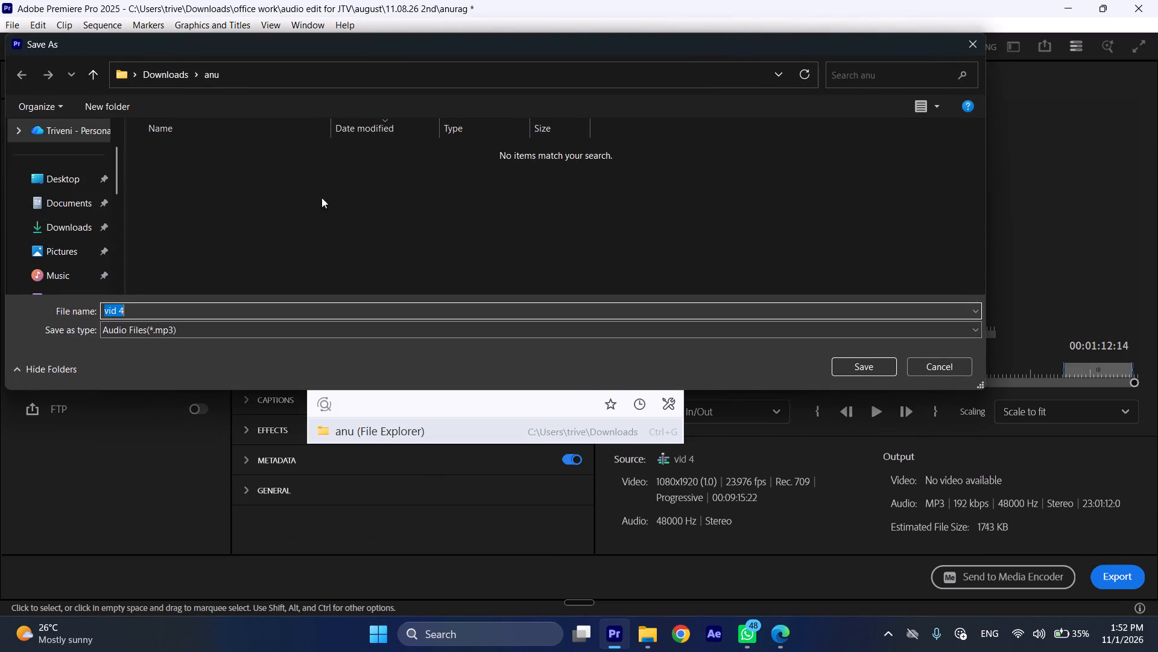
{"action": "left_click", "coordinate": [46, 220]}
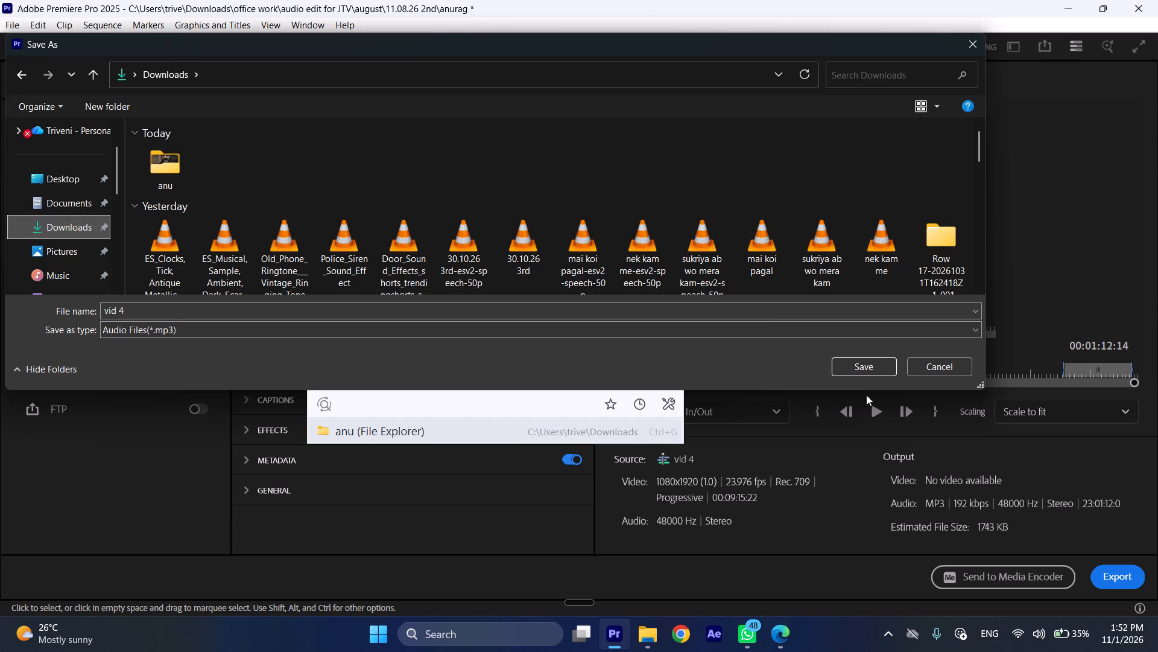
{"action": "left_click", "coordinate": [867, 366]}
{"action": "left_click", "coordinate": [1124, 572]}
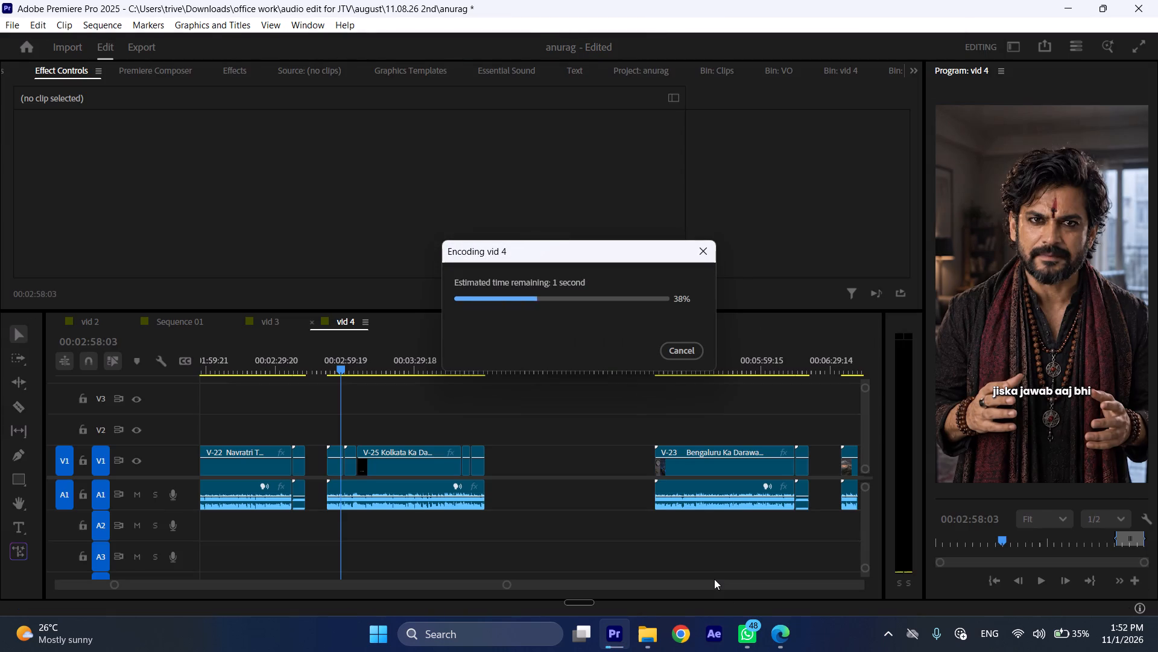
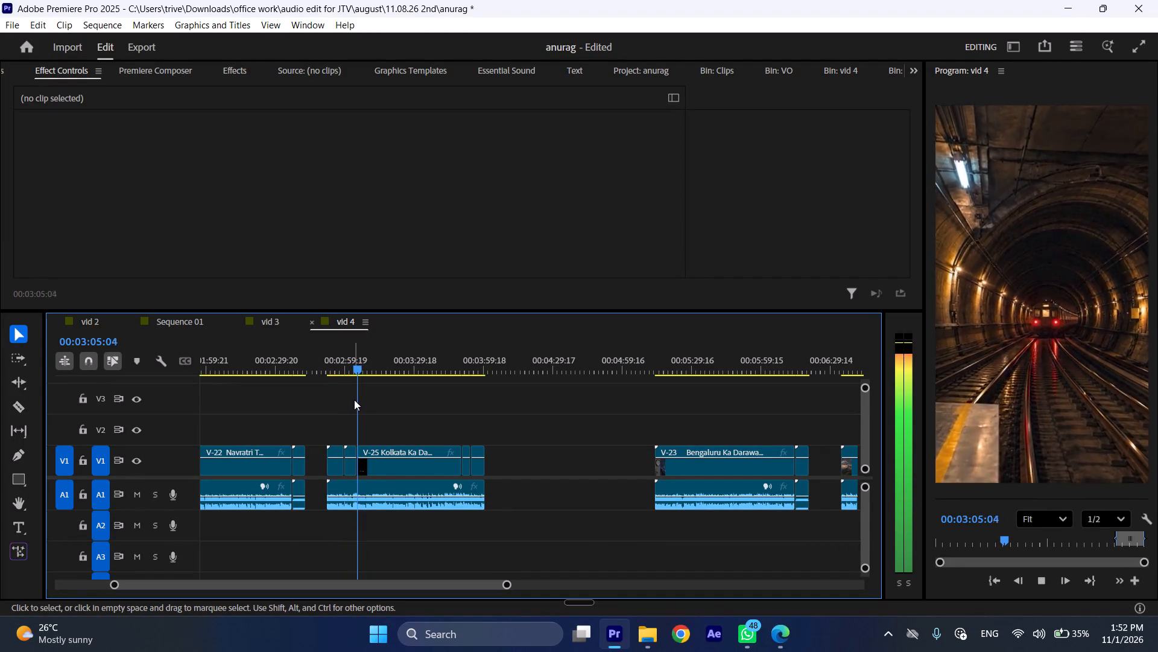
Stop playback near 00:03:05 and play the end of the V-25 Kolkata section from about 00:03:49 to 00:03:54.
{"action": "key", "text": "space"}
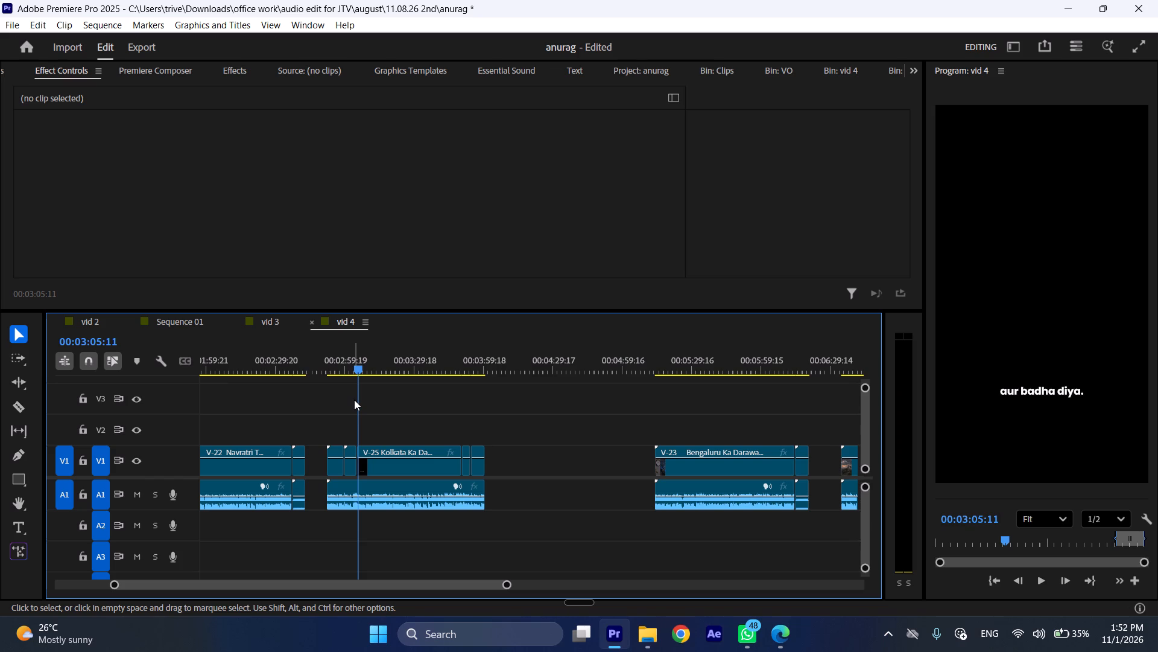
{"action": "left_click", "coordinate": [462, 363]}
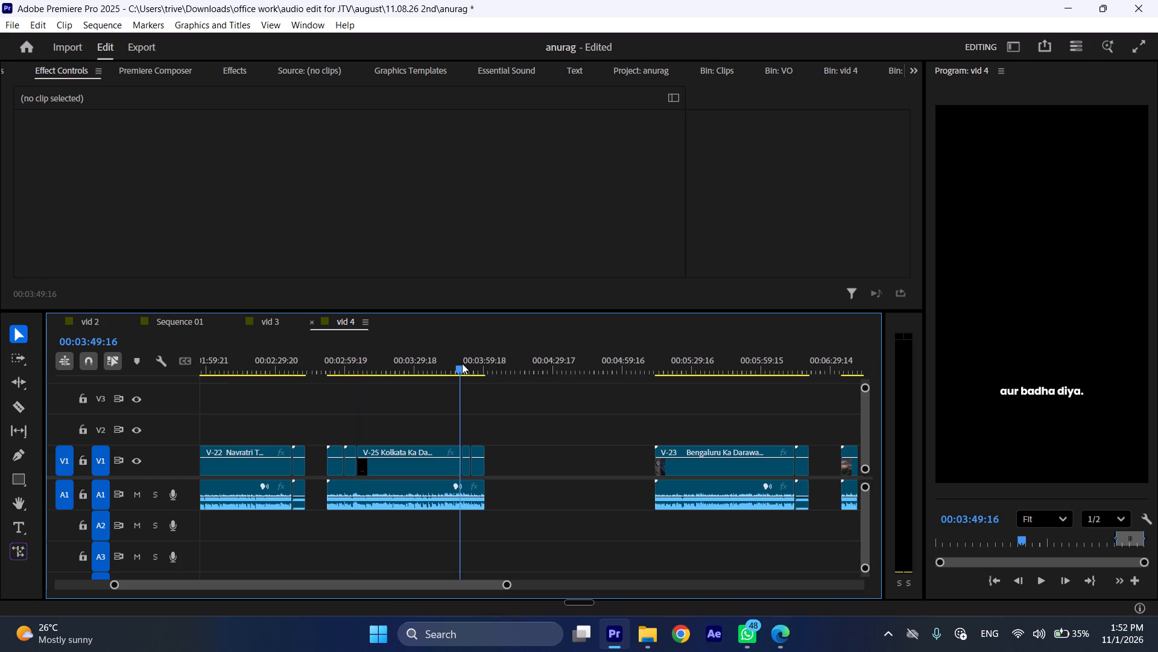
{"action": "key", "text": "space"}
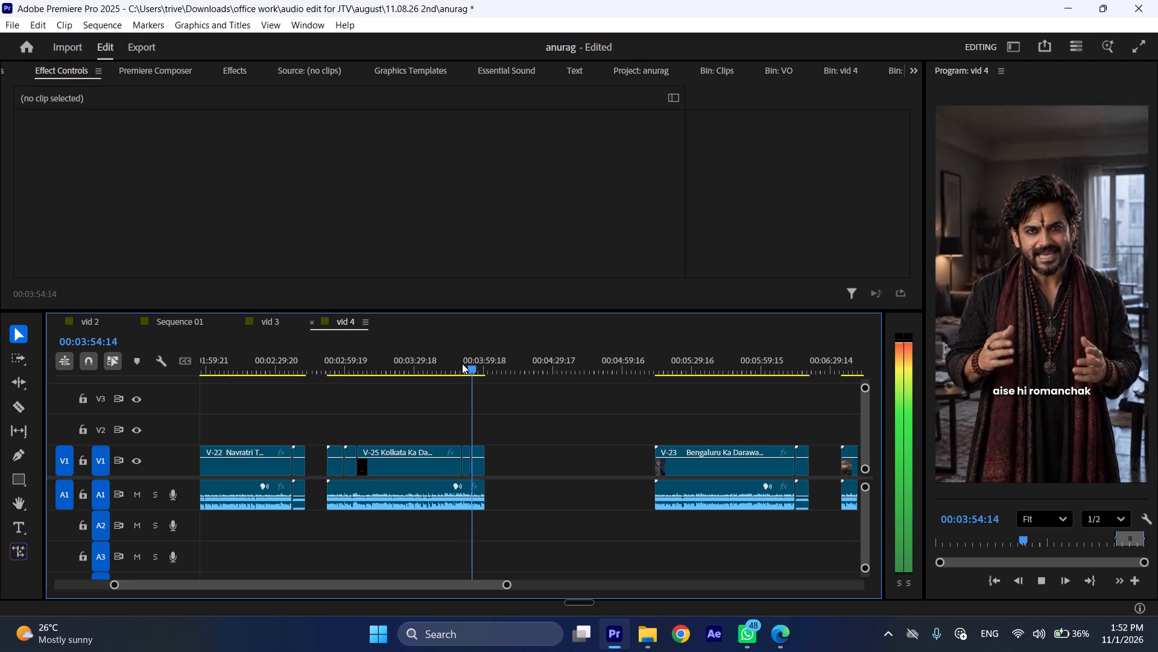